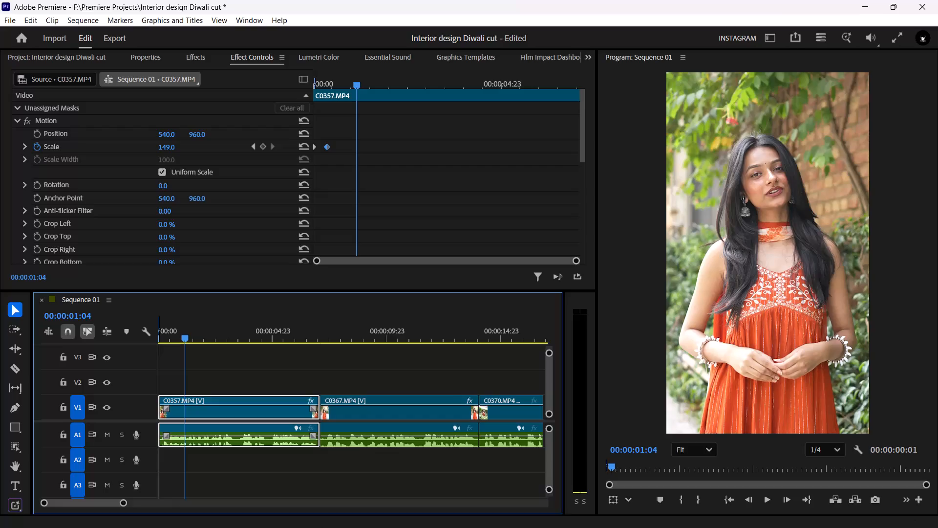
# Play clip C0357 from the start and add a Scale keyframe at 00:00:03:11.
pyautogui.scroll(4, 219, 372)
pyautogui.moveTo(171, 330); pyautogui.dragTo(140, 334)
pyautogui.moveTo(183, 335); pyautogui.dragTo(139, 340)
pyautogui.press('space')
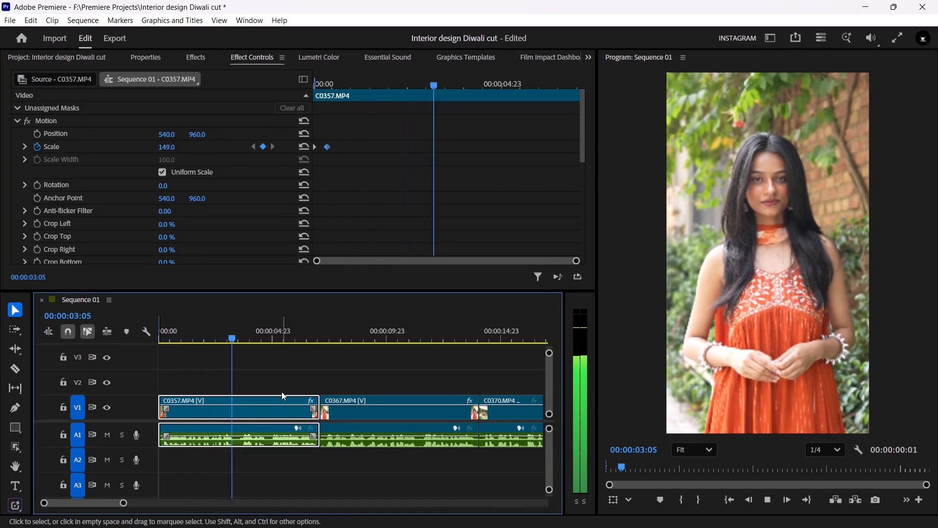
pyautogui.press('space')
pyautogui.press('space')
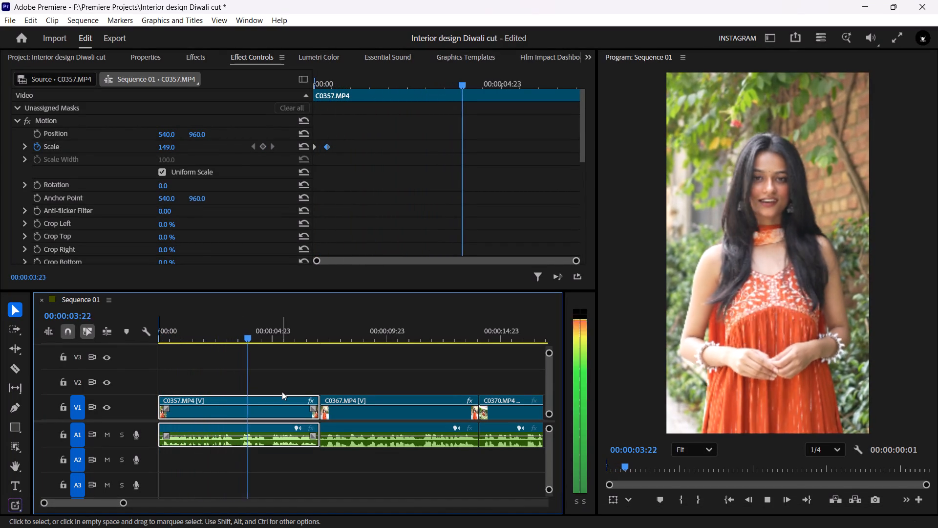
pyautogui.press('space')
pyautogui.keyDown('alt'); pyautogui.scroll(6, 232, 368); pyautogui.keyUp('alt')
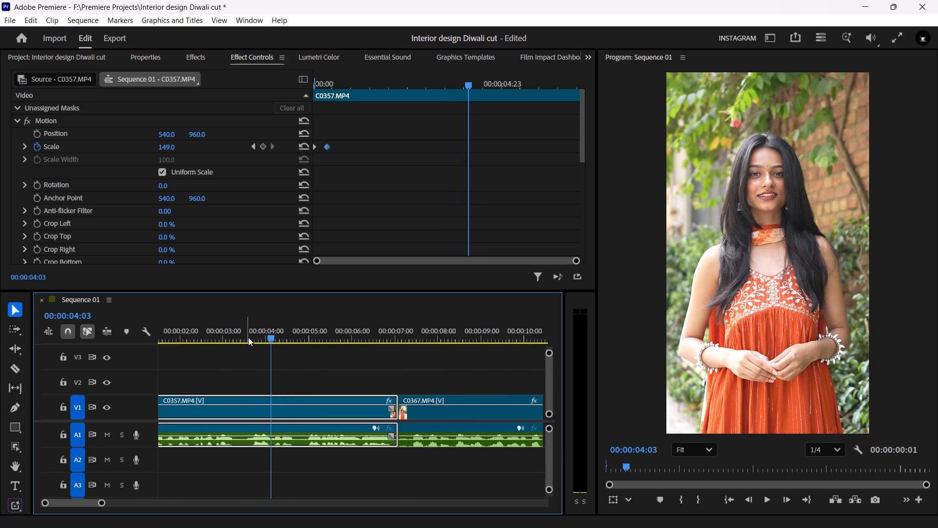
pyautogui.click(248, 337)
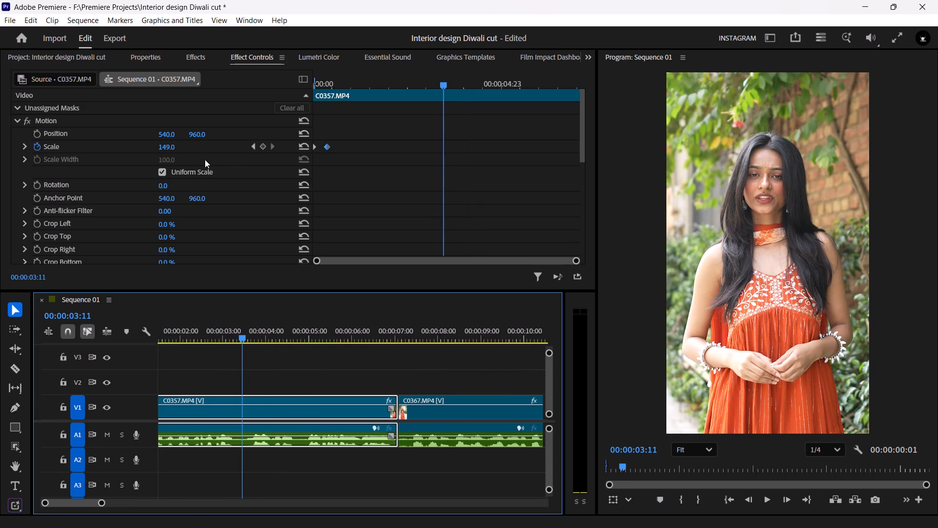
pyautogui.click(262, 146)
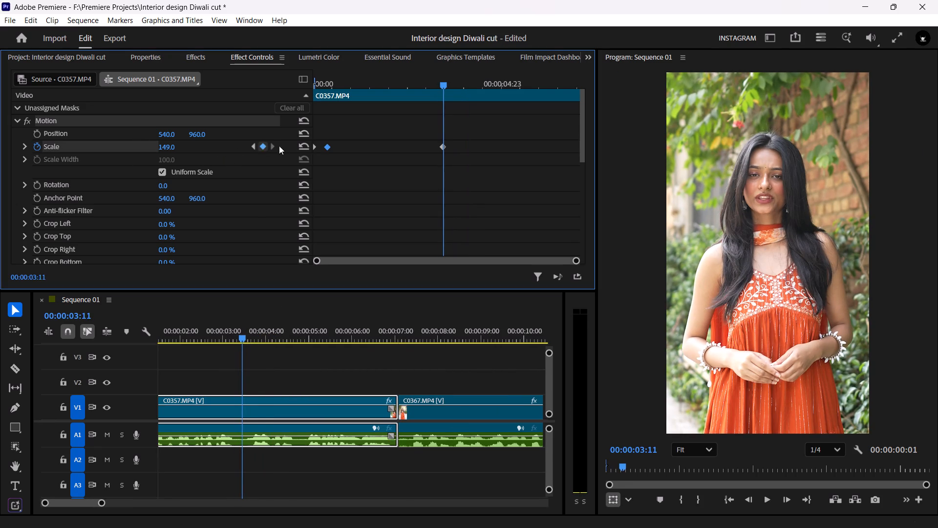
# Set the Scale of clip C0357 to 100 at 00:00:03:18.
pyautogui.click(452, 80)
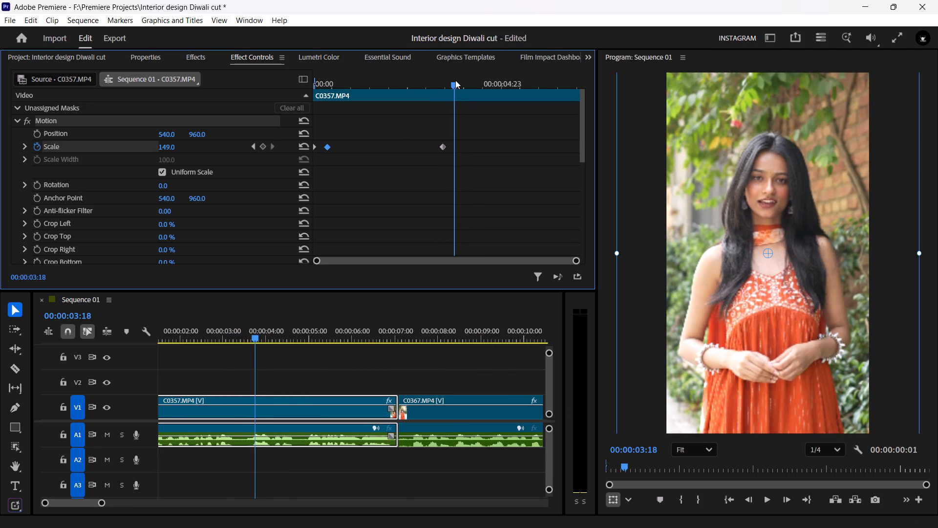
pyautogui.click(162, 146)
pyautogui.write('100')
pyautogui.press('Return')
# Play the sequence from the start into clip C0367 to check the zoom-in and zoom-out.
pyautogui.moveTo(246, 339); pyautogui.dragTo(143, 328)
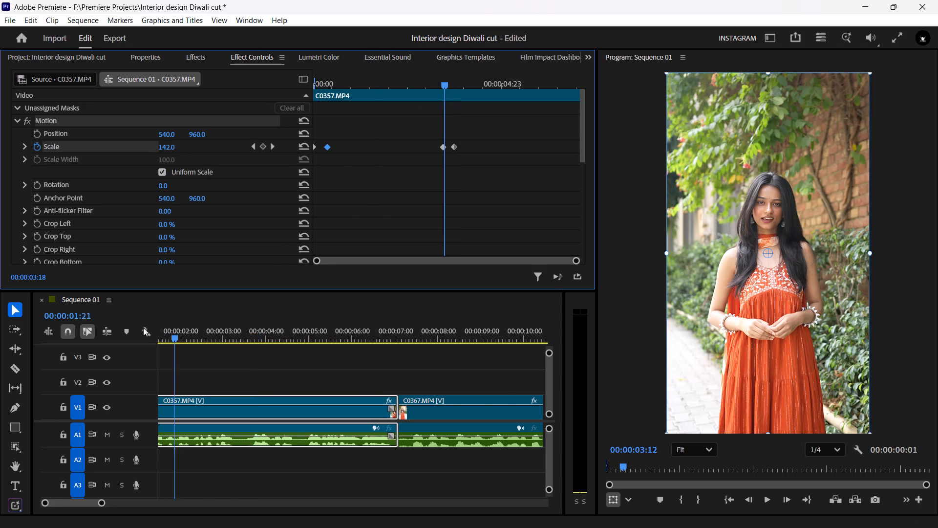
pyautogui.moveTo(143, 328); pyautogui.dragTo(87, 318)
pyautogui.press('space')
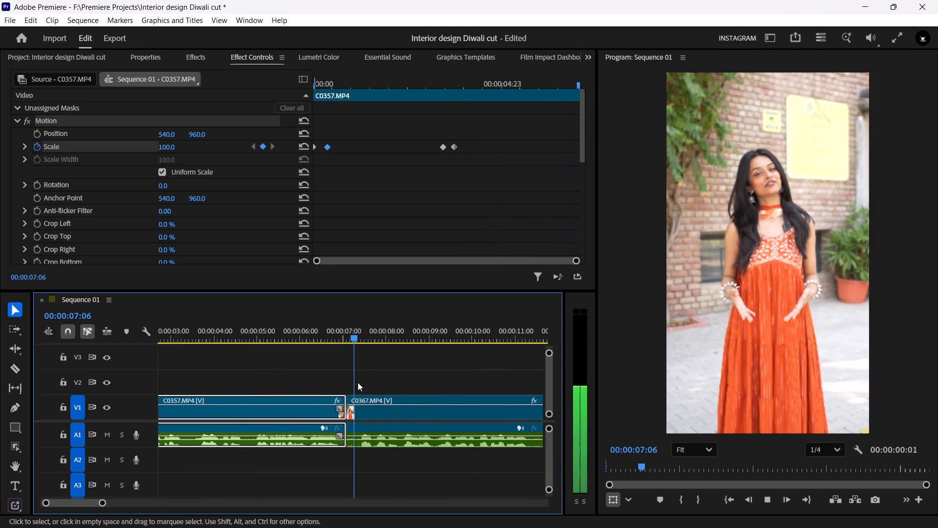
pyautogui.press('space')
pyautogui.click(345, 374)
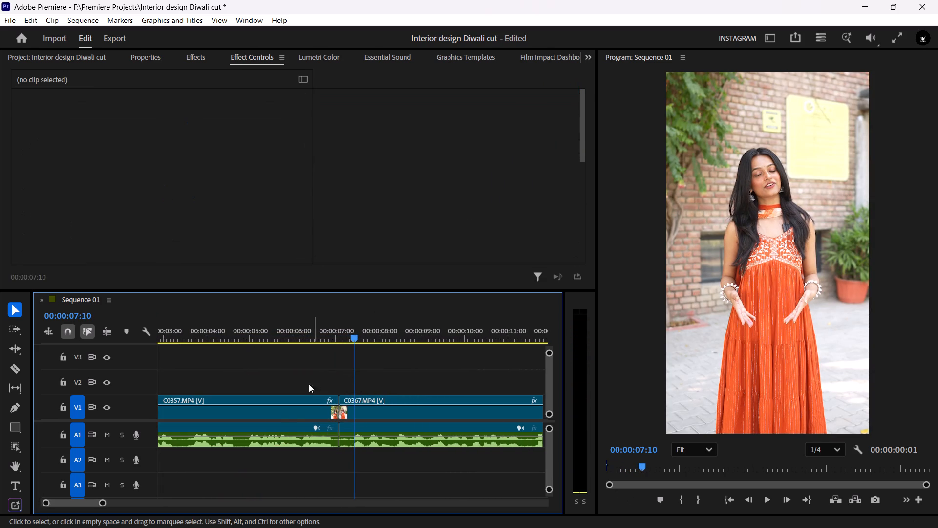
# Change all the Scale keyframes of clip C0357 from linear to smooth, eased interpolation and save the project.
pyautogui.click(257, 417)
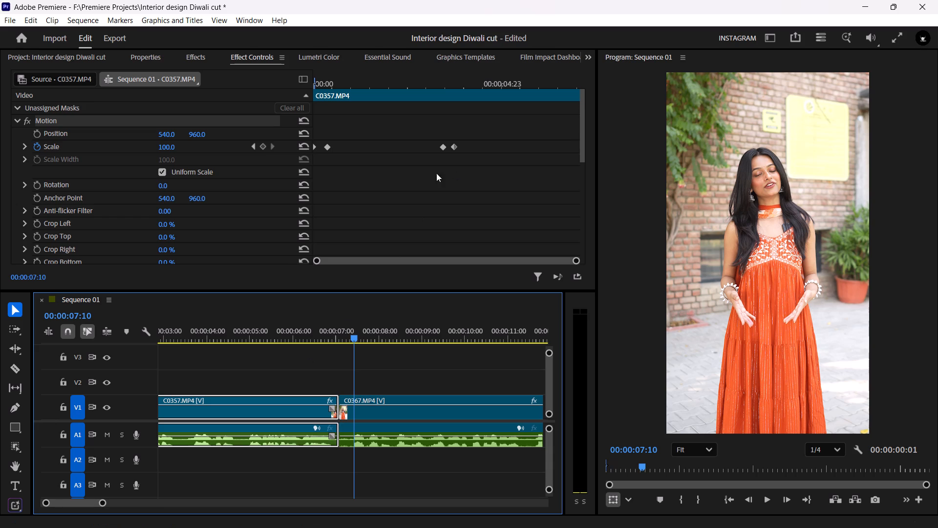
pyautogui.moveTo(485, 162); pyautogui.dragTo(298, 129)
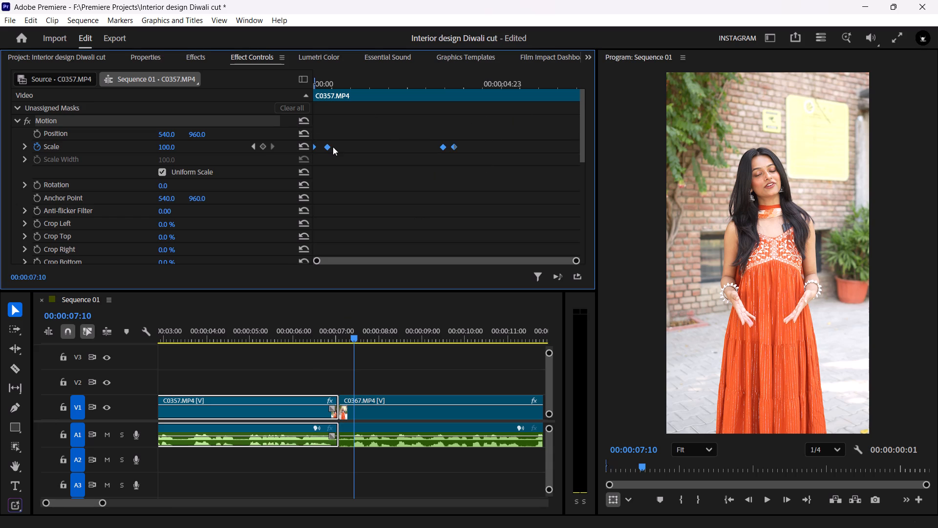
pyautogui.rightClick(328, 147)
pyautogui.click(354, 299)
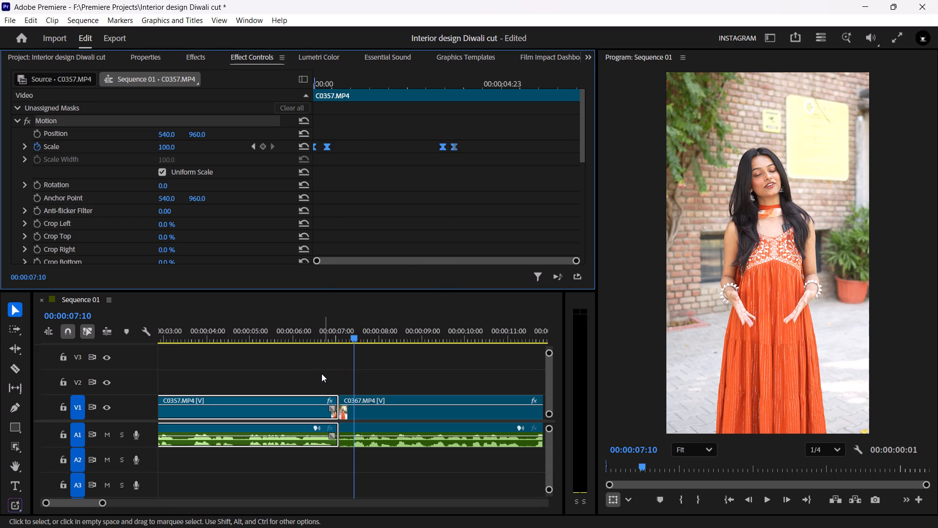
pyautogui.click(321, 374)
pyautogui.hotkey('ctrl', 's')
# Play clip C0357 again from the start to review the smoothed zoom motion and its Scale keyframes.
pyautogui.moveTo(308, 334); pyautogui.dragTo(110, 329)
pyautogui.press('space')
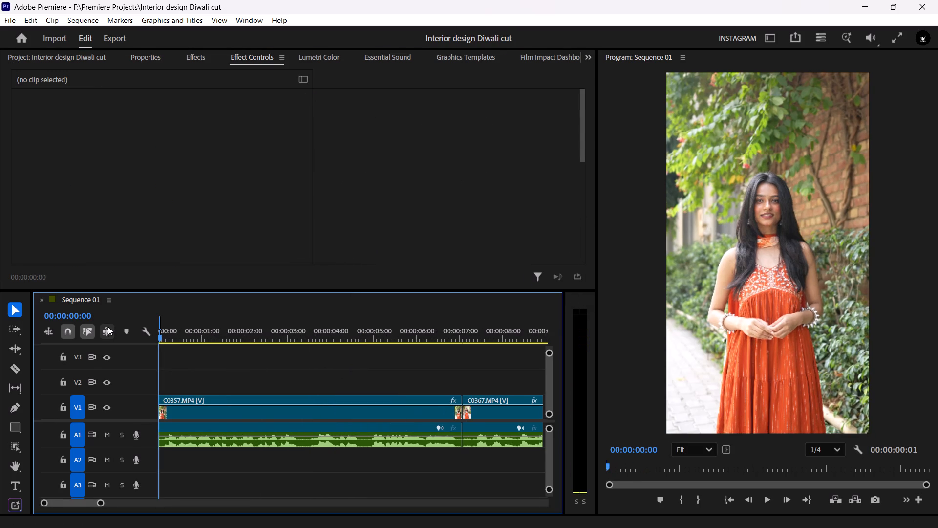
pyautogui.press('space')
pyautogui.moveTo(182, 335); pyautogui.dragTo(134, 336)
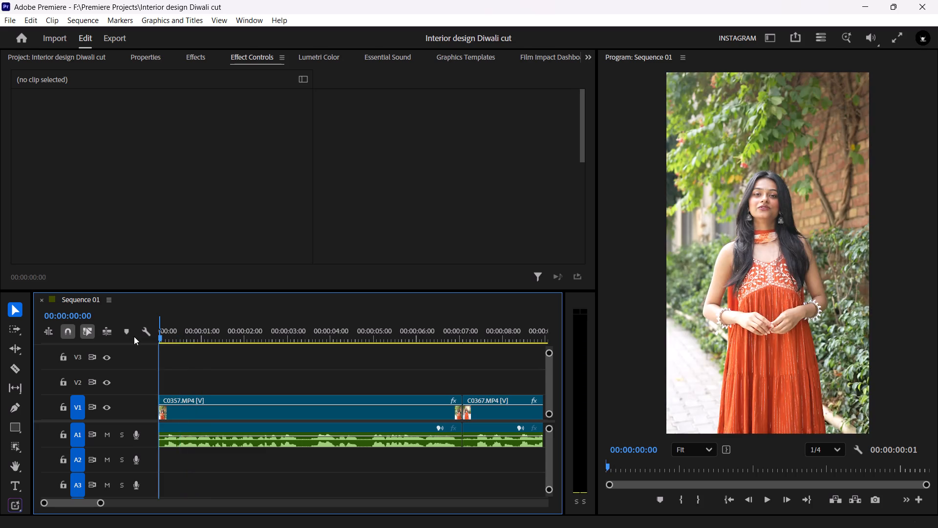
pyautogui.press('space')
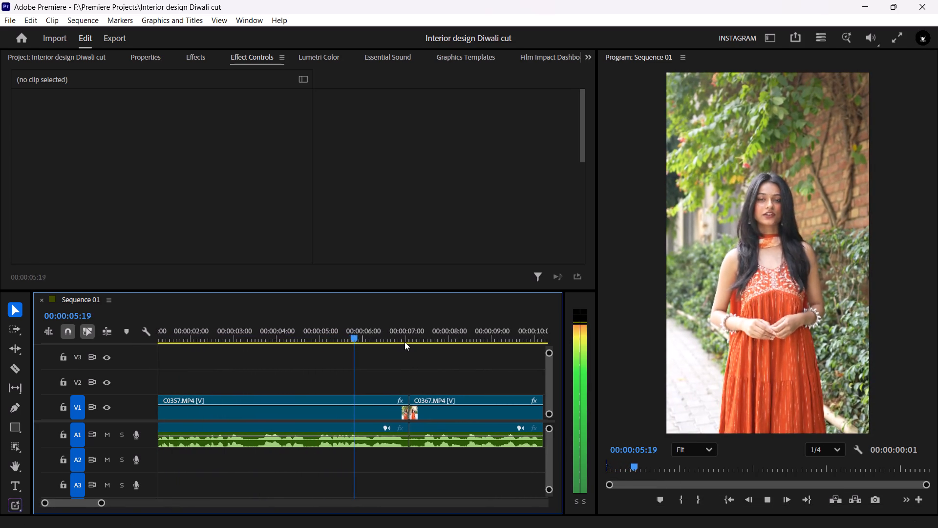
pyautogui.press('space')
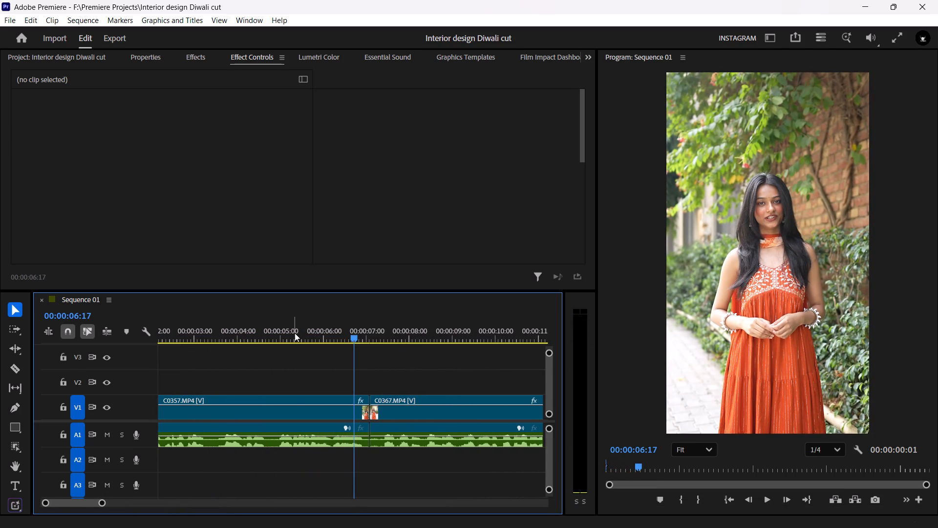
pyautogui.moveTo(295, 333); pyautogui.dragTo(278, 337)
pyautogui.press('space')
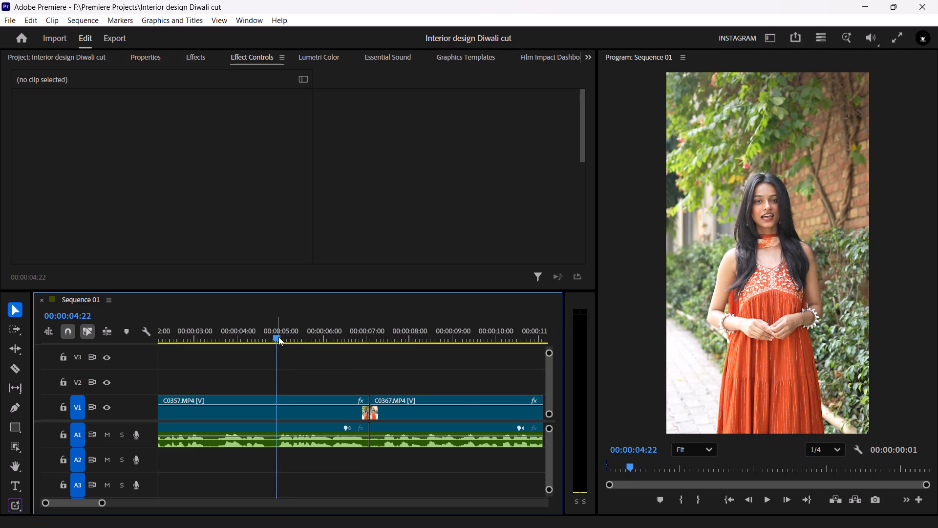
pyautogui.press('space')
pyautogui.moveTo(274, 332); pyautogui.dragTo(122, 335)
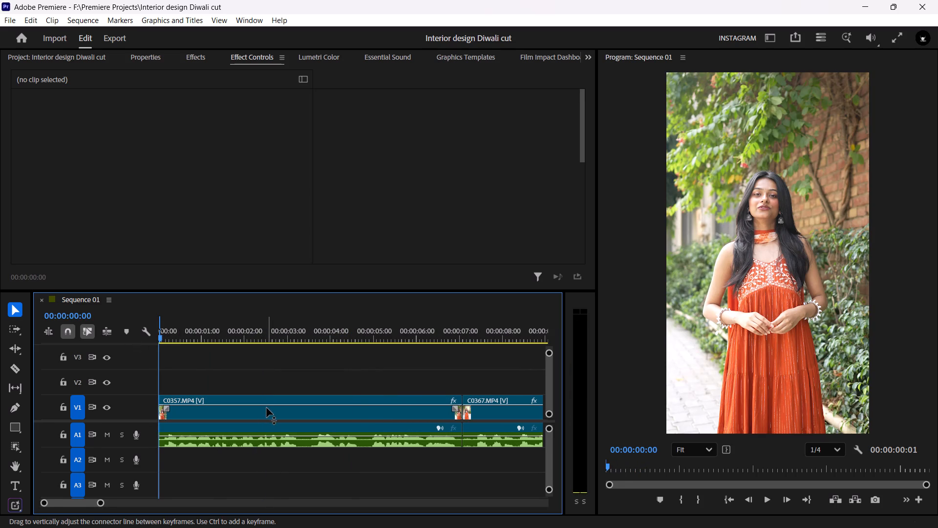
pyautogui.click(267, 408)
pyautogui.keyDown('alt'); pyautogui.scroll(-11, 272, 404); pyautogui.keyUp('alt')
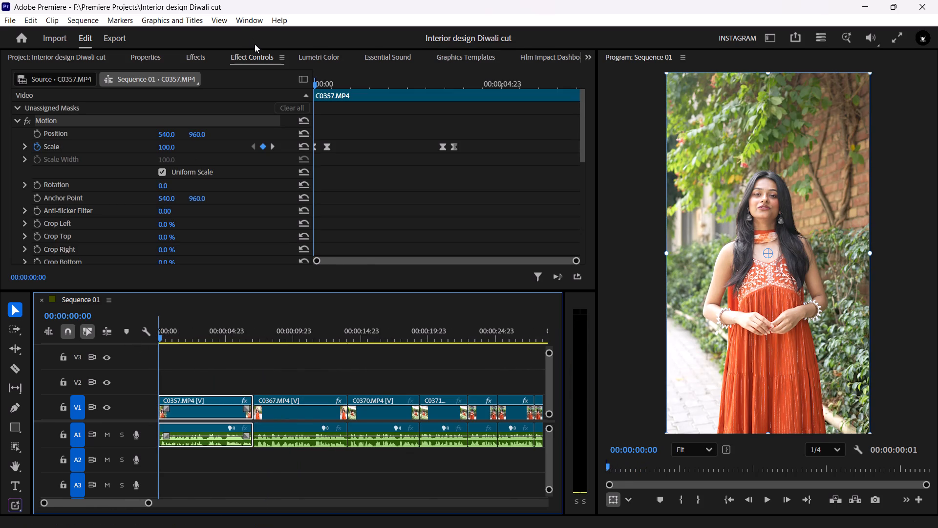
pyautogui.click(273, 366)
# Bring up the transcript of Sequence 01 for reading.
pyautogui.click(583, 48)
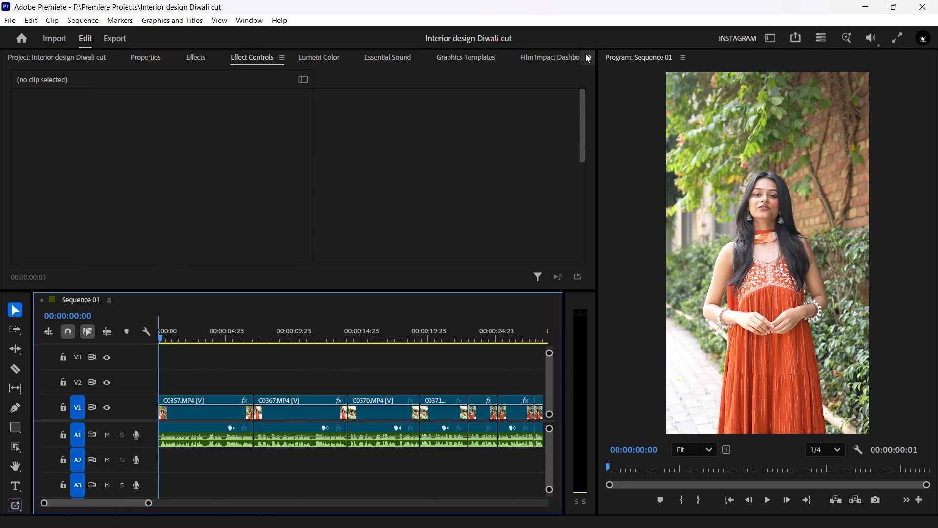
pyautogui.click(587, 55)
pyautogui.click(595, 234)
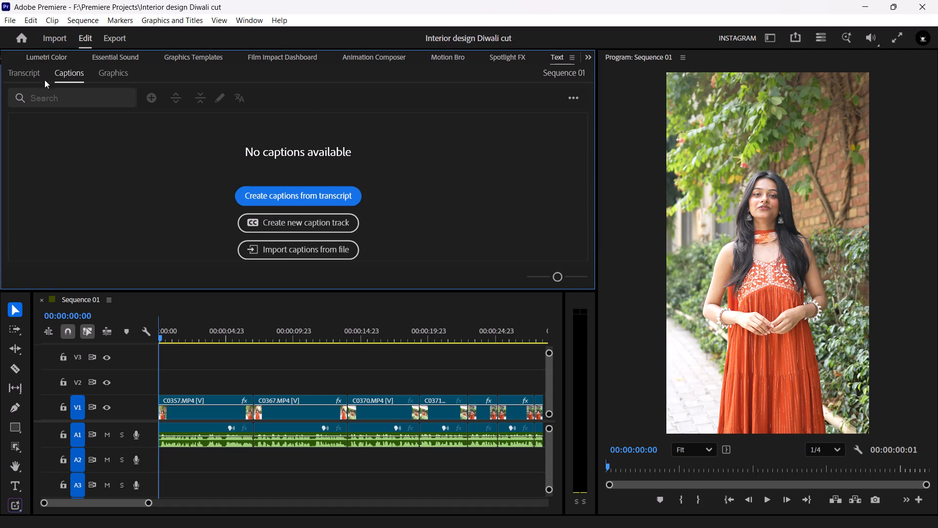
pyautogui.click(36, 77)
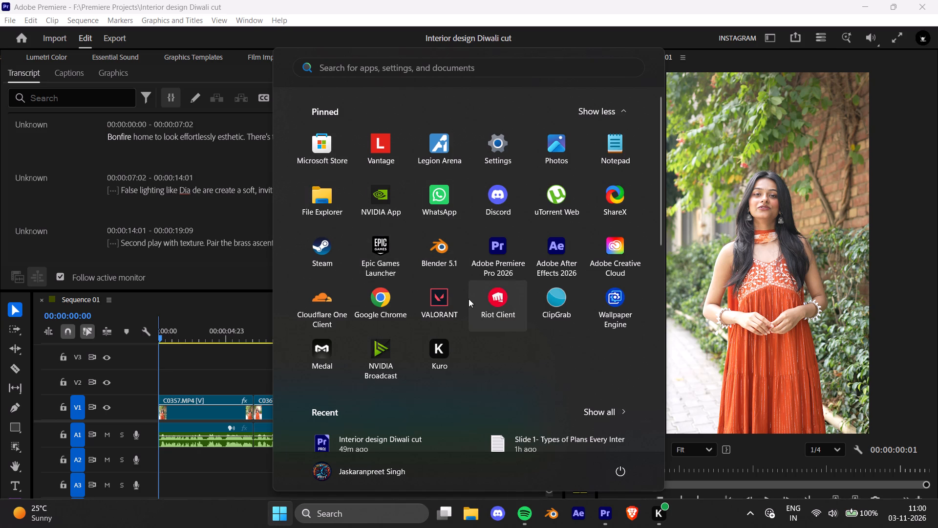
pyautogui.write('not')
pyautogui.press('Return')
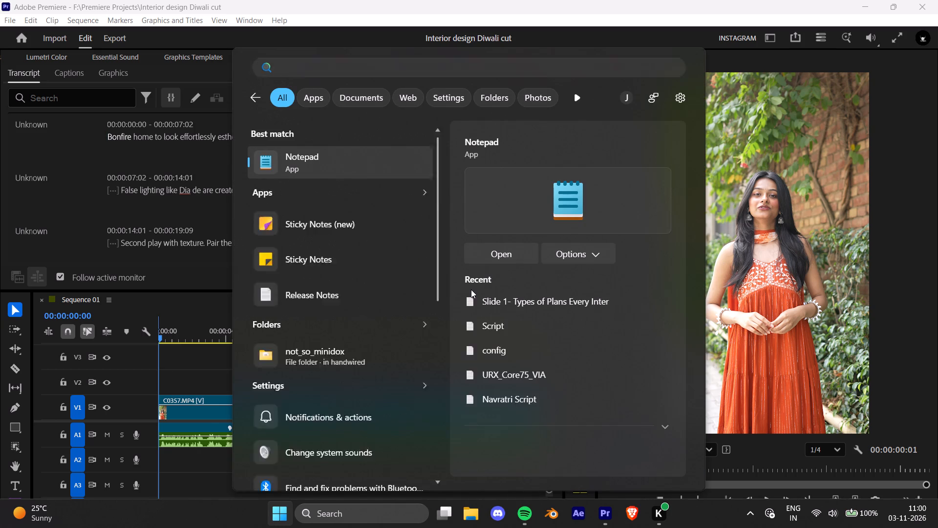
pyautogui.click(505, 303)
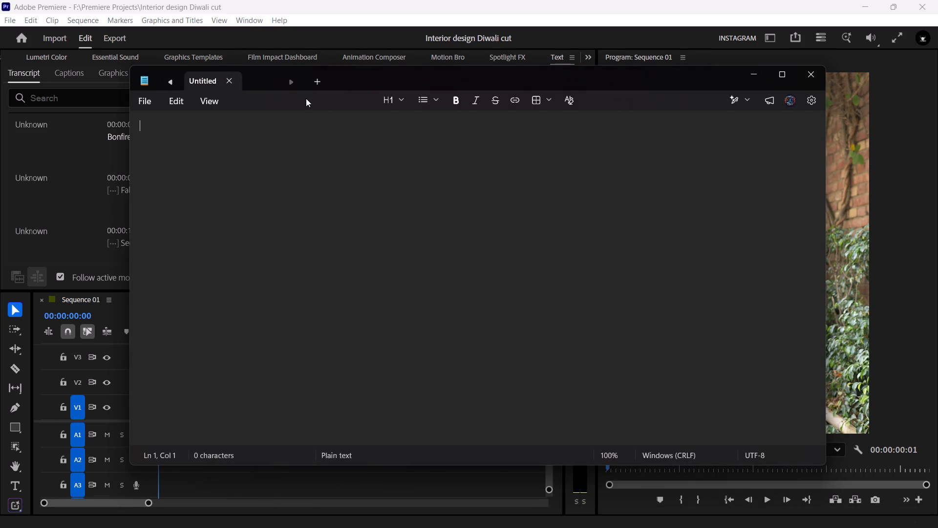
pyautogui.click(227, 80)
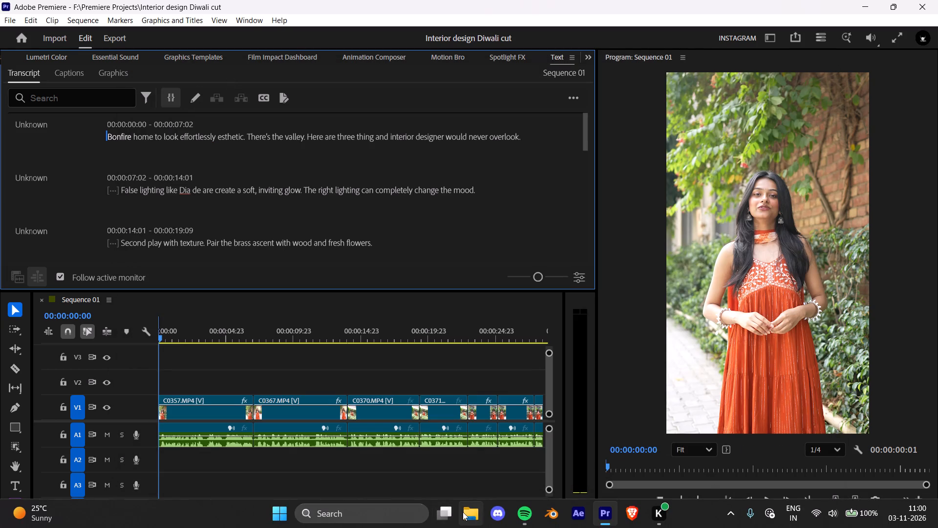
# Switch to File Explorer and preview the "Slide 1- Types of Plans Every Inter" text file in LPU Clips > Interior Design.
pyautogui.click(463, 512)
pyautogui.click(63, 286)
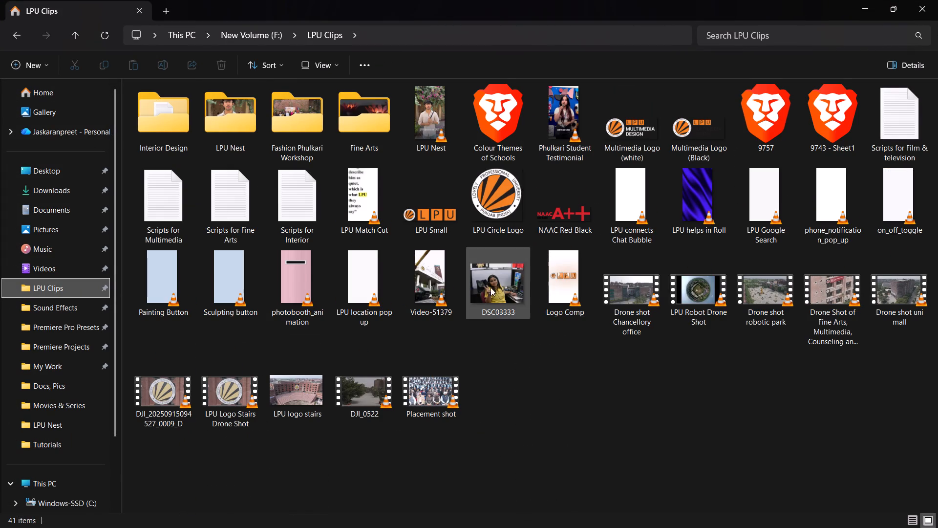
pyautogui.doubleClick(154, 115)
pyautogui.click(486, 262)
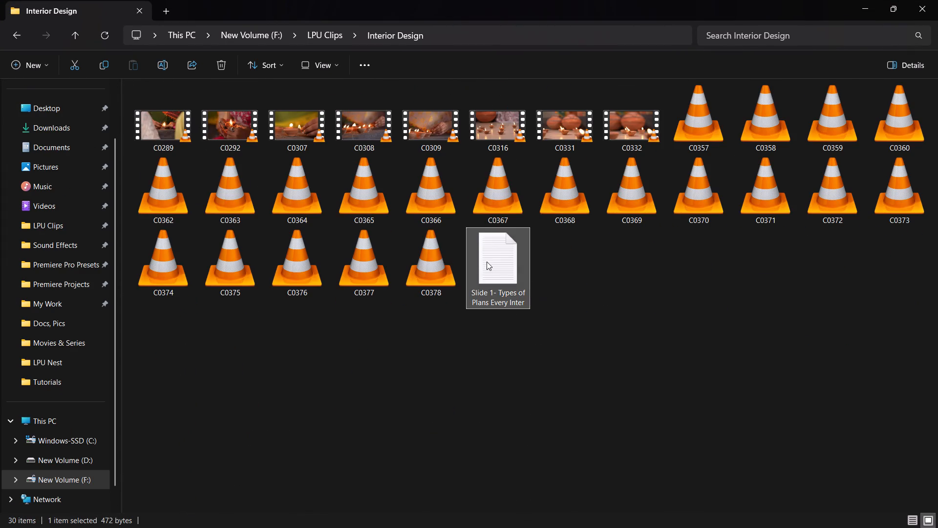
pyautogui.press('space')
pyautogui.scroll(2, 368, 157)
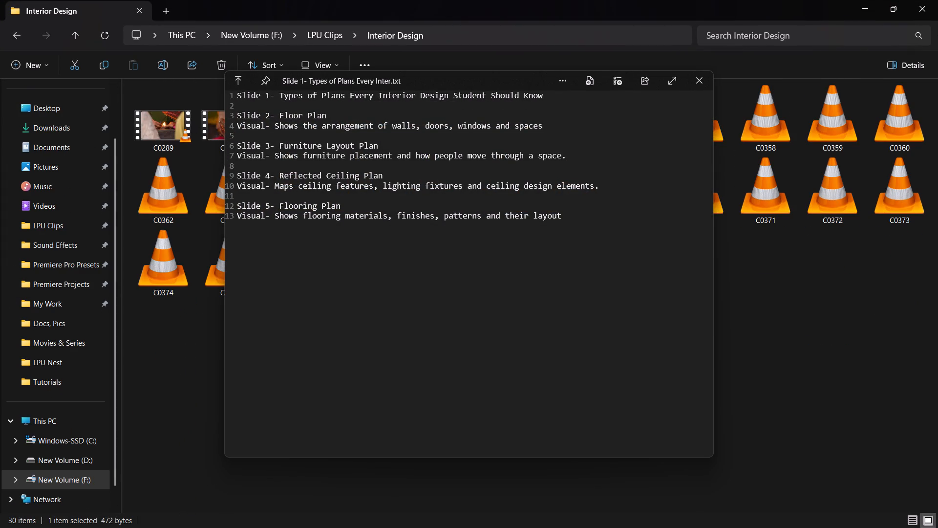
pyautogui.click(274, 99)
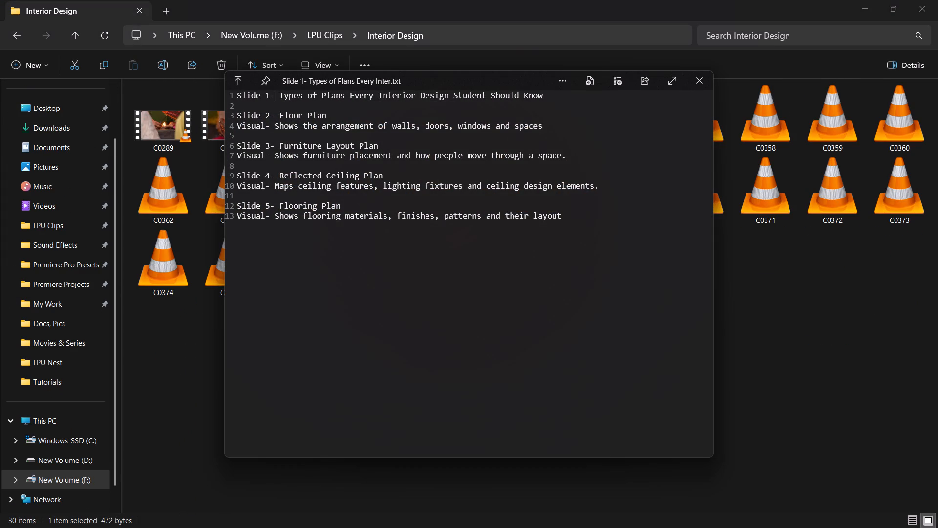
pyautogui.click(313, 235)
pyautogui.click(698, 82)
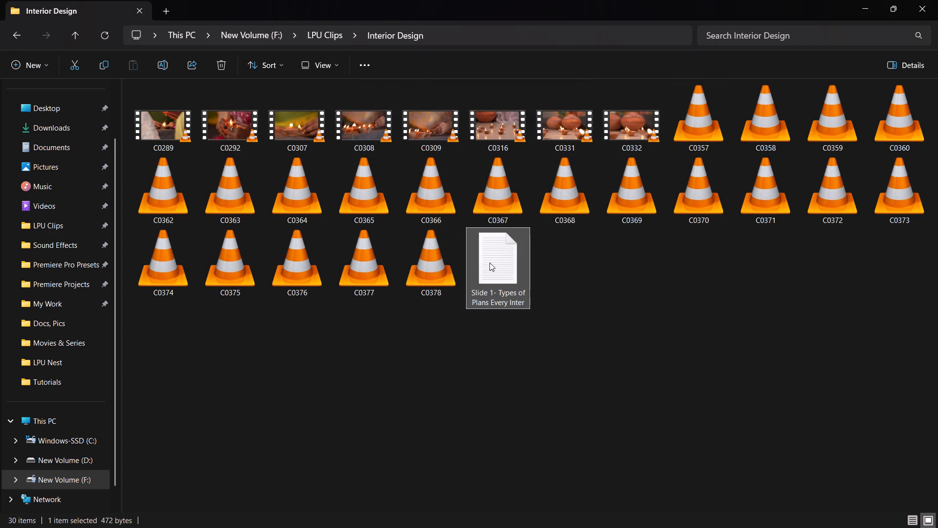
# Open the "Slide 1- Types of Plans Every Inter" text file in Notepad and read through the visual descriptions for each slide.
pyautogui.doubleClick(490, 263)
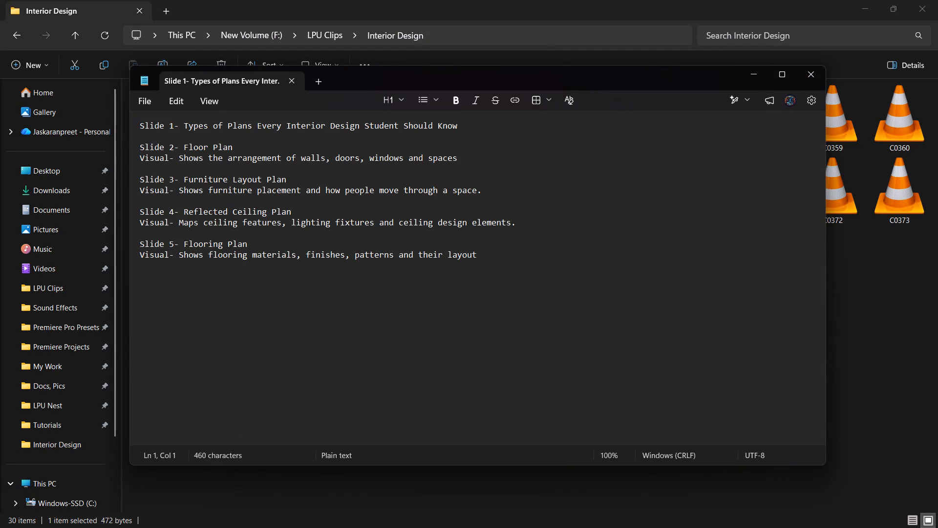
pyautogui.moveTo(181, 156); pyautogui.dragTo(453, 163)
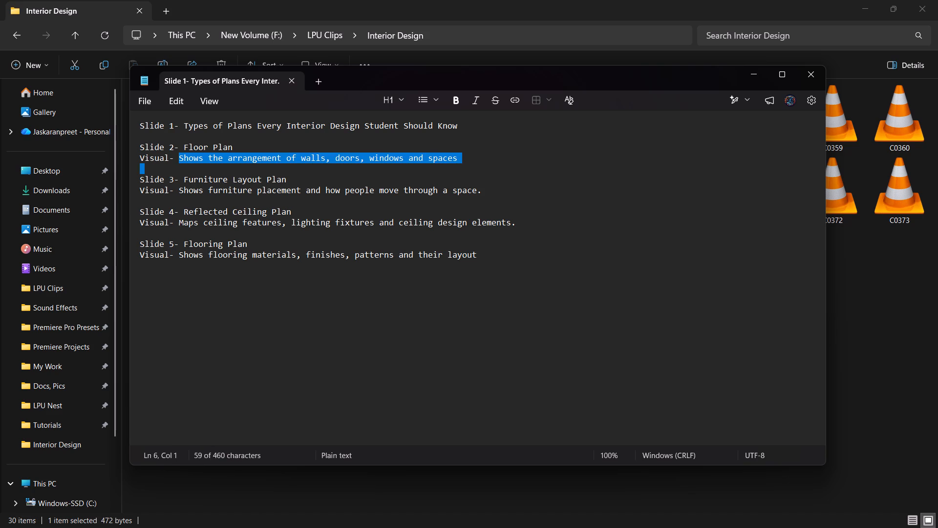
pyautogui.moveTo(453, 163); pyautogui.dragTo(460, 154)
pyautogui.click(424, 210)
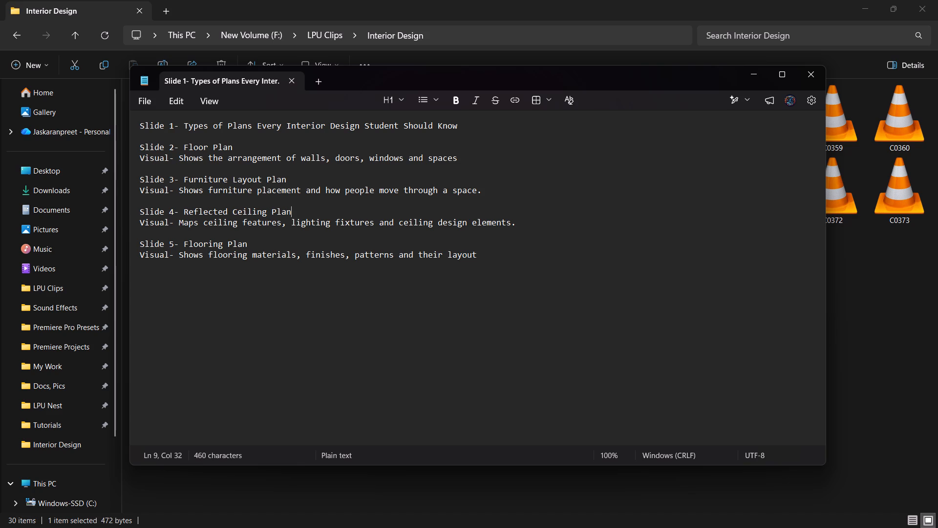
pyautogui.moveTo(325, 184); pyautogui.dragTo(469, 189)
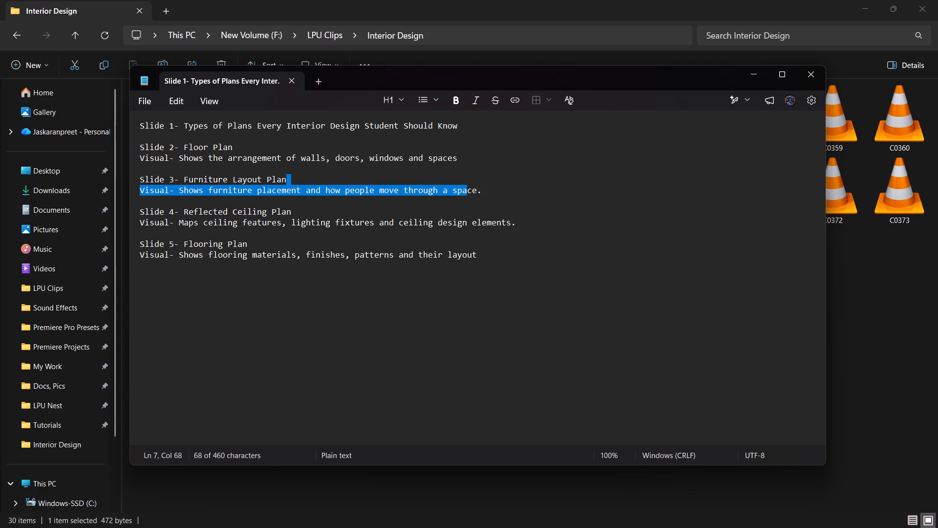
pyautogui.moveTo(179, 221); pyautogui.dragTo(328, 235)
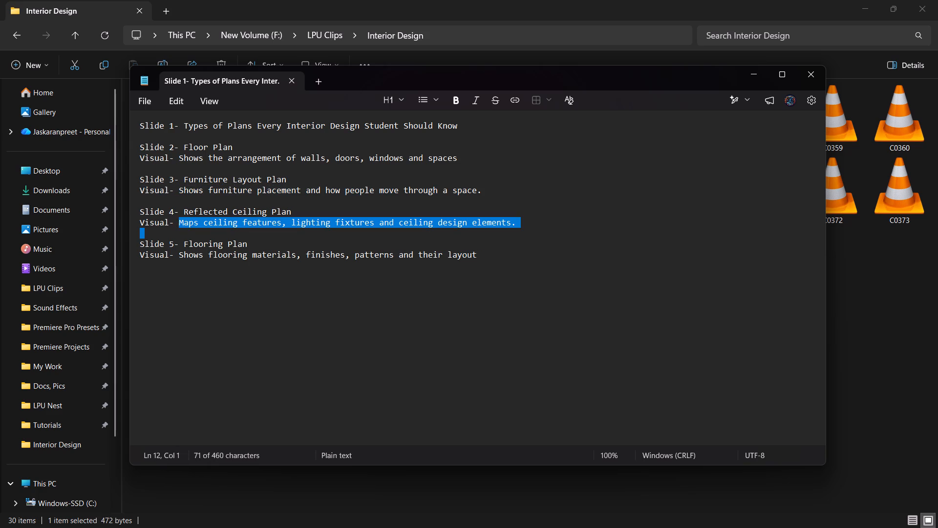
pyautogui.moveTo(328, 235); pyautogui.dragTo(352, 235)
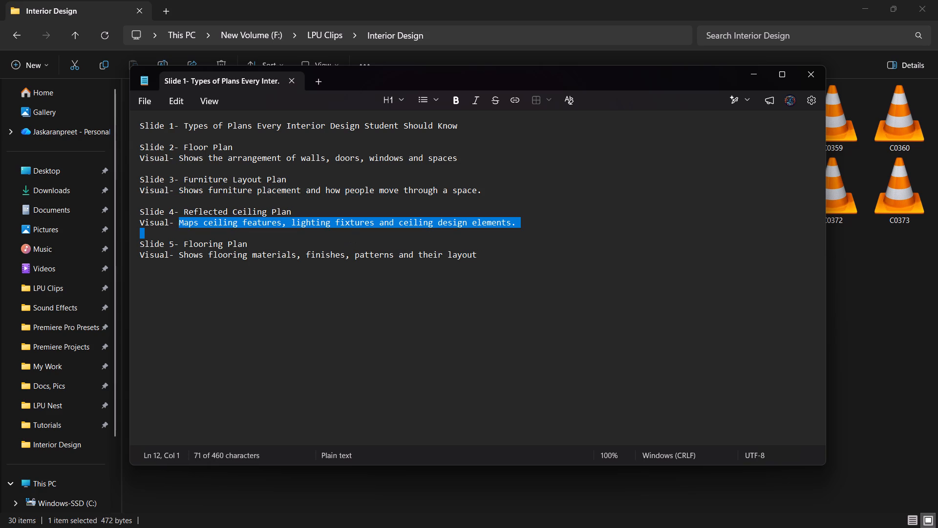
pyautogui.click(339, 252)
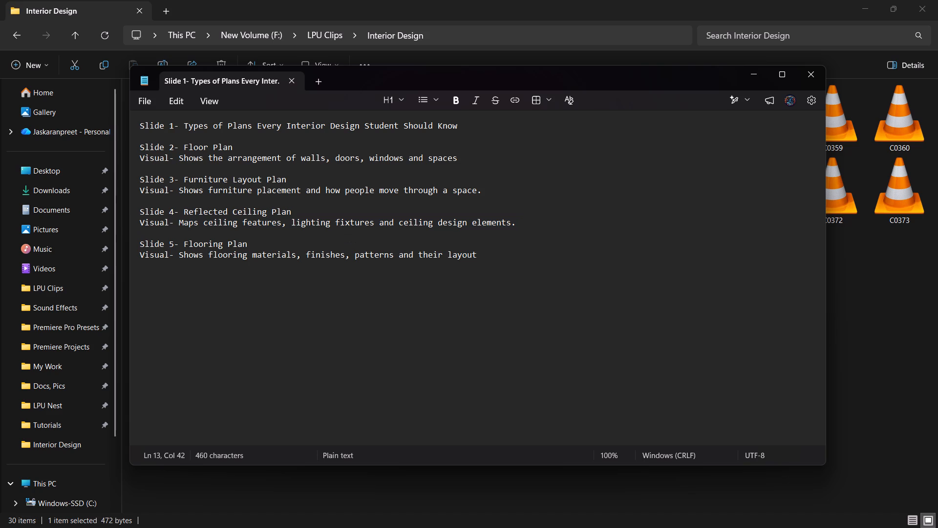
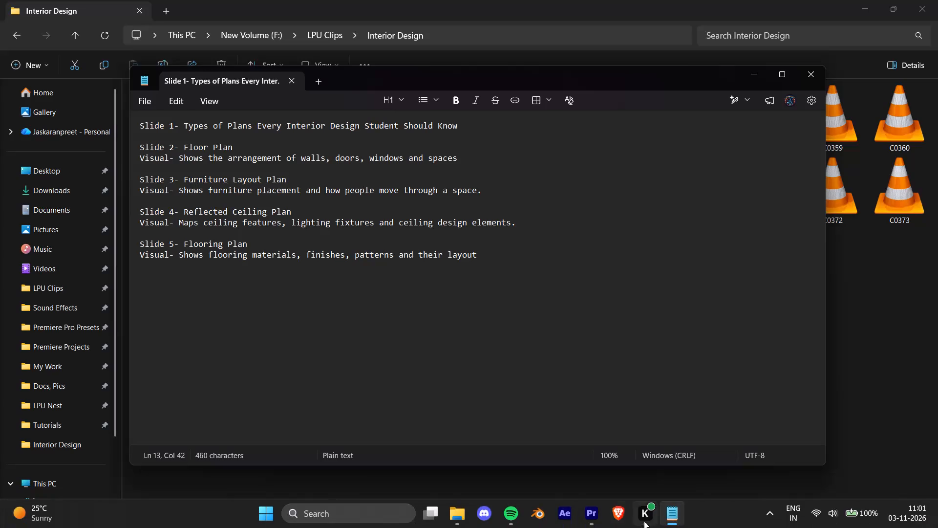
# Switch to Premiere and set the Program monitor's playback resolution to Full.
pyautogui.click(589, 514)
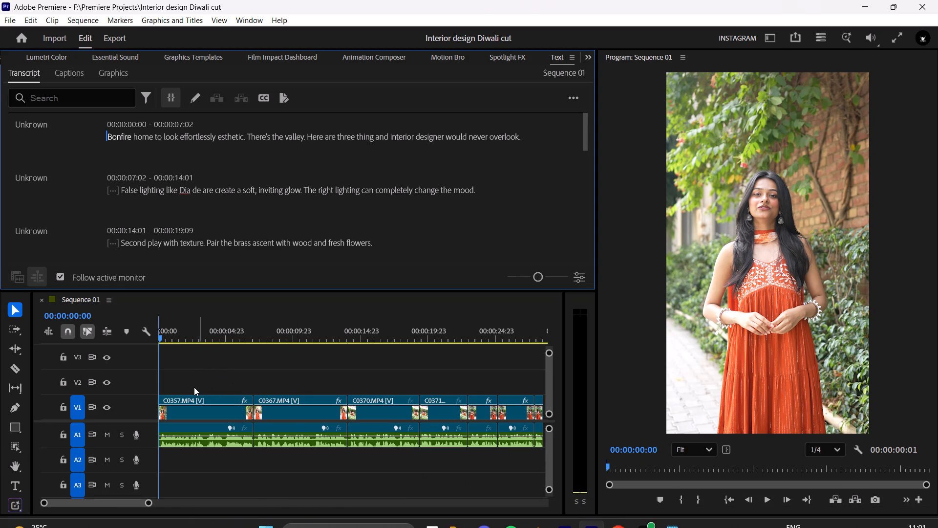
pyautogui.scroll(5, 196, 386)
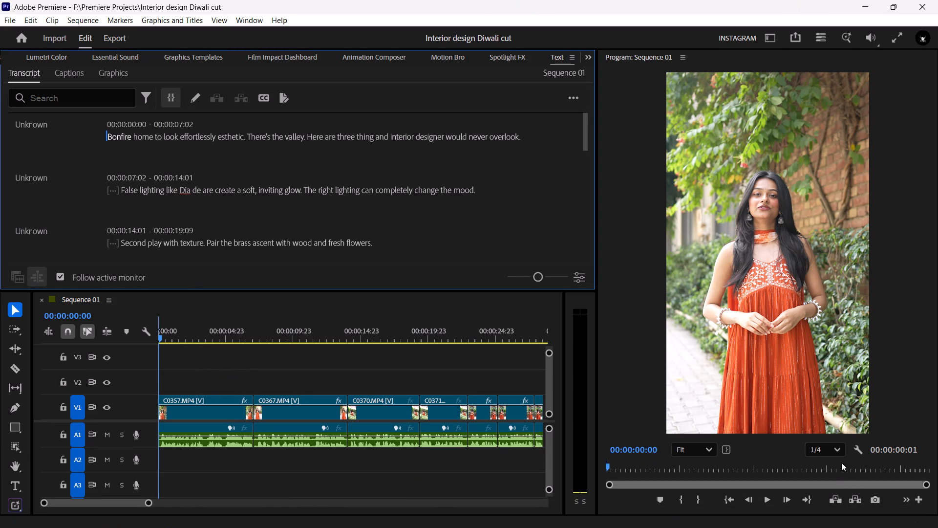
pyautogui.click(830, 452)
pyautogui.click(835, 370)
pyautogui.click(231, 383)
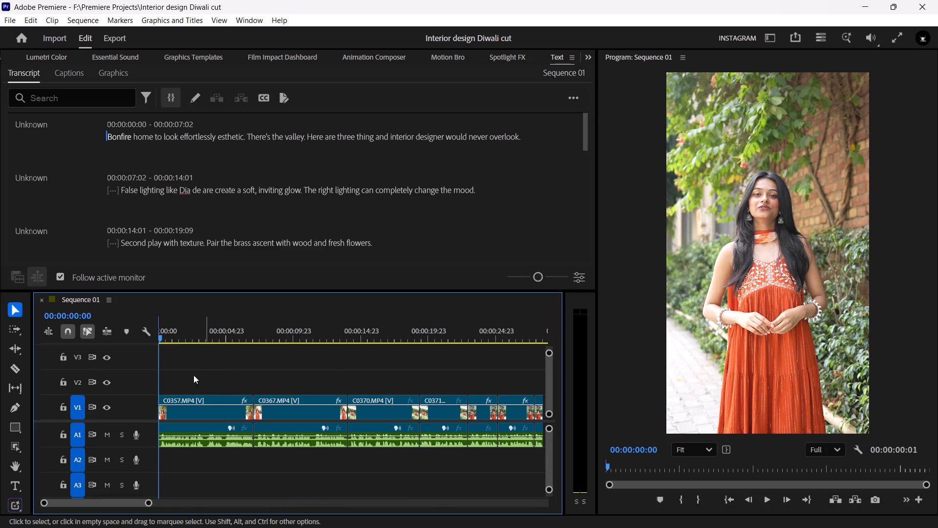
# Play Sequence 01 from the start through the opening of clip C0357 to review it against the transcript.
pyautogui.click(154, 337)
pyautogui.press('space')
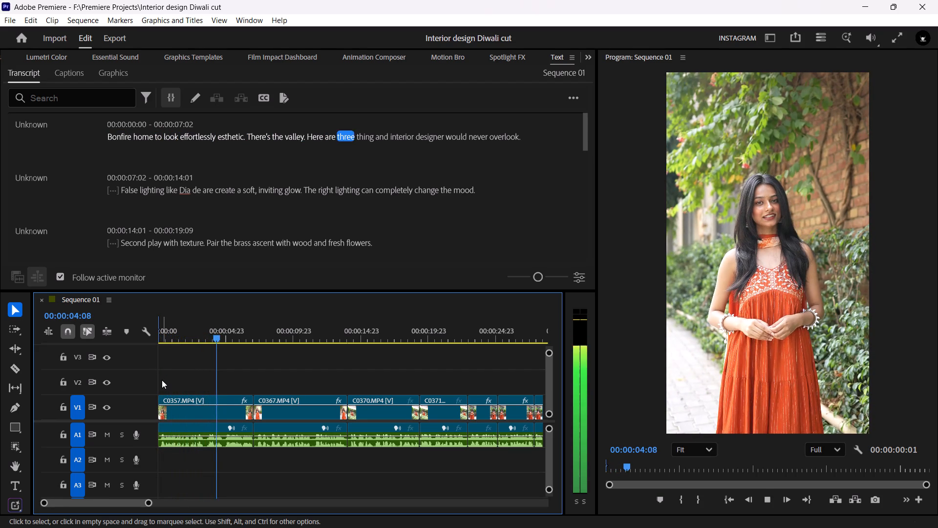
pyautogui.press('space')
pyautogui.moveTo(229, 374); pyautogui.dragTo(229, 386)
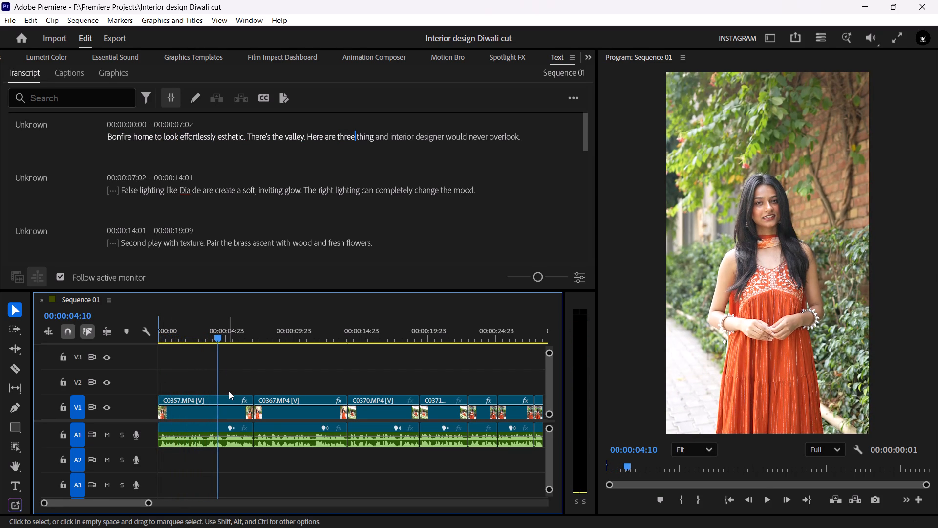
pyautogui.click(229, 408)
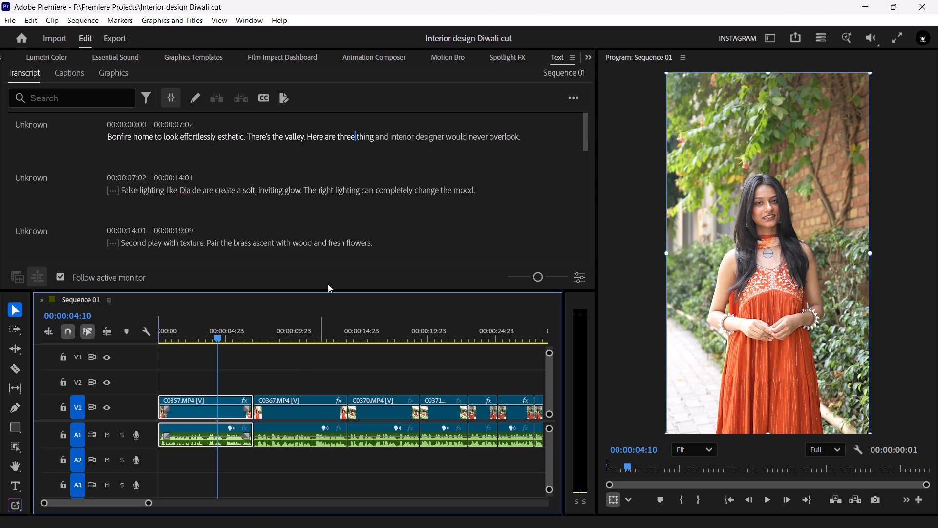
# Create captions from the transcript as single-line subtitles with a maximum length of 25 characters and a minimum duration of 2 seconds.
pyautogui.click(75, 67)
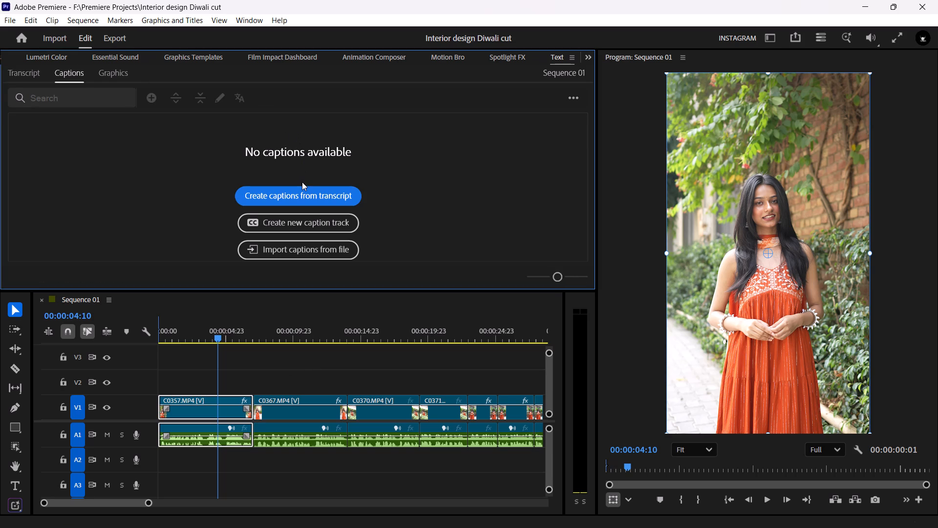
pyautogui.click(303, 198)
pyautogui.moveTo(429, 210); pyautogui.dragTo(420, 58)
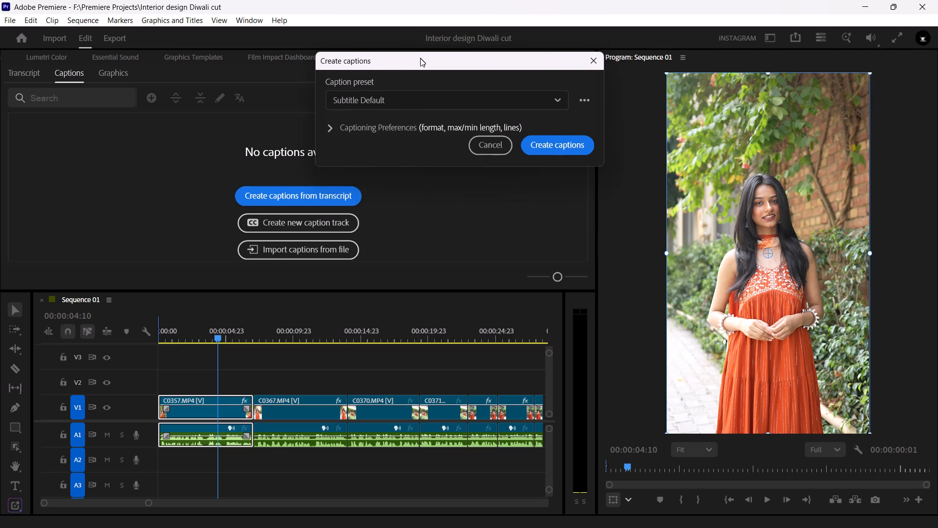
pyautogui.moveTo(420, 58); pyautogui.dragTo(424, 77)
pyautogui.click(333, 146)
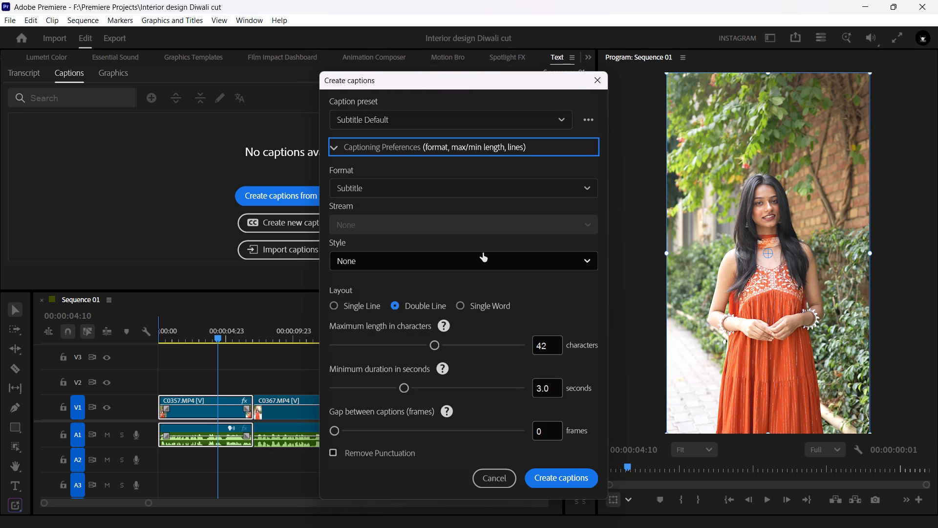
pyautogui.moveTo(550, 348); pyautogui.dragTo(521, 347)
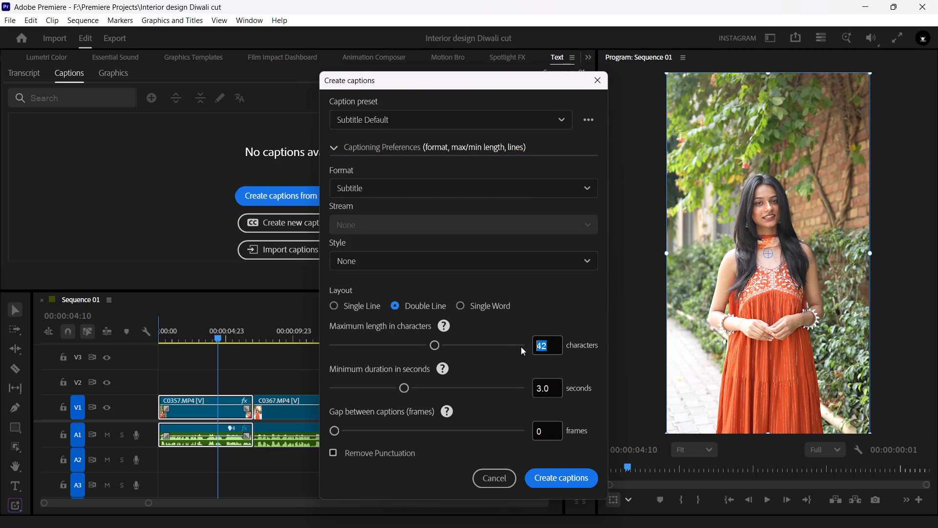
pyautogui.press('2')
pyautogui.press('5')
pyautogui.click(543, 317)
pyautogui.click(333, 306)
pyautogui.moveTo(553, 383); pyautogui.dragTo(531, 375)
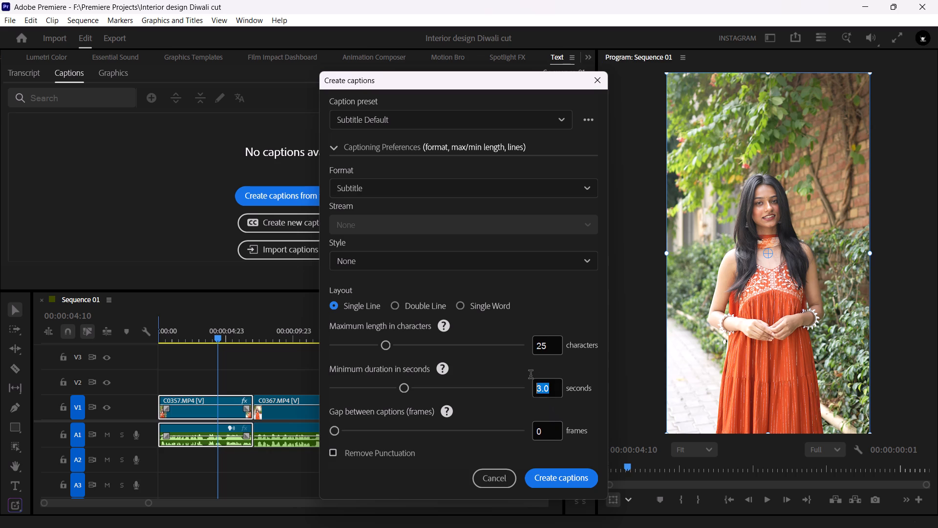
pyautogui.moveTo(531, 375); pyautogui.dragTo(530, 375)
pyautogui.press('2')
pyautogui.click(545, 301)
pyautogui.click(552, 478)
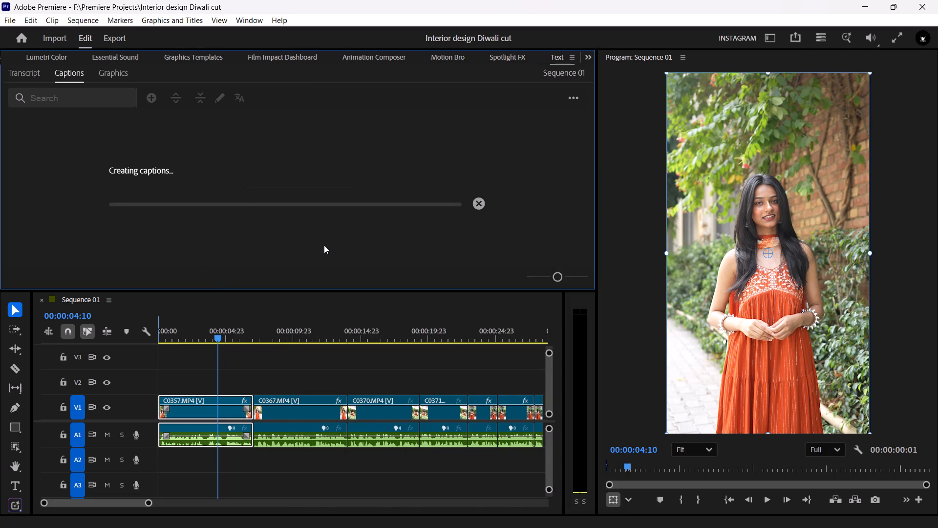
# Play the opening of Sequence 01 from the start to review the caption timing over the video.
pyautogui.click(245, 376)
pyautogui.moveTo(205, 334); pyautogui.dragTo(140, 334)
pyautogui.press('space')
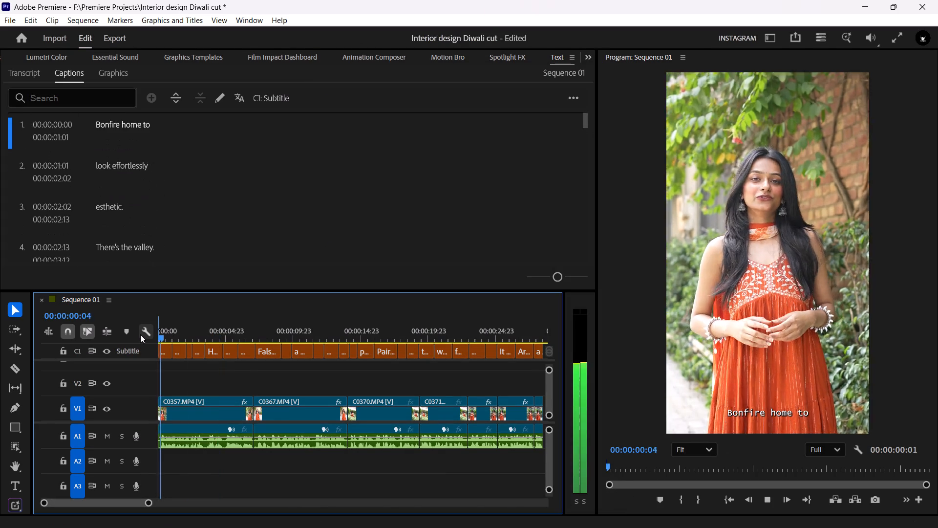
pyautogui.press('space')
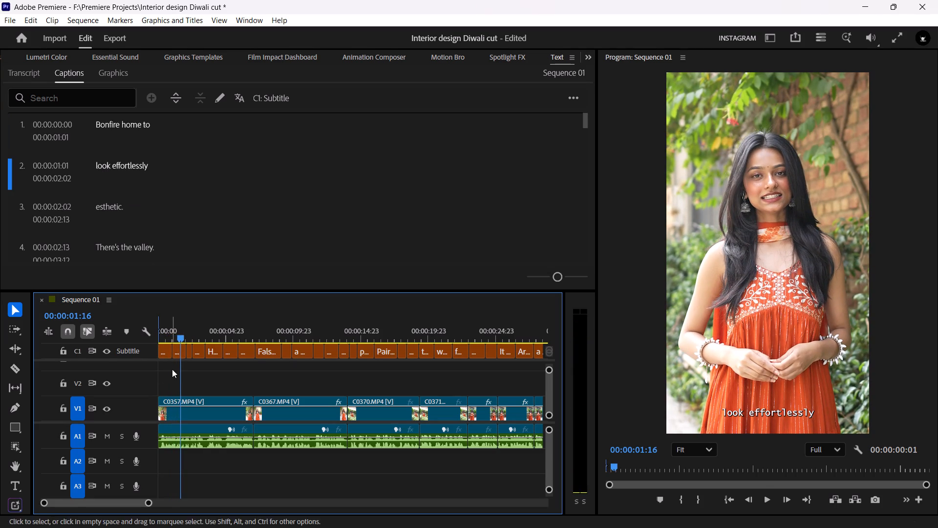
pyautogui.moveTo(178, 333); pyautogui.dragTo(141, 339)
# Set the font of the first caption, "Bonfire home to", to Instrument Serif Regular.
pyautogui.click(162, 352)
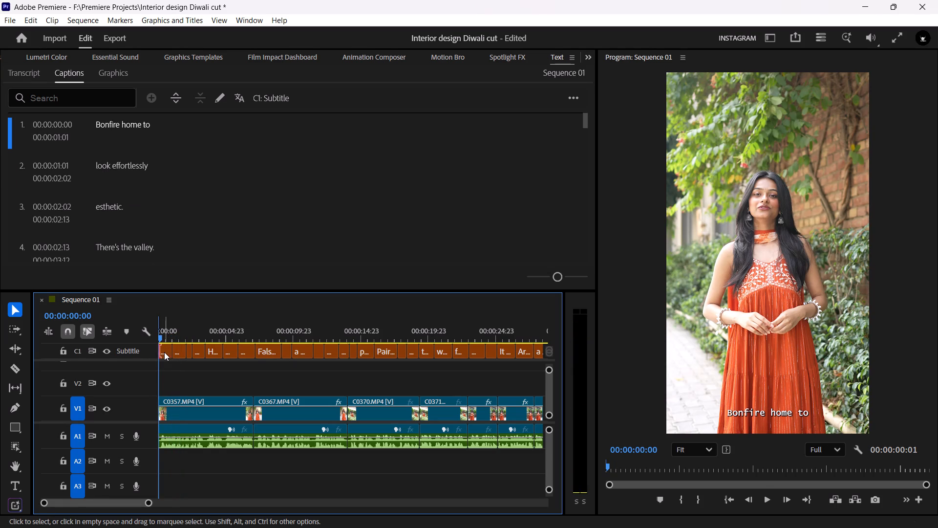
pyautogui.click(166, 353)
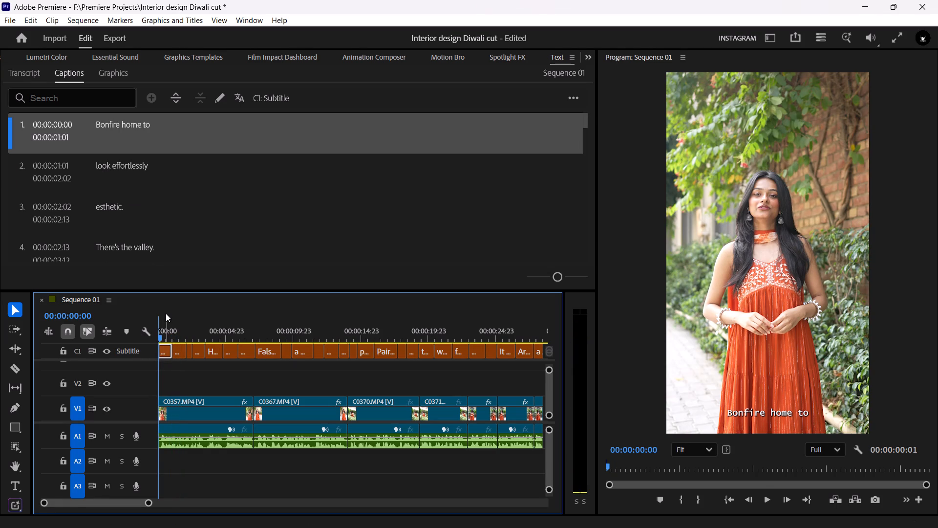
pyautogui.press('space')
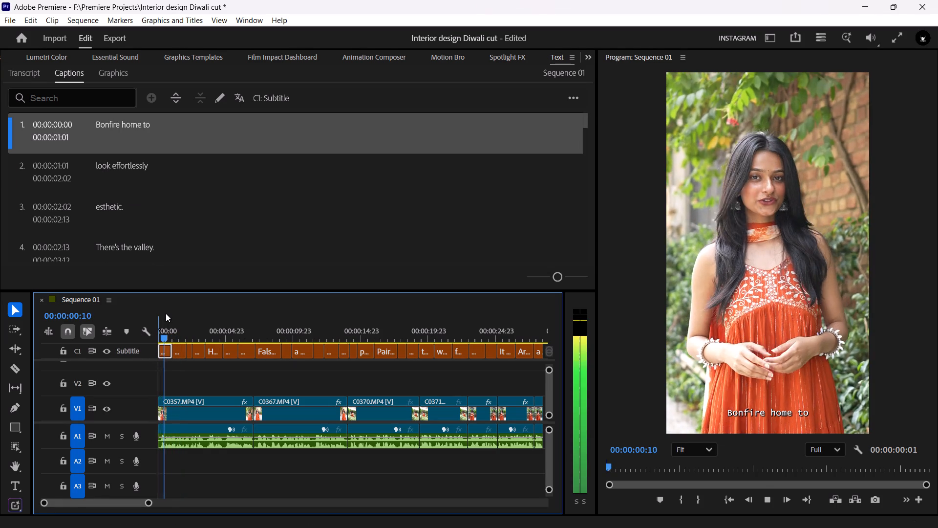
pyautogui.press('space')
pyautogui.moveTo(168, 332); pyautogui.dragTo(150, 331)
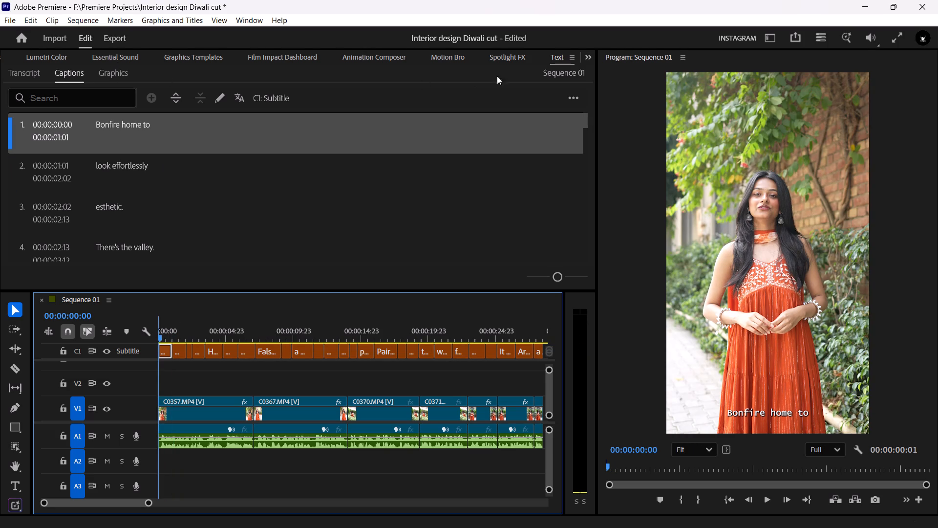
pyautogui.click(590, 57)
pyautogui.click(597, 86)
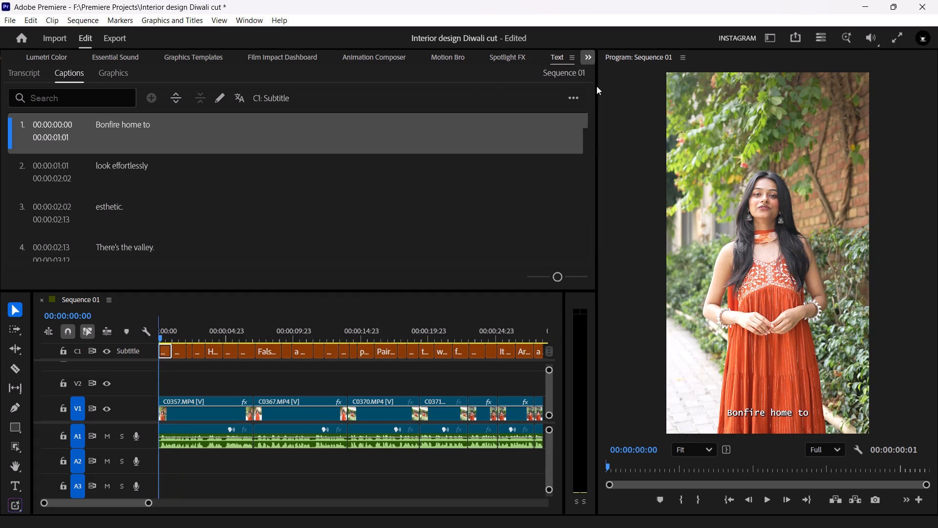
pyautogui.click(41, 210)
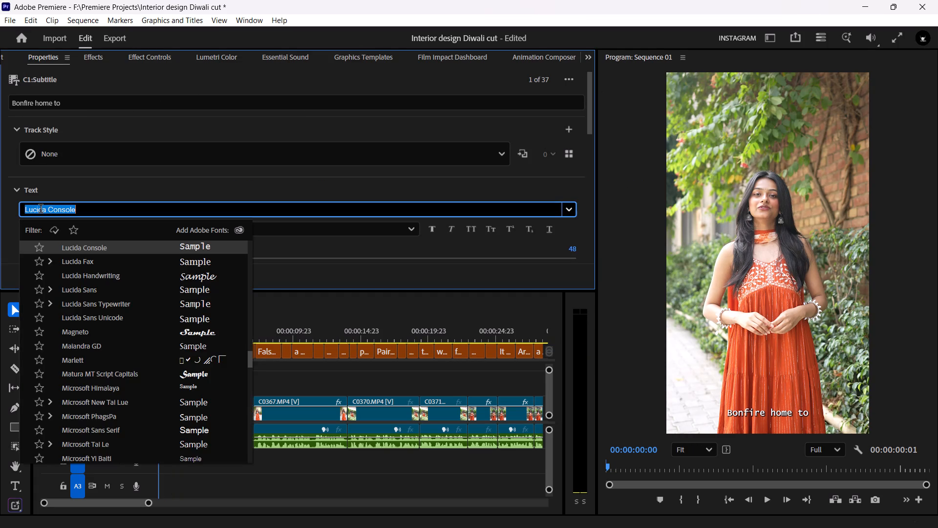
pyautogui.write('instr')
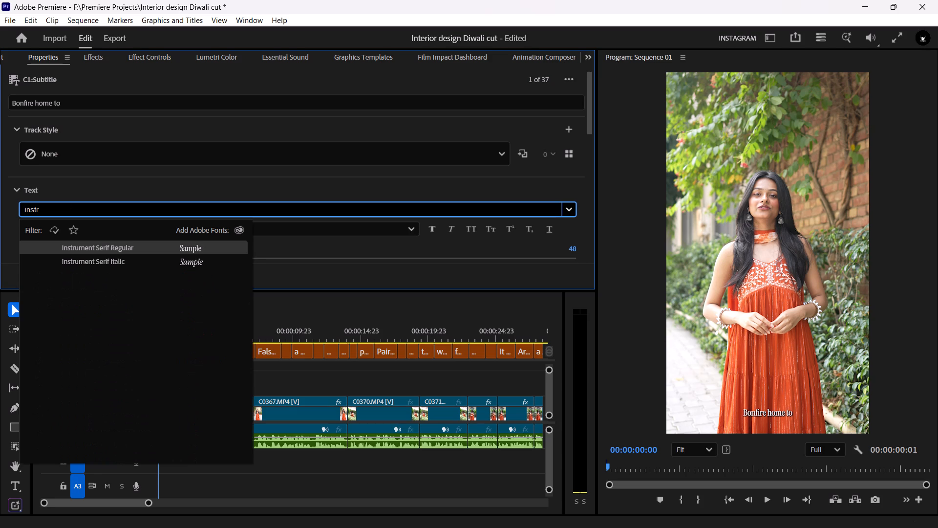
pyautogui.press('Return')
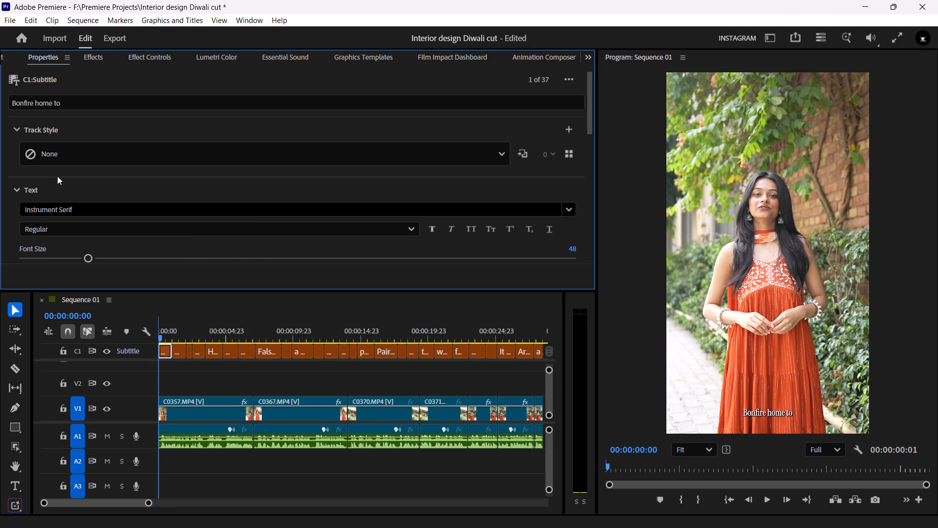
# Make the caption text faux bold and set its font size to 76.
pyautogui.scroll(-5, 5, 195)
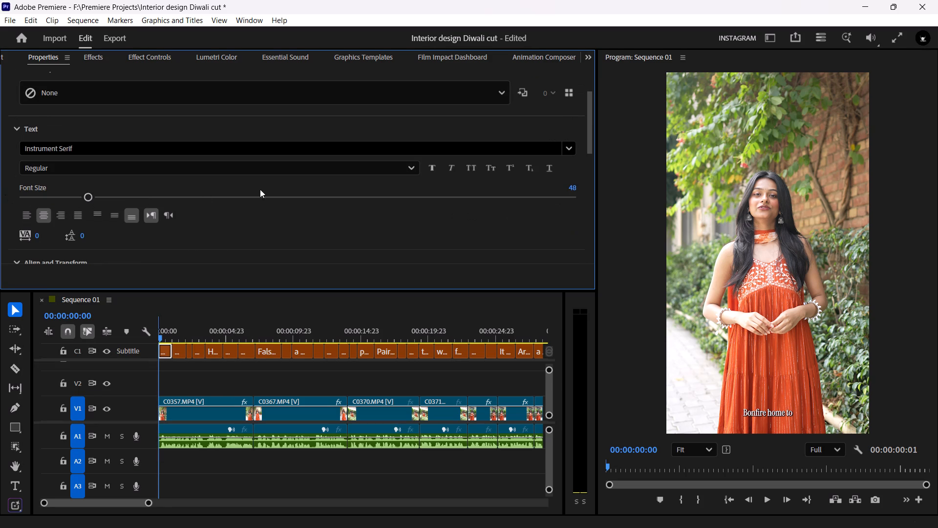
pyautogui.click(432, 166)
pyautogui.moveTo(133, 198); pyautogui.dragTo(146, 198)
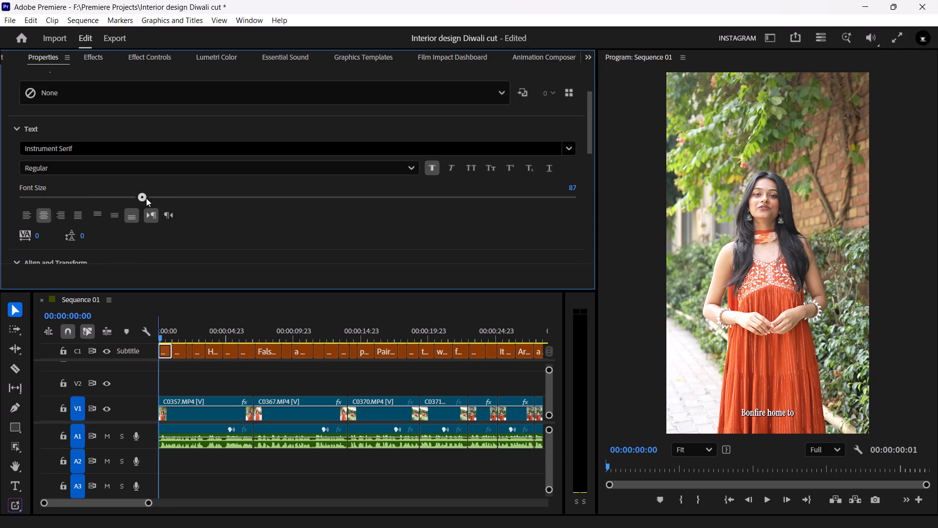
pyautogui.moveTo(146, 198); pyautogui.dragTo(127, 200)
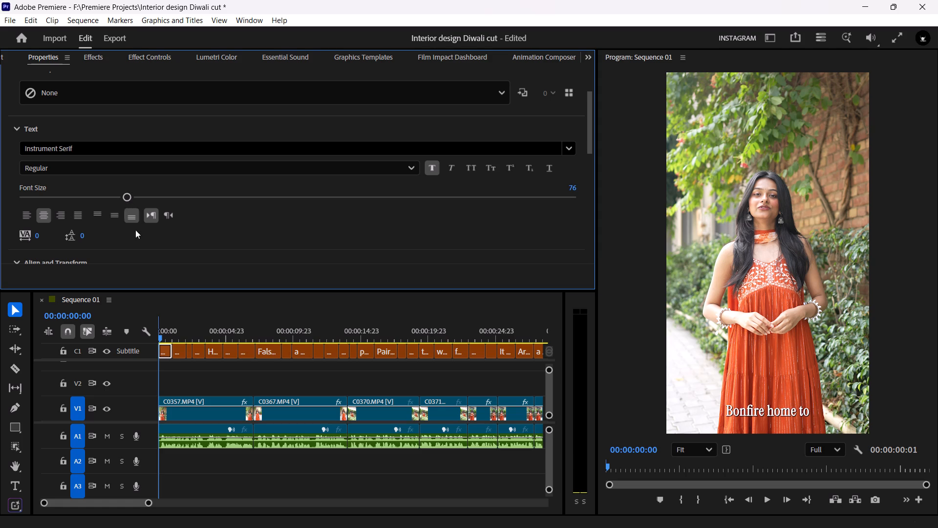
pyautogui.click(187, 388)
# Create a new adjustment layer in the Interior design Diwali cut project using the default video settings.
pyautogui.click(4, 62)
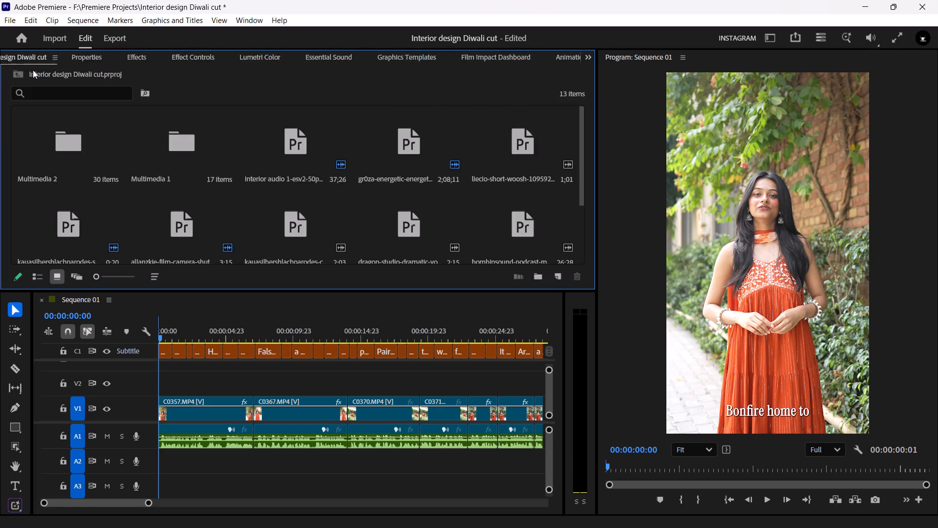
pyautogui.click(556, 279)
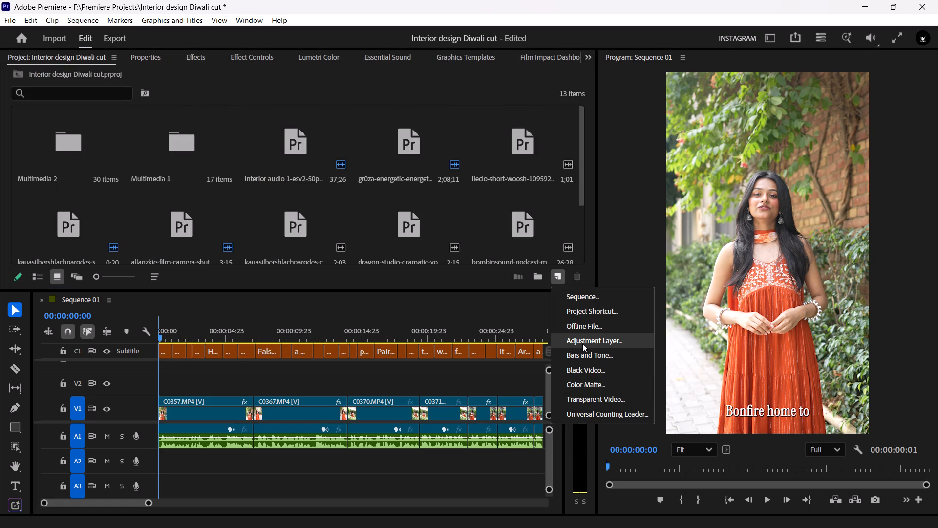
pyautogui.click(582, 343)
pyautogui.click(512, 324)
pyautogui.moveTo(423, 221); pyautogui.dragTo(424, 226)
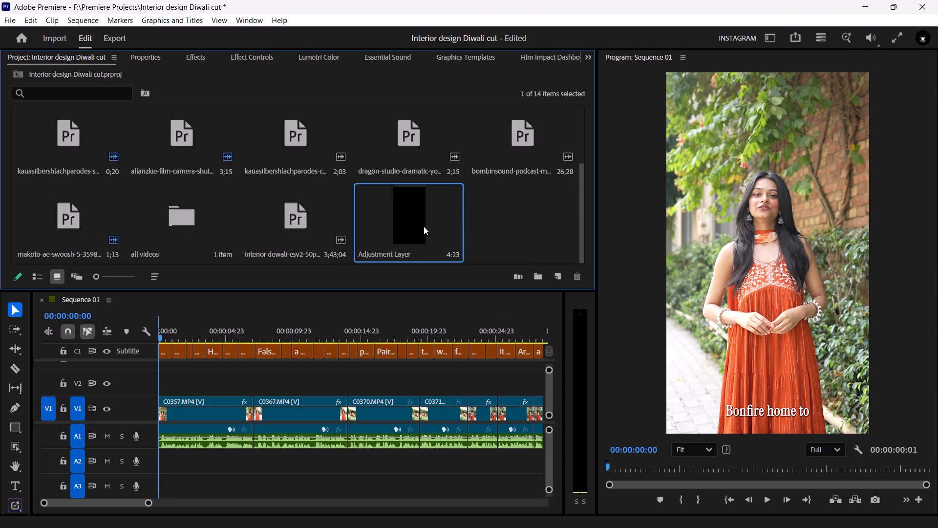
# Place the adjustment layer at the start of track V2 and extend it to the end of Sequence 01.
pyautogui.moveTo(424, 226); pyautogui.dragTo(162, 385)
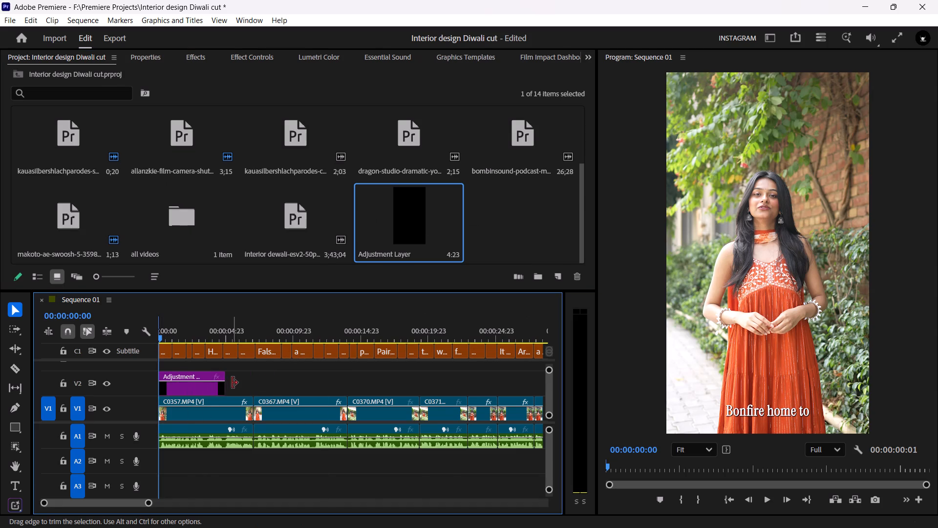
pyautogui.moveTo(232, 383); pyautogui.dragTo(337, 378)
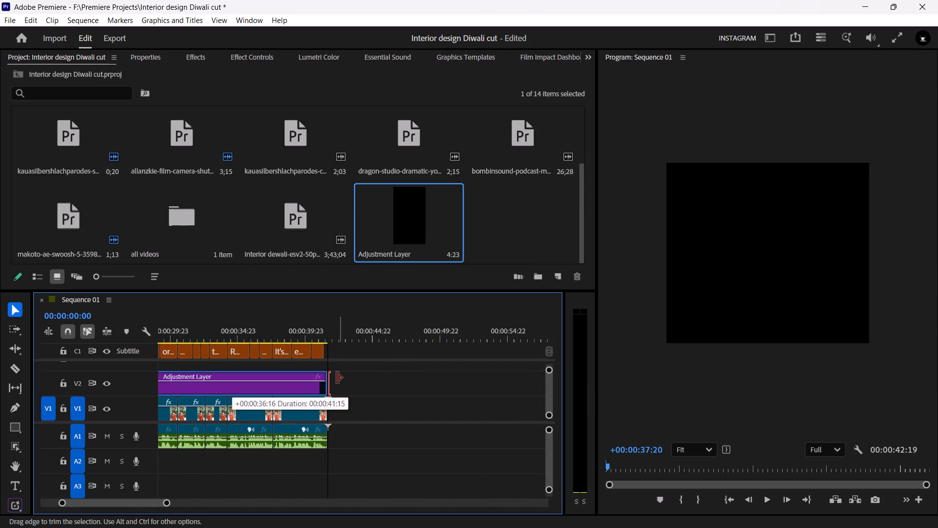
pyautogui.moveTo(337, 378); pyautogui.dragTo(334, 378)
# Apply the effect found by searching for "gra" to the adjustment layer on V2.
pyautogui.scroll(20, 352, 352)
pyautogui.scroll(7, 352, 352)
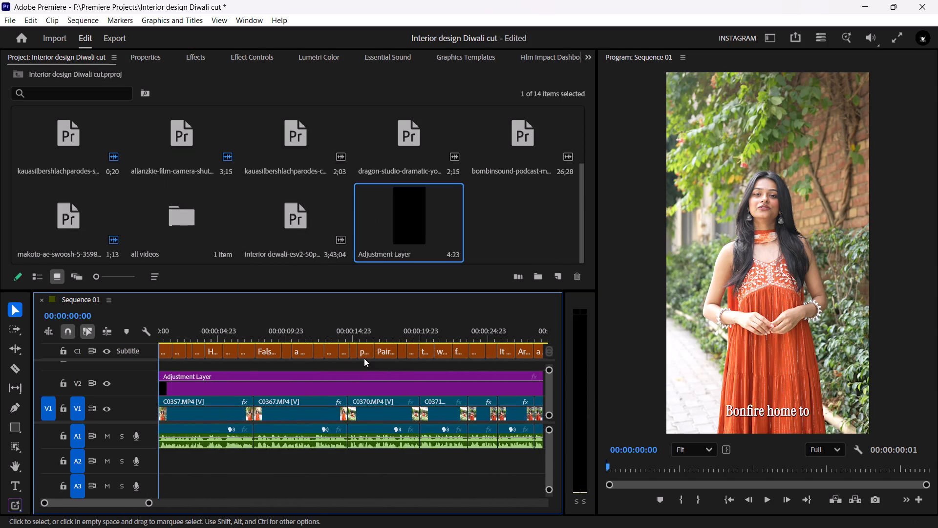
pyautogui.scroll(8, 364, 358)
pyautogui.click(227, 391)
pyautogui.hotkey('ctrl', 'f')
pyautogui.write('gra')
pyautogui.press('Return')
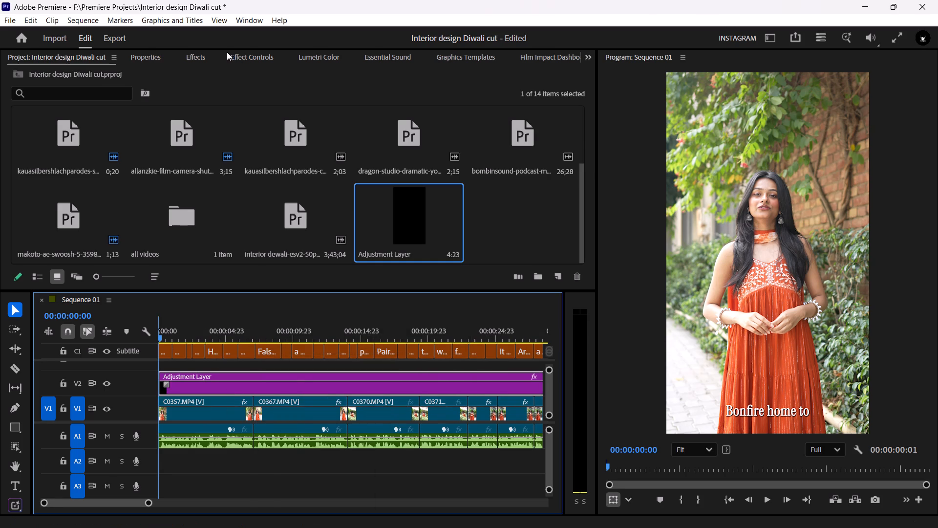
# Examine the adjustment layer's Gradient effect controls and preview the effect over the sequence's opening seconds.
pyautogui.click(249, 57)
pyautogui.scroll(-17, 14, 215)
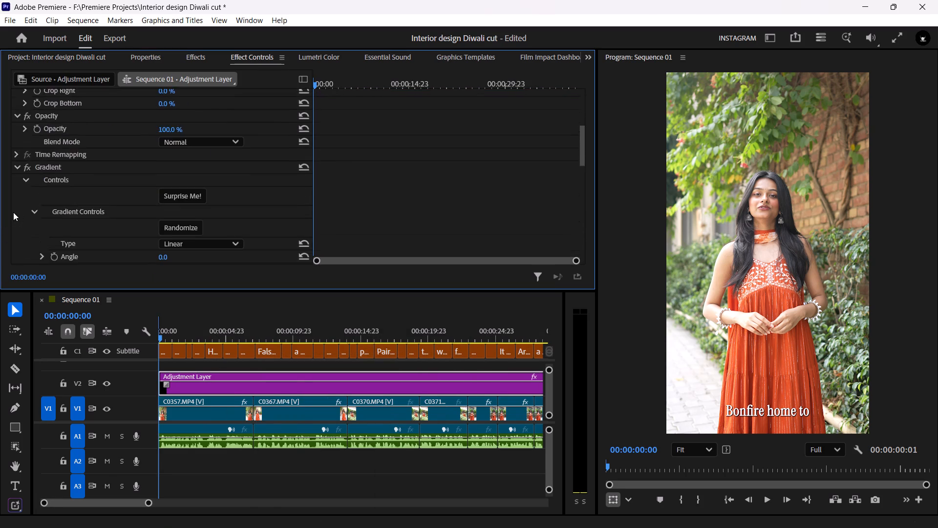
pyautogui.scroll(-3, 13, 212)
pyautogui.scroll(4, 13, 212)
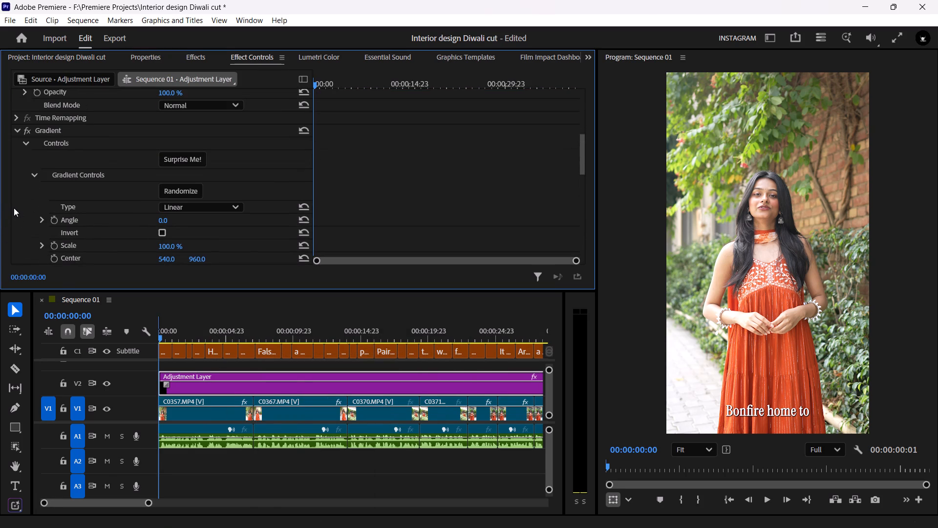
pyautogui.scroll(-3, 14, 203)
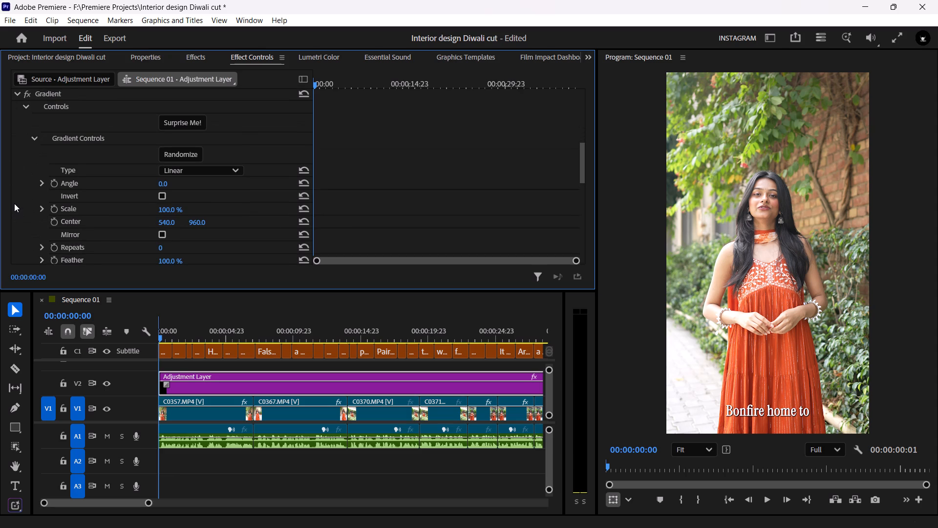
pyautogui.moveTo(184, 327); pyautogui.dragTo(188, 338)
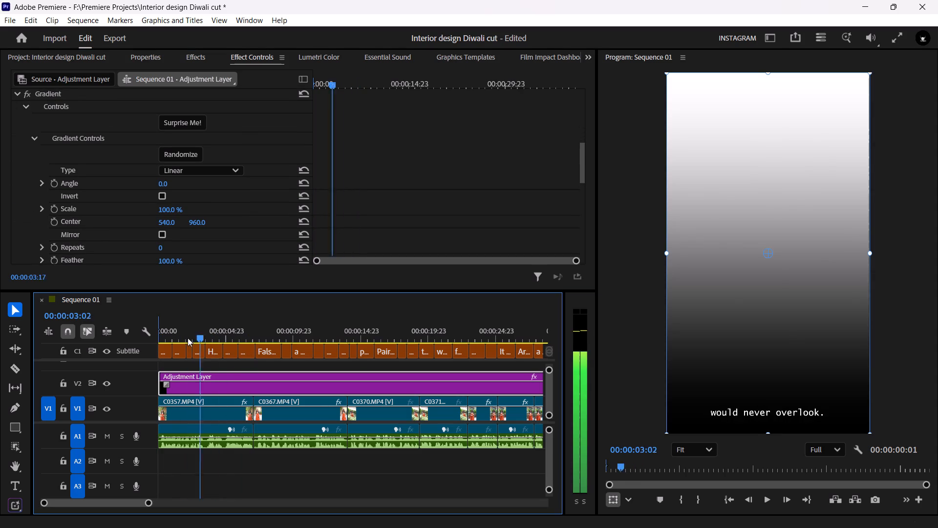
pyautogui.moveTo(188, 338); pyautogui.dragTo(169, 334)
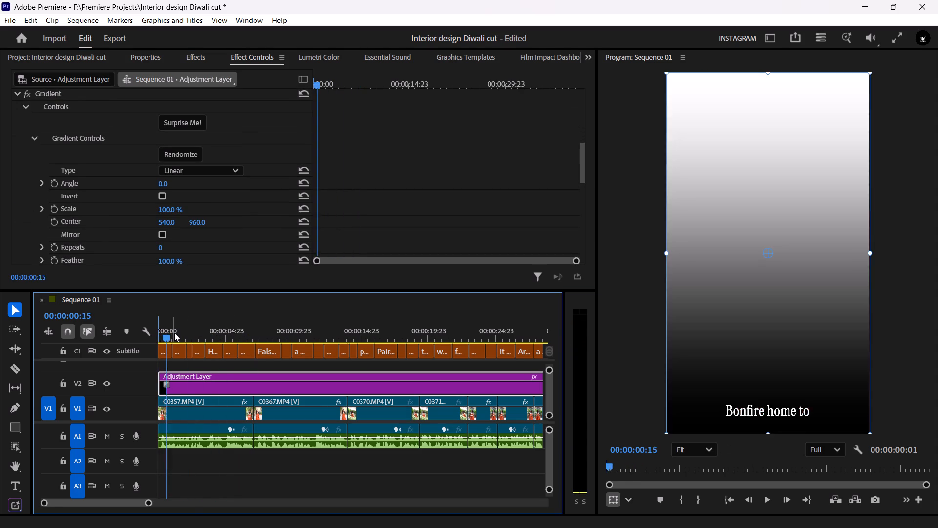
# Realign the adjustment layer on V2 so it runs from the first frame to the end of the last clip.
pyautogui.press('`')
pyautogui.click(126, 264)
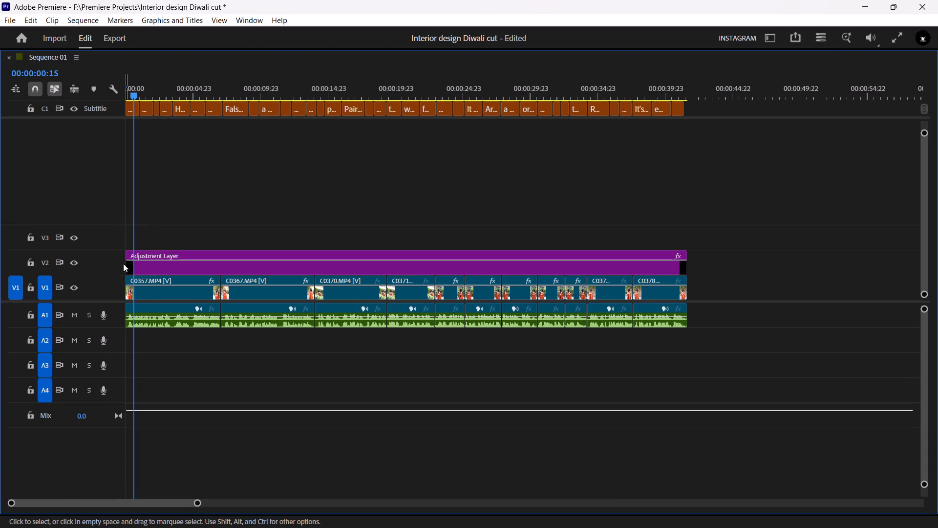
pyautogui.moveTo(190, 266); pyautogui.dragTo(226, 268)
pyautogui.moveTo(158, 257); pyautogui.dragTo(71, 255)
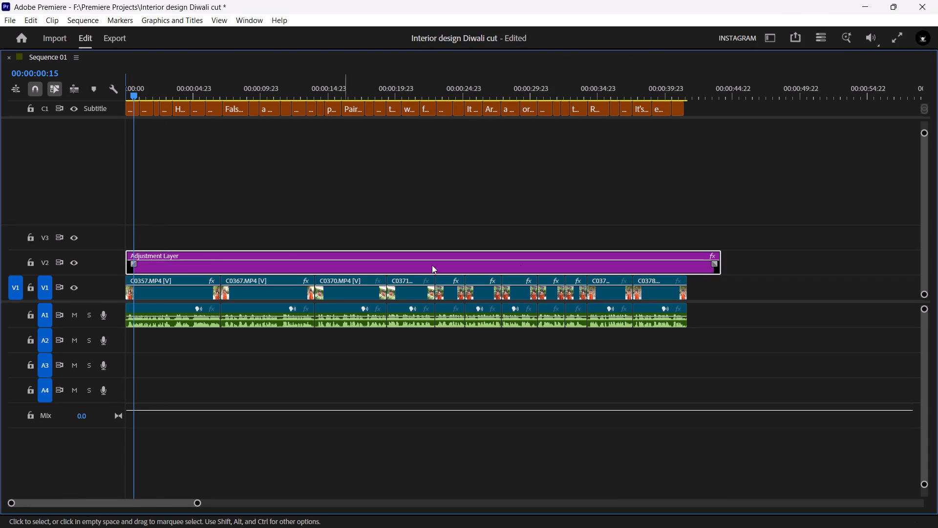
pyautogui.moveTo(722, 253); pyautogui.dragTo(687, 253)
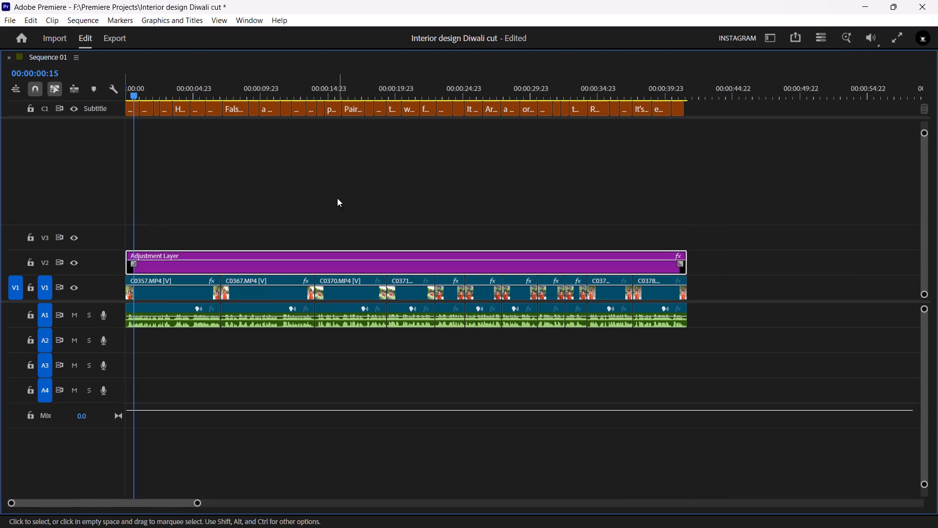
pyautogui.press('`')
# Set the adjustment layer's opacity blend mode to Multiply.
pyautogui.moveTo(165, 332); pyautogui.dragTo(149, 331)
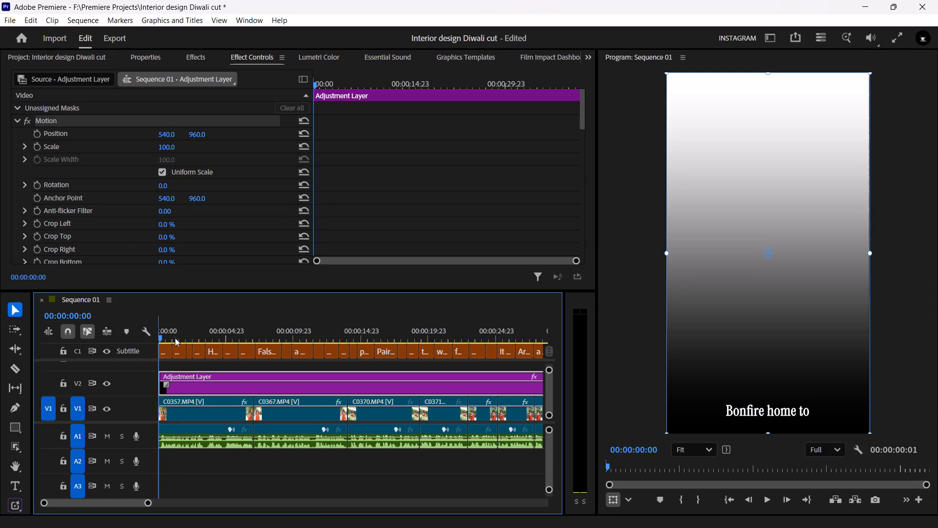
pyautogui.scroll(-7, 10, 200)
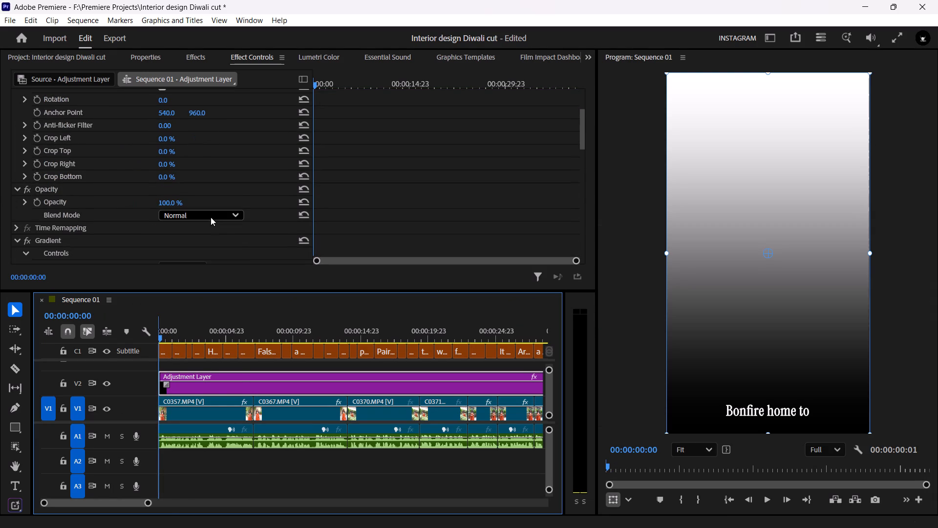
pyautogui.click(211, 217)
pyautogui.click(201, 282)
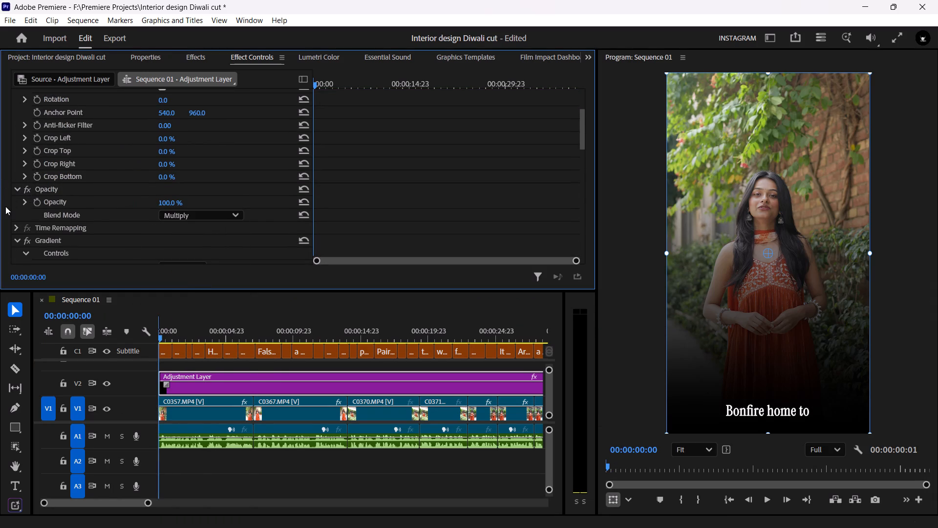
# Move the Gradient effect's center down the frame to 540, 1418 on the adjustment layer.
pyautogui.scroll(4, 5, 207)
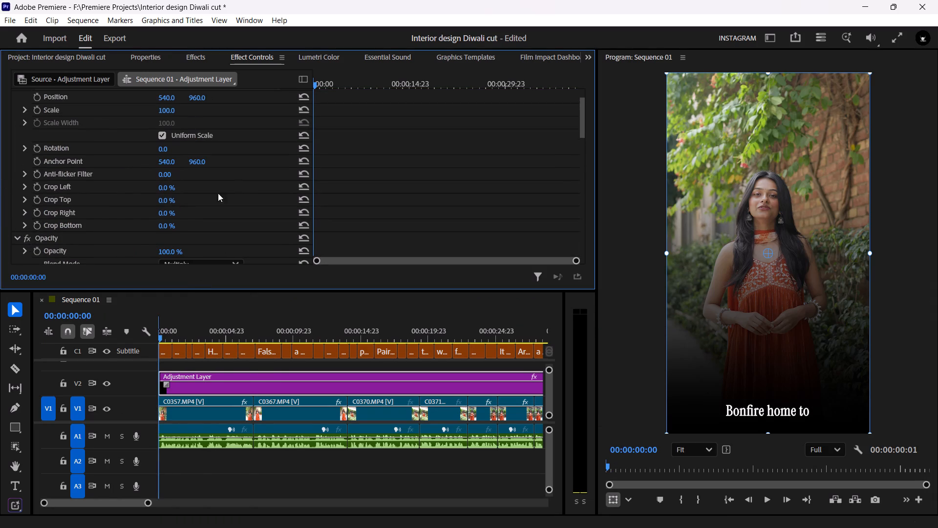
pyautogui.scroll(2, 232, 178)
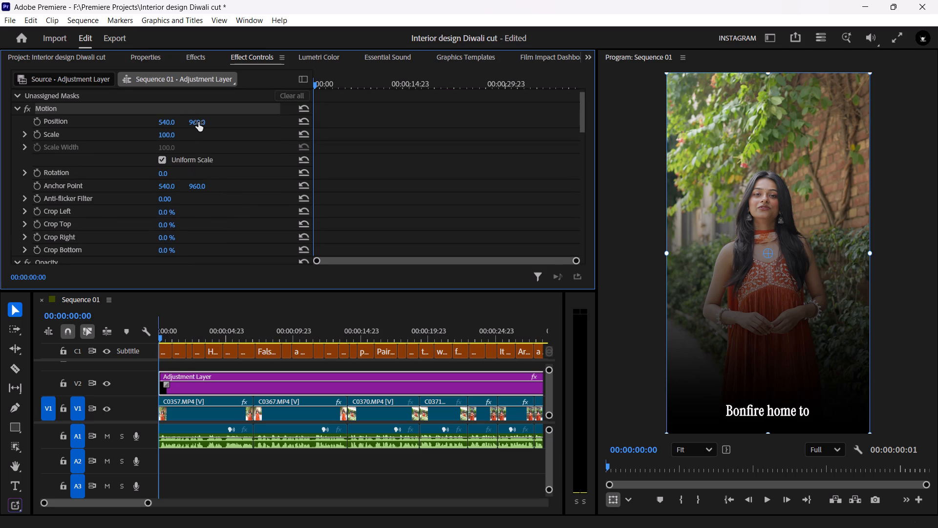
pyautogui.scroll(1, 255, 177)
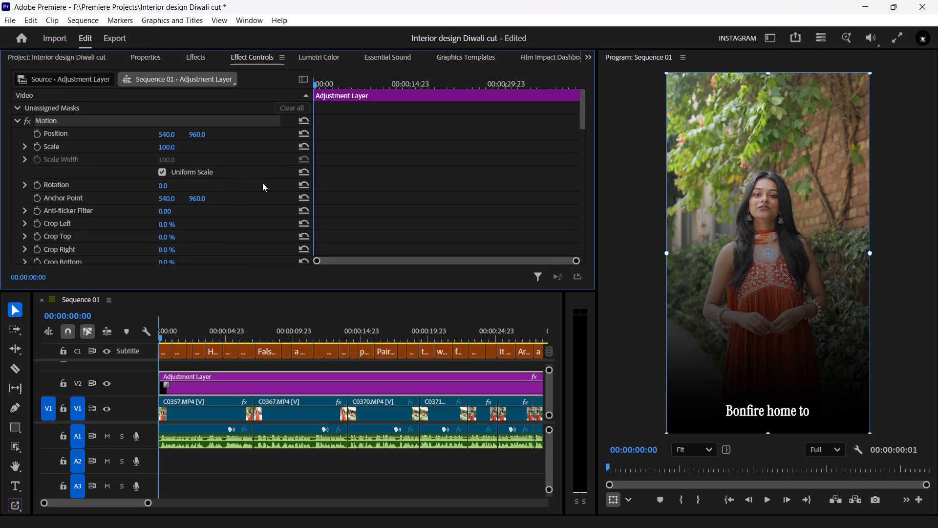
pyautogui.scroll(-20, 276, 196)
pyautogui.scroll(-2, 276, 196)
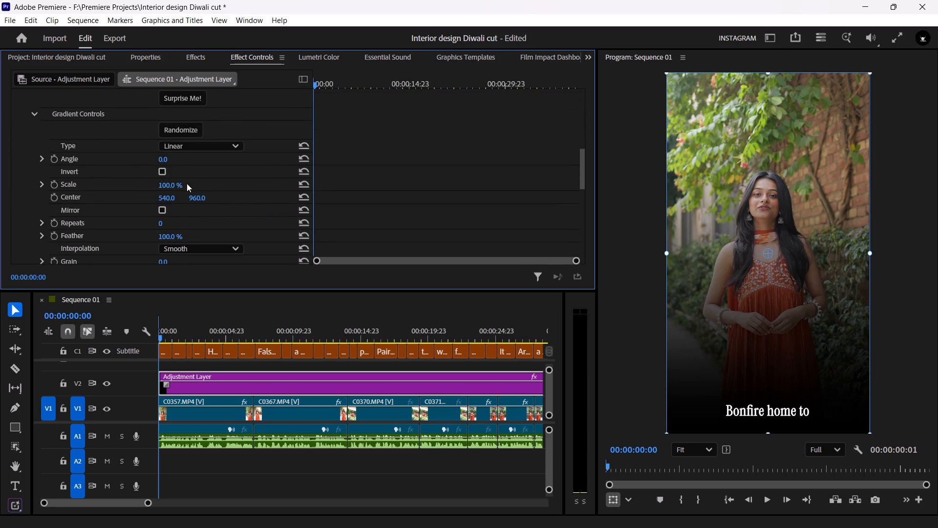
pyautogui.moveTo(192, 186); pyautogui.dragTo(414, 208)
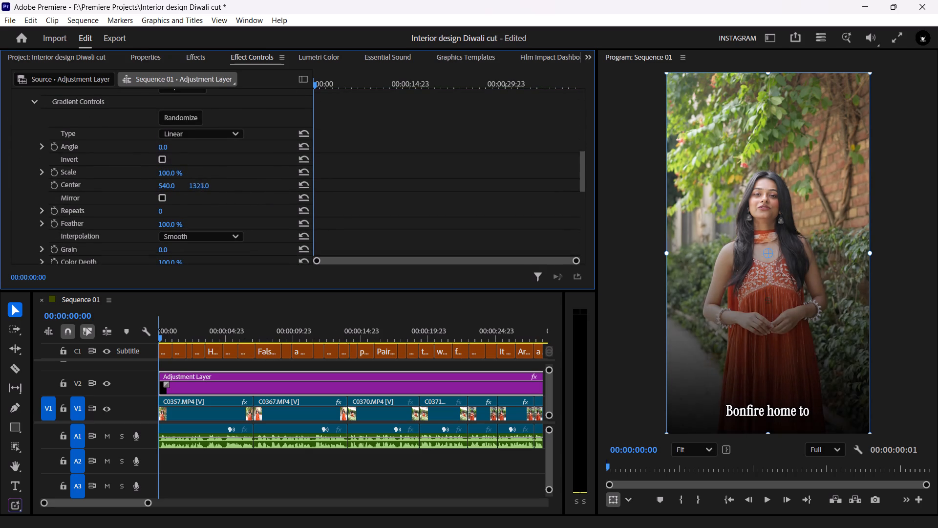
pyautogui.moveTo(414, 208); pyautogui.dragTo(469, 216)
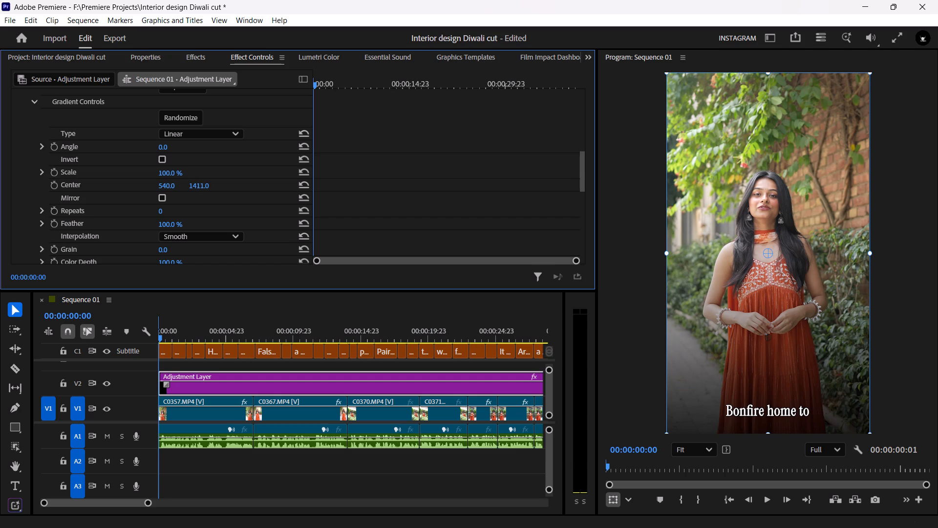
pyautogui.moveTo(469, 216); pyautogui.dragTo(476, 217)
pyautogui.moveTo(476, 217); pyautogui.dragTo(474, 217)
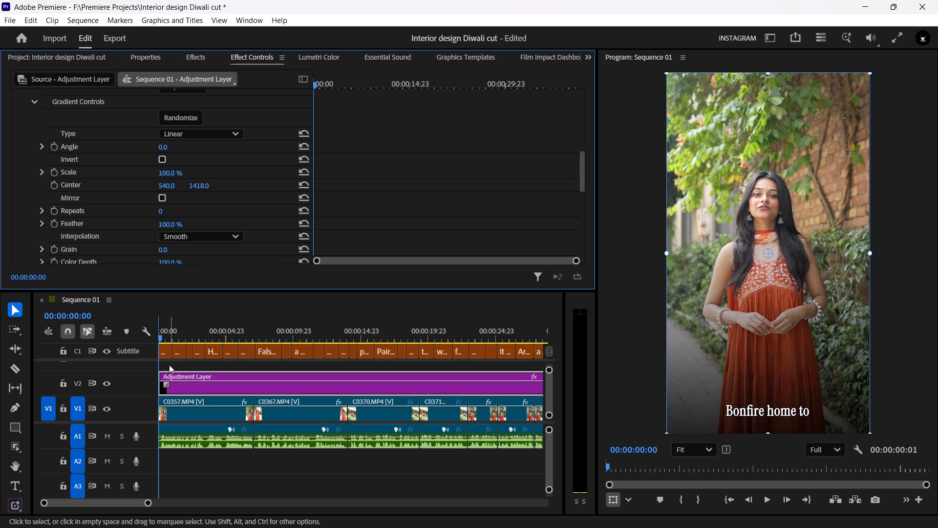
# Raise the first caption, "Bonfire home to", by setting its vertical position offset to -200.
pyautogui.click(164, 352)
pyautogui.click(132, 59)
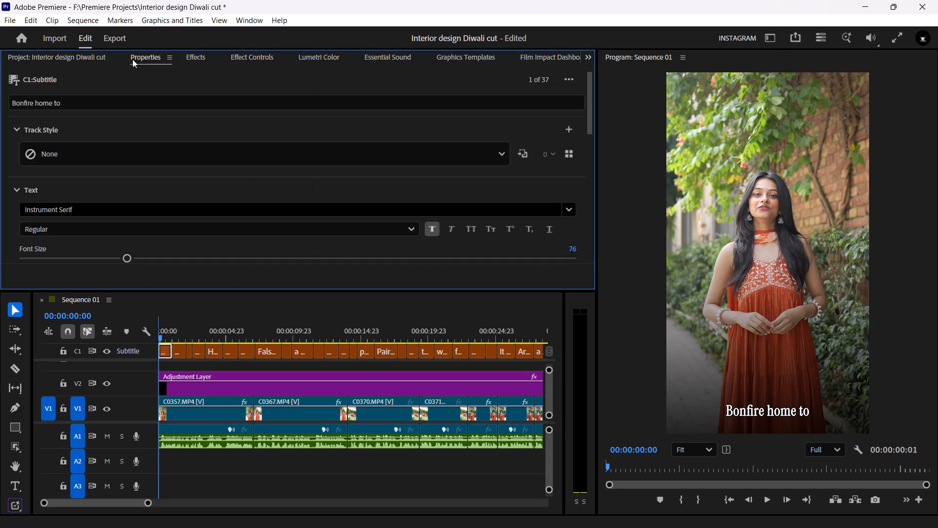
pyautogui.moveTo(589, 120); pyautogui.dragTo(582, 198)
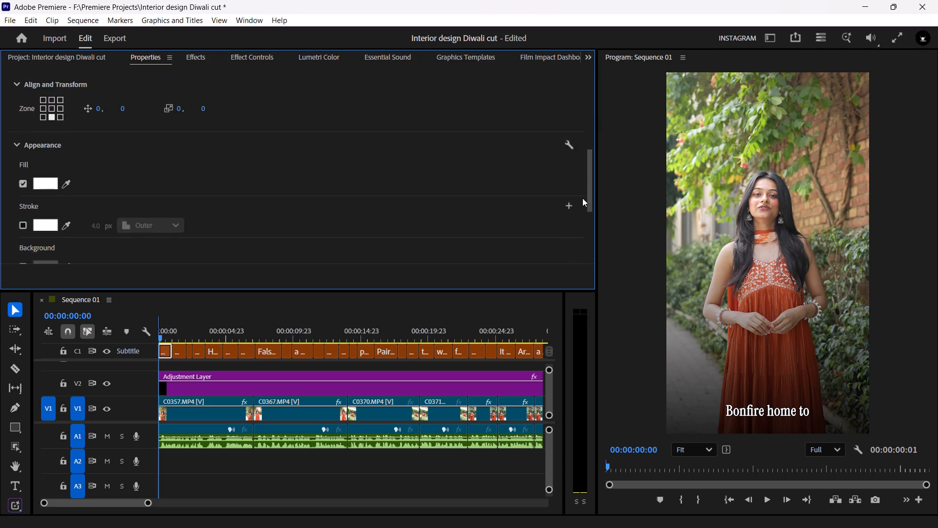
pyautogui.moveTo(582, 198); pyautogui.dragTo(583, 172)
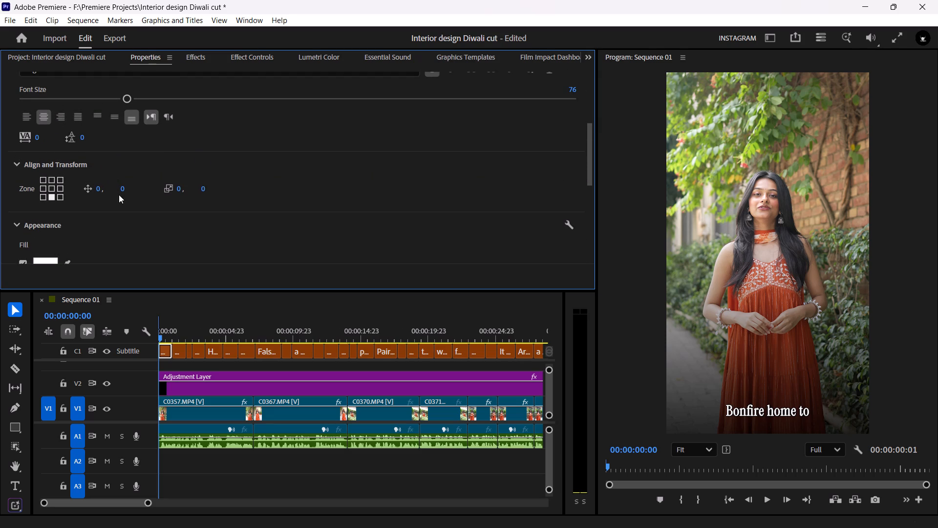
pyautogui.moveTo(123, 189); pyautogui.dragTo(32, 193)
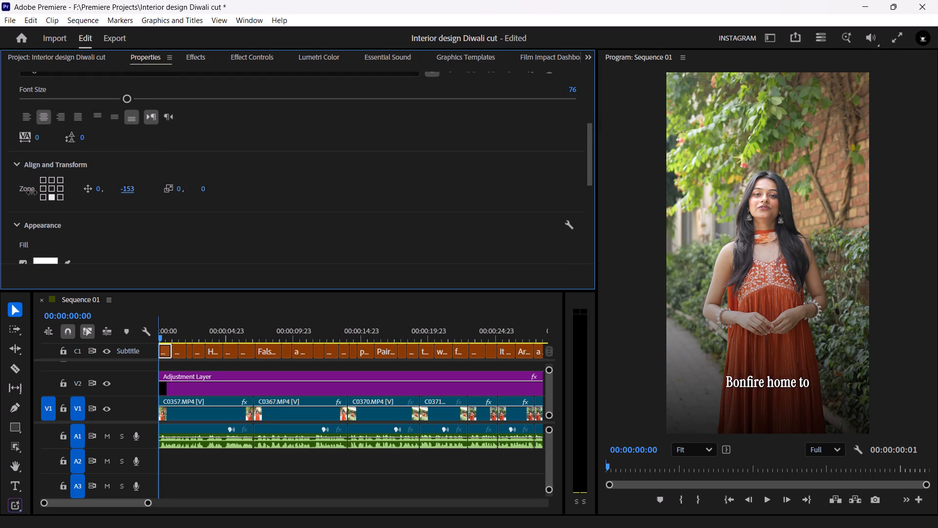
pyautogui.moveTo(32, 193); pyautogui.dragTo(4, 194)
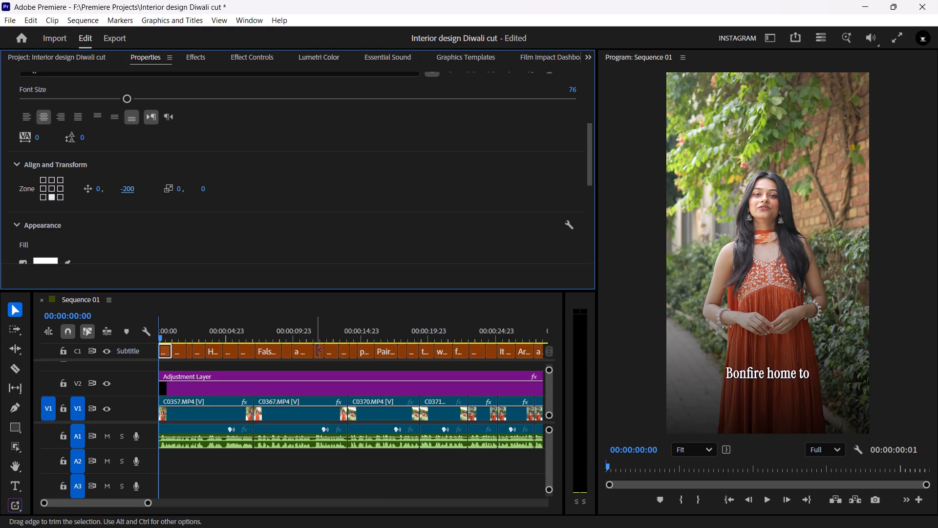
# Play the opening captions, return to the sequence start and check the first frame at full screen.
pyautogui.press('space')
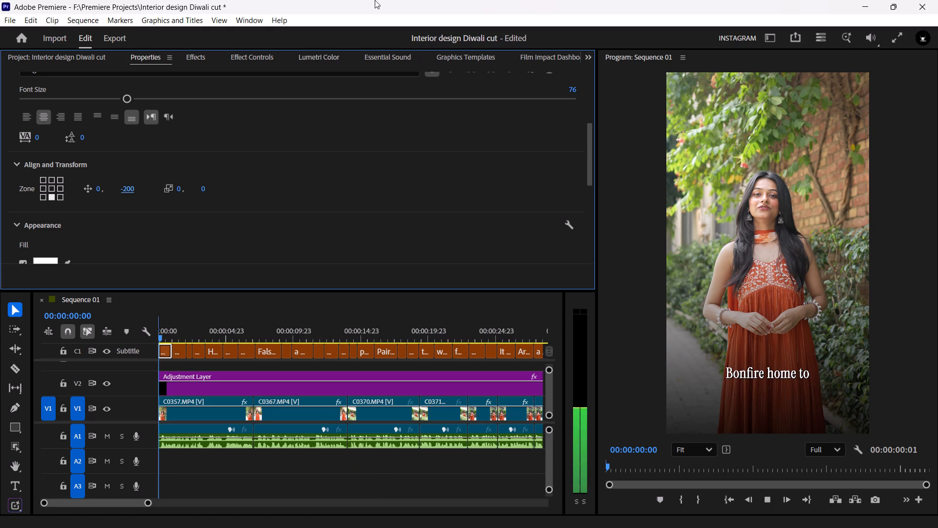
pyautogui.press('space')
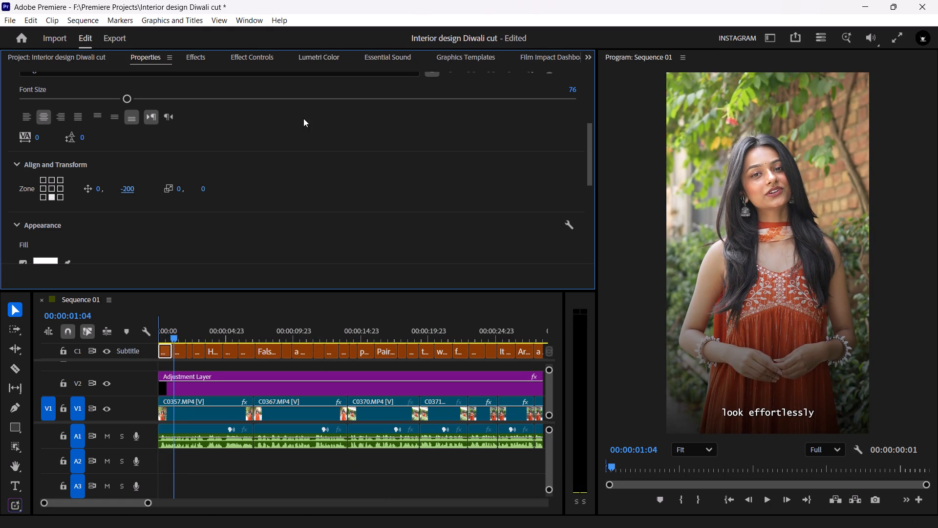
pyautogui.moveTo(171, 333); pyautogui.dragTo(136, 326)
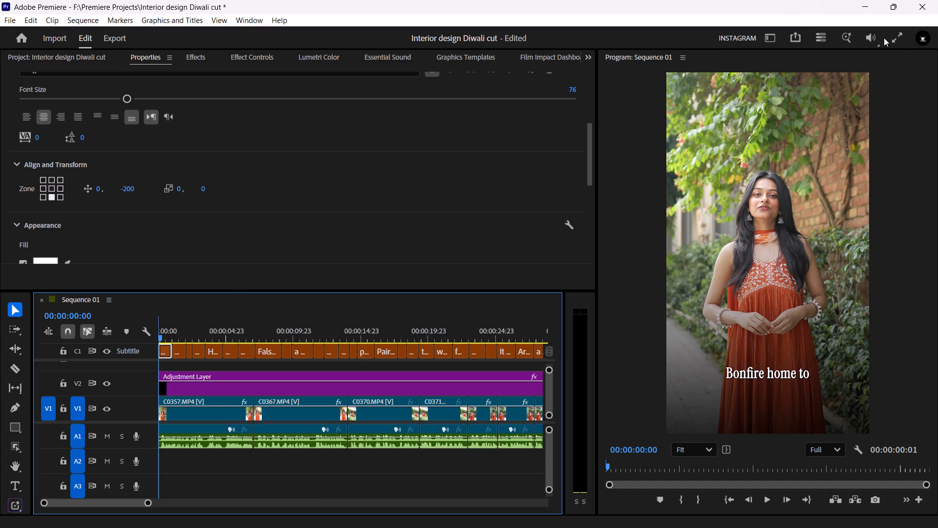
pyautogui.click(894, 38)
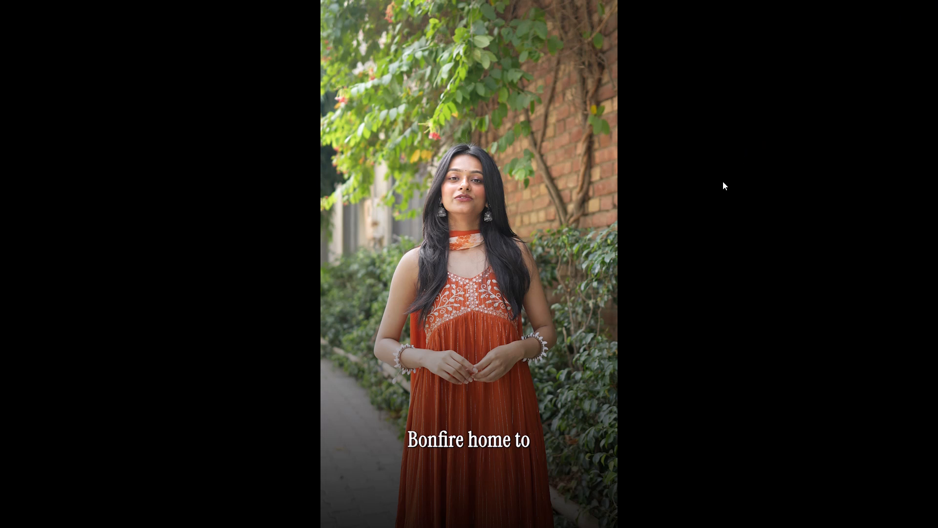
pyautogui.press('Escape')
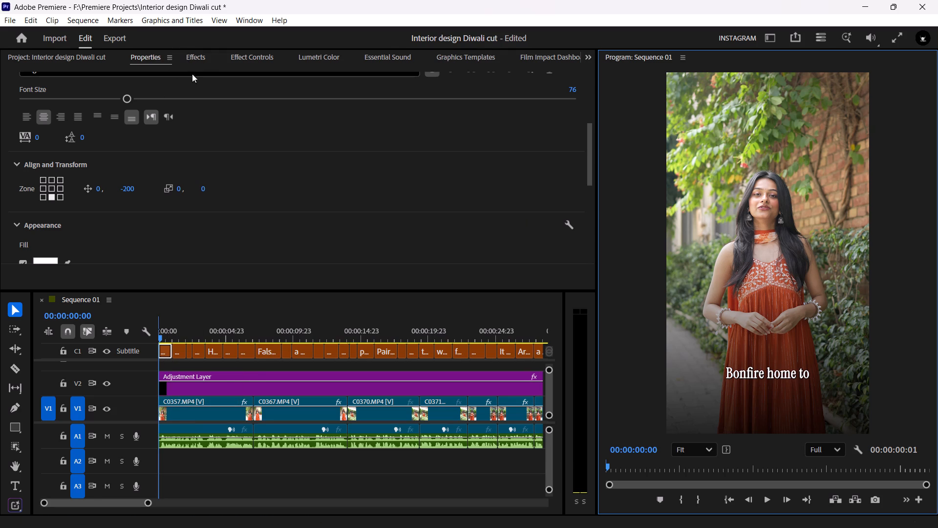
# Create a track style from the first caption's formatting and apply it to the whole subtitle track.
pyautogui.moveTo(590, 156); pyautogui.dragTo(606, 57)
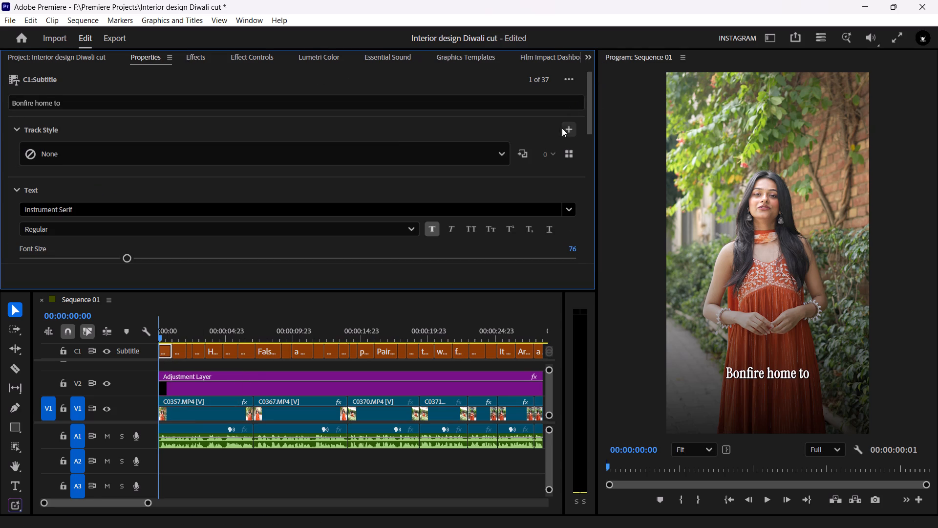
pyautogui.click(566, 127)
pyautogui.click(577, 145)
pyautogui.click(487, 326)
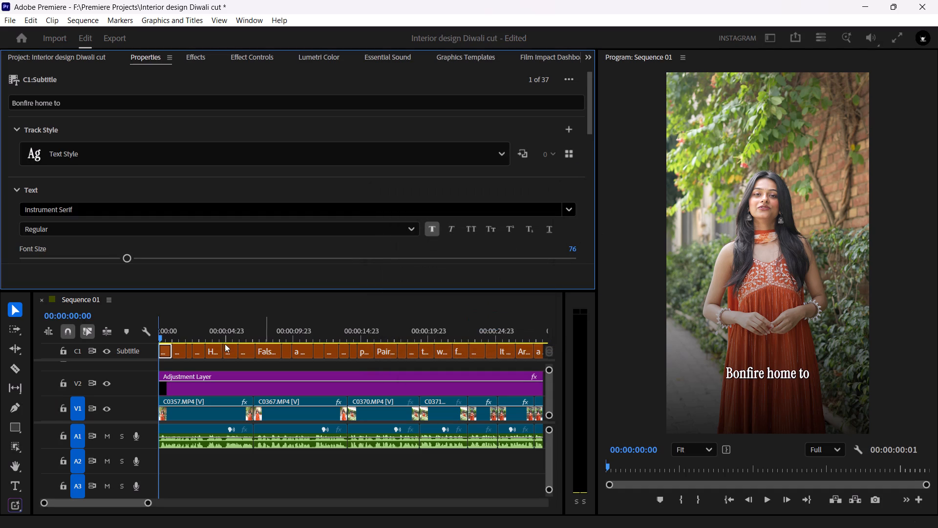
# Play the sequence from the start to check the restyled captions.
pyautogui.press('space')
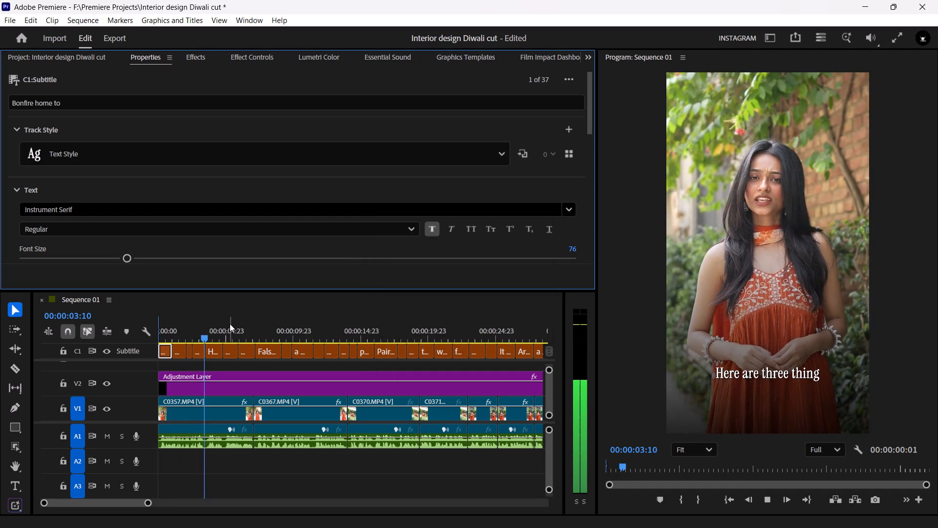
pyautogui.press('space')
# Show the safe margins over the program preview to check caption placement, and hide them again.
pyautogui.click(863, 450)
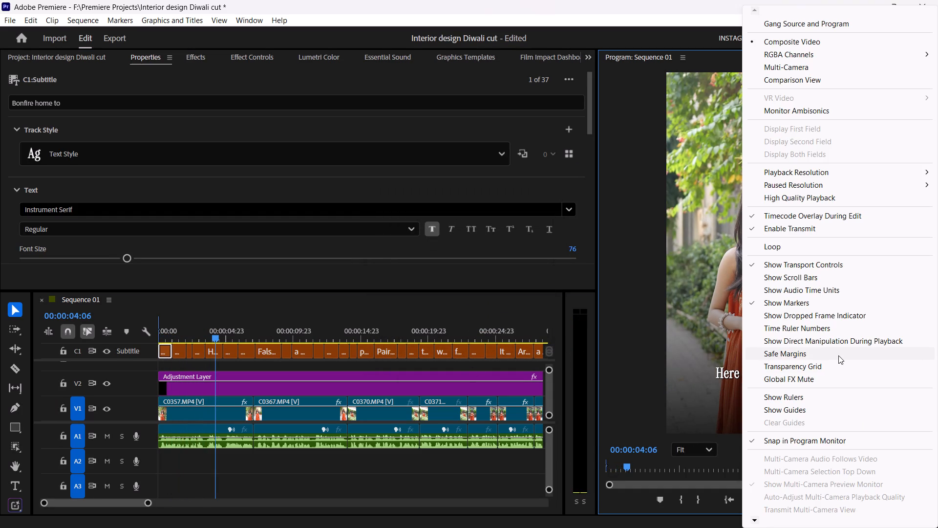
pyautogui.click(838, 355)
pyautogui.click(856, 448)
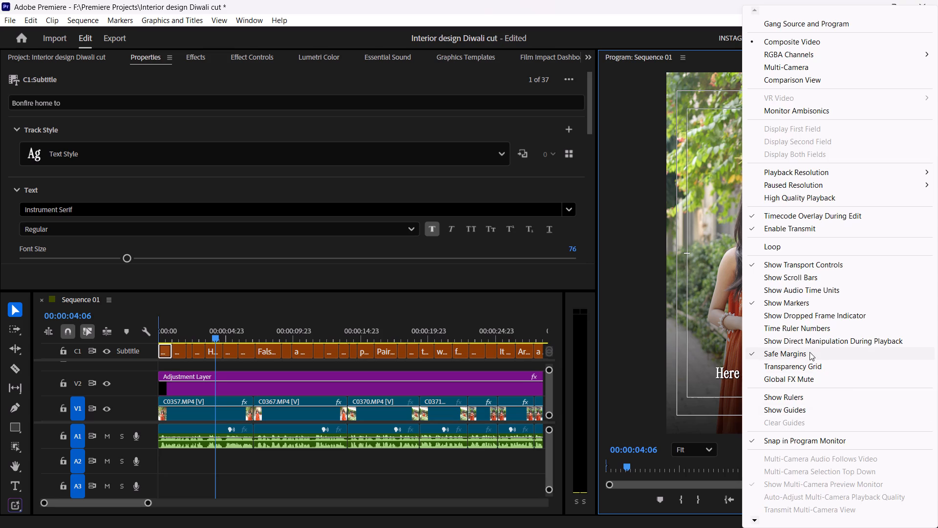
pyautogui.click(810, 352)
# Play through the captions, return to the sequence start, and correct the first caption to read "Want your home to".
pyautogui.press('space')
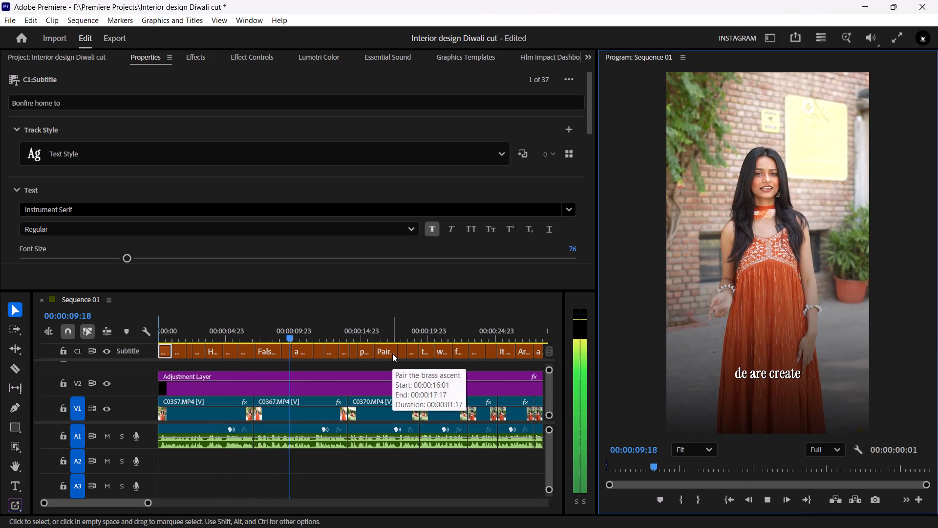
pyautogui.press('space')
pyautogui.moveTo(226, 333); pyautogui.dragTo(145, 339)
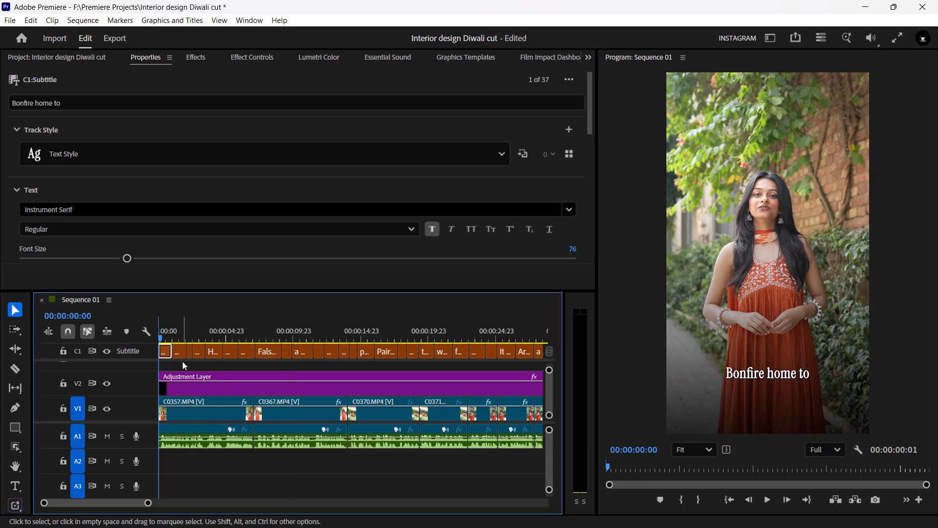
pyautogui.click(182, 361)
pyautogui.press('space')
pyautogui.press('space')
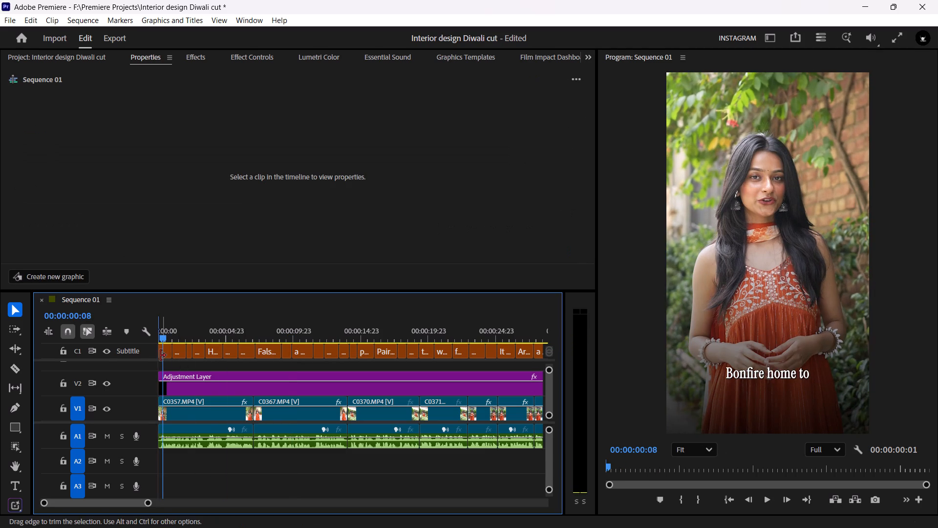
pyautogui.click(165, 354)
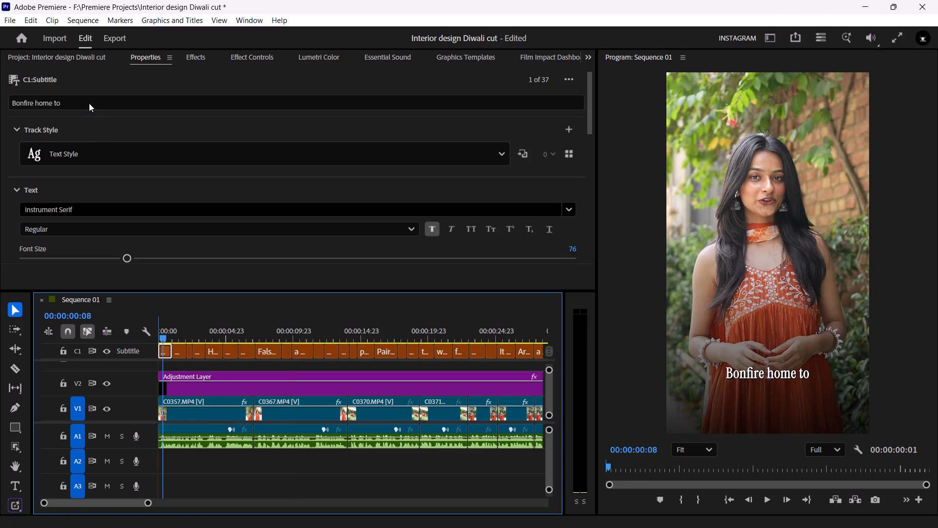
pyautogui.click(89, 103)
pyautogui.click(89, 103)
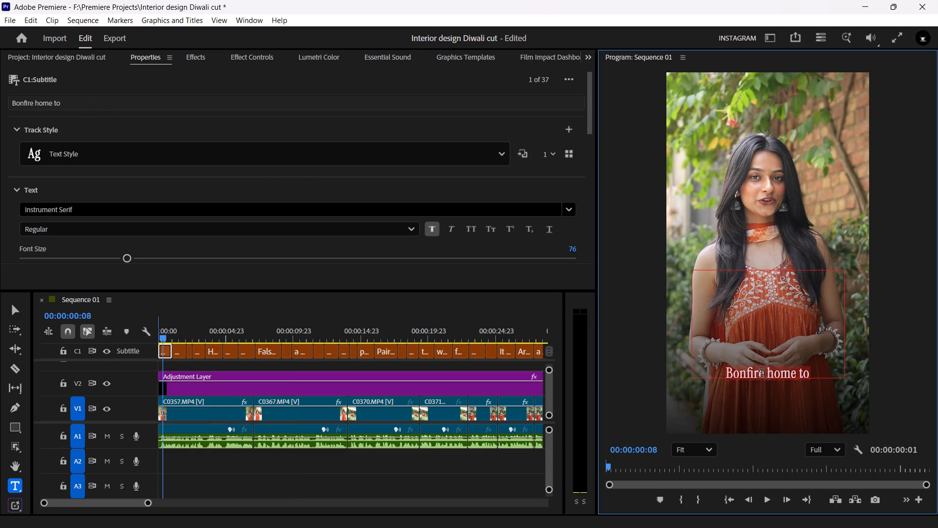
pyautogui.click(762, 374)
pyautogui.hotkey('ctrl', 'shift', 'Left')
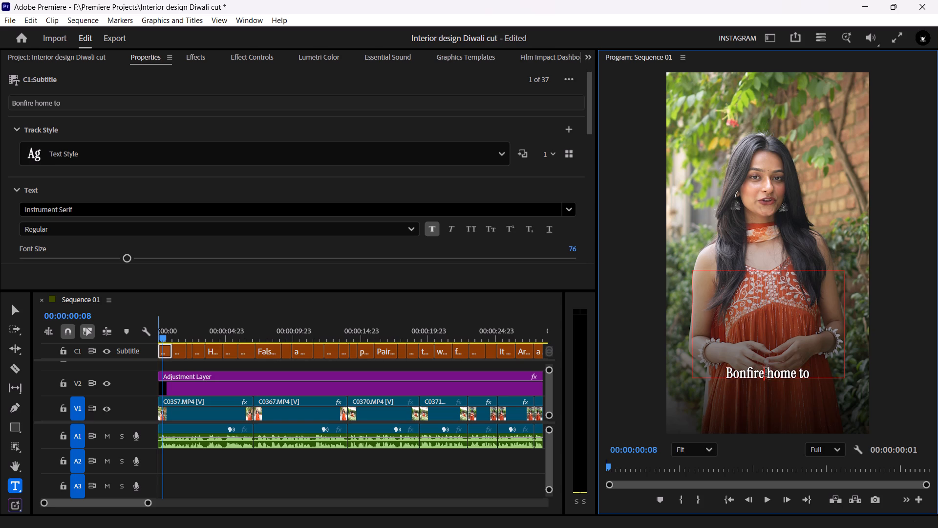
pyautogui.write('Want')
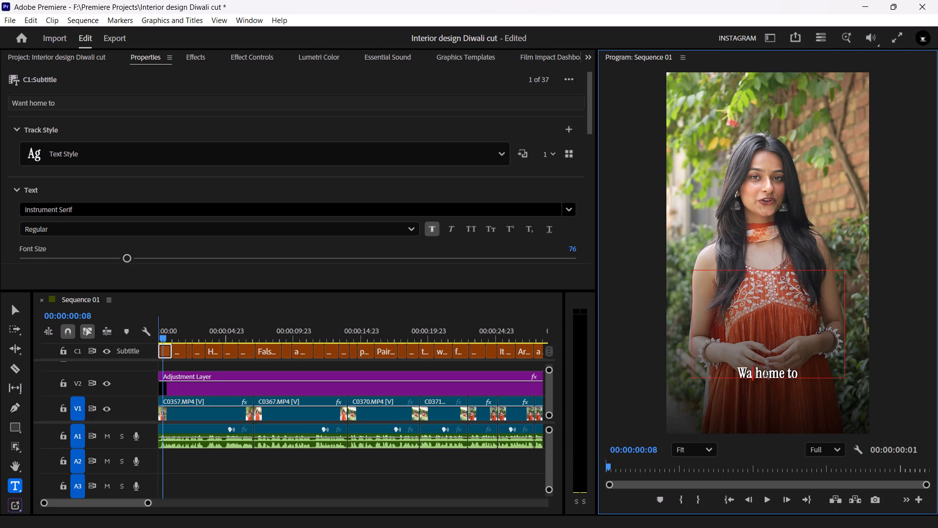
pyautogui.press('space')
pyautogui.write('your')
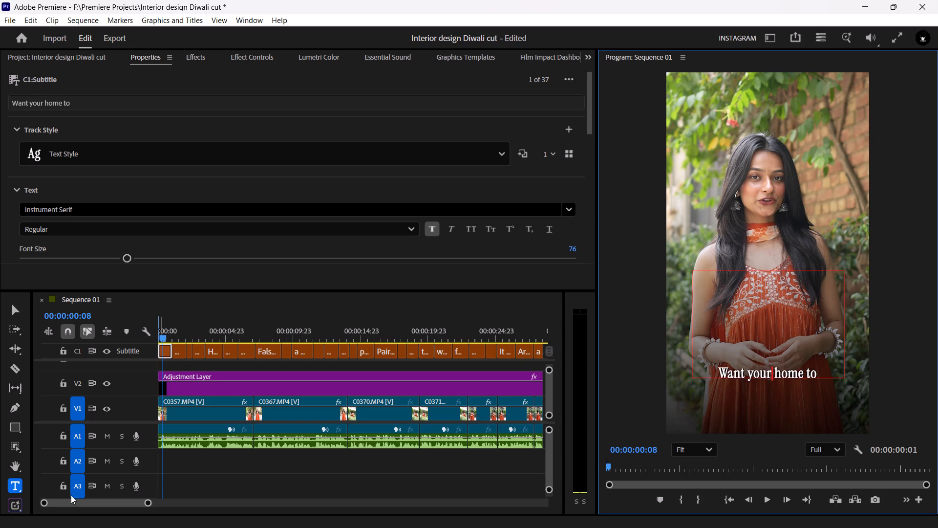
pyautogui.click(186, 474)
# Play the opening from the start and replace the "There's the valley." caption text with "this Diwali ?".
pyautogui.moveTo(163, 331); pyautogui.dragTo(138, 329)
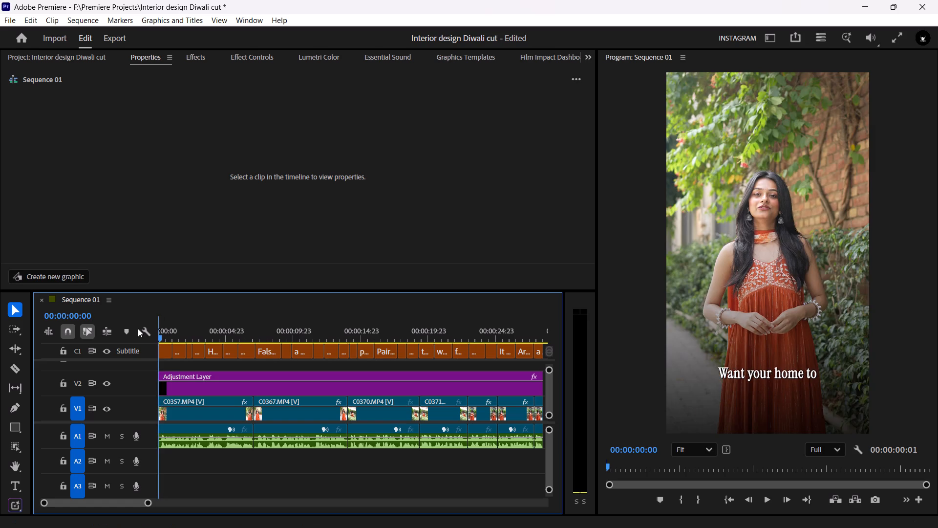
pyautogui.press('space')
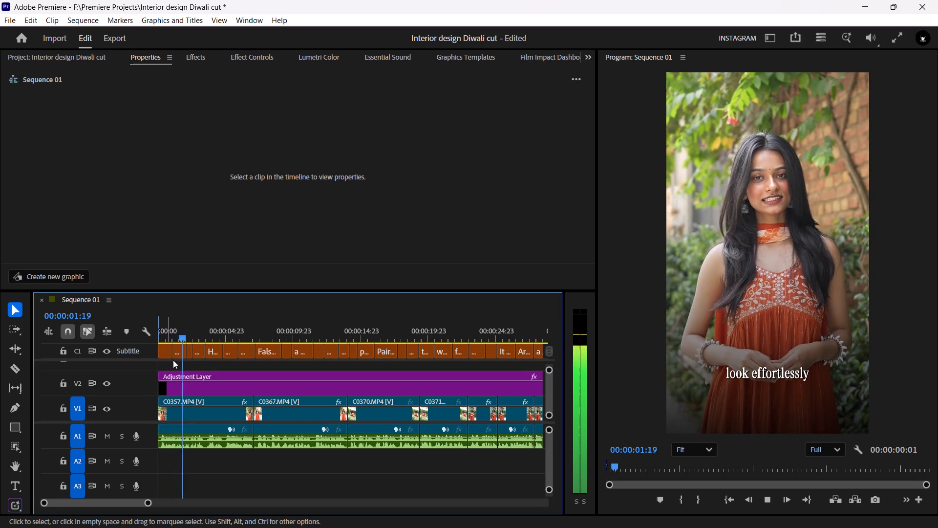
pyautogui.press('space')
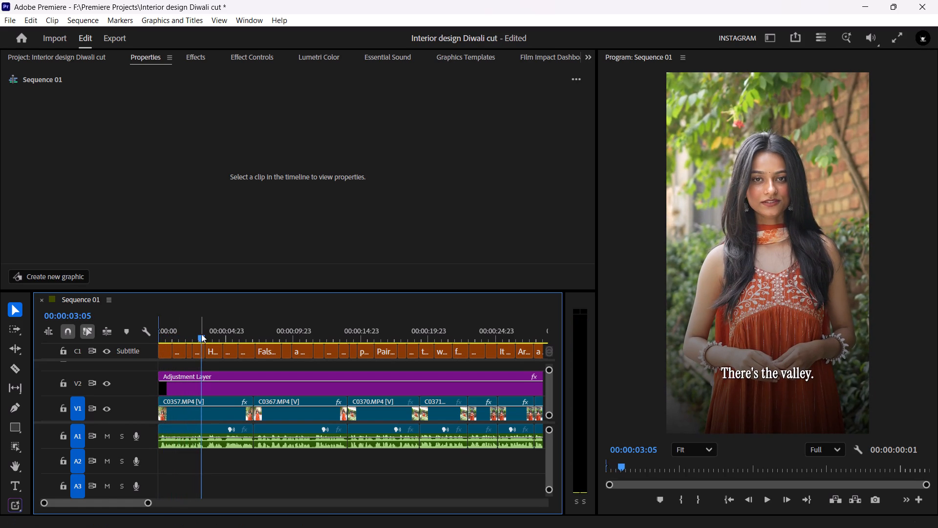
pyautogui.moveTo(201, 334); pyautogui.dragTo(191, 333)
pyautogui.press('space')
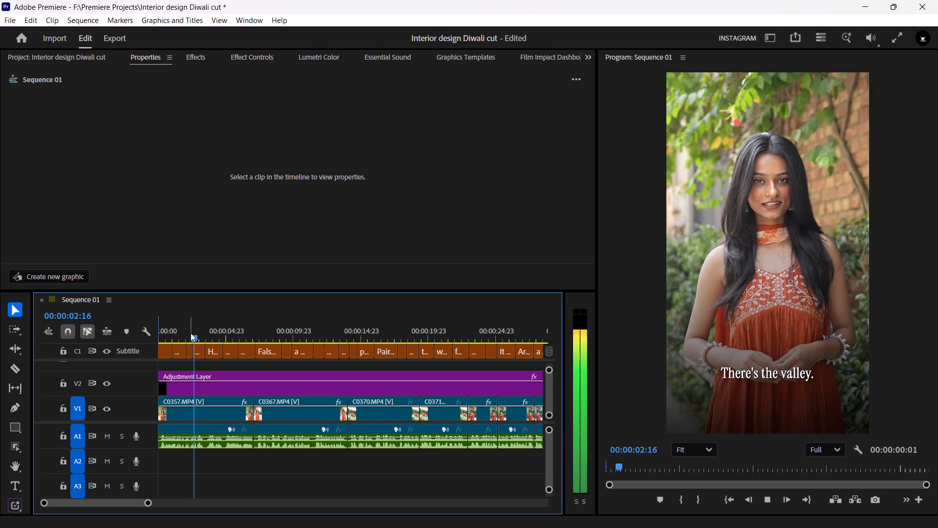
pyautogui.press('space')
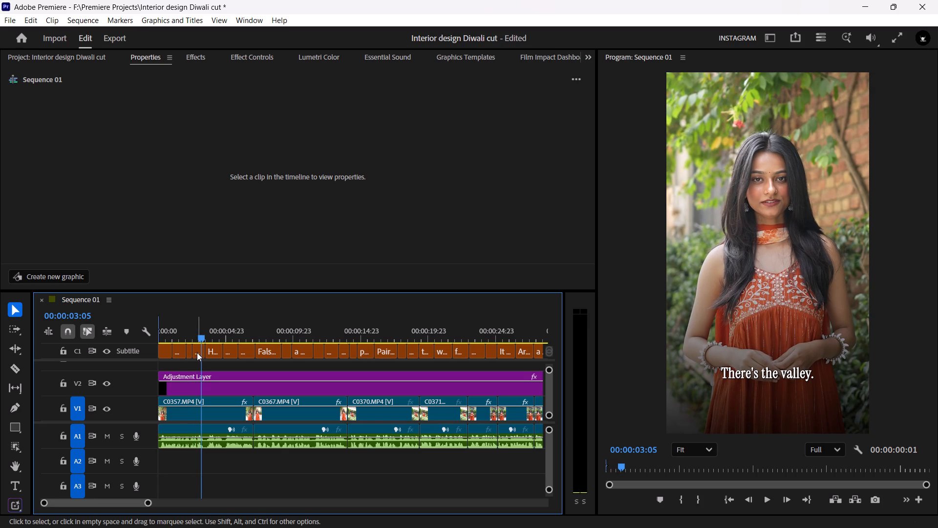
pyautogui.click(198, 352)
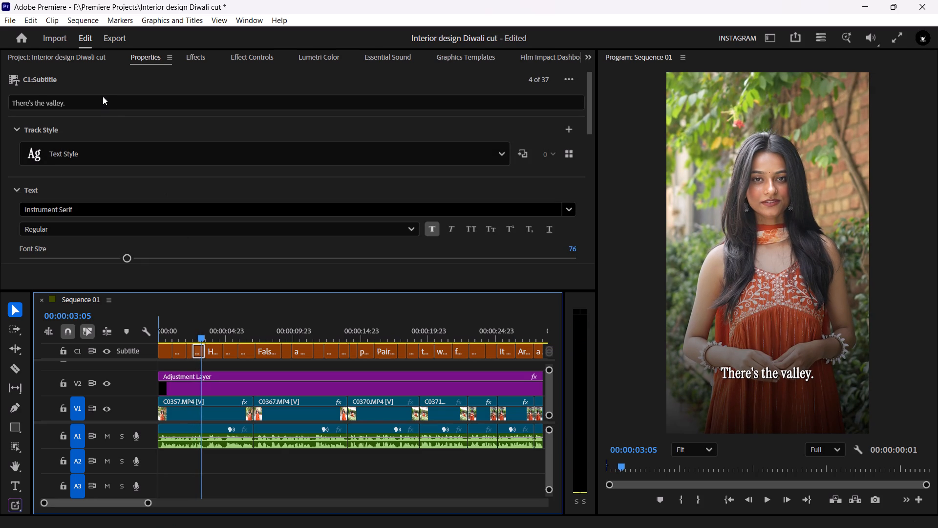
pyautogui.doubleClick(103, 96)
pyautogui.write('thid')
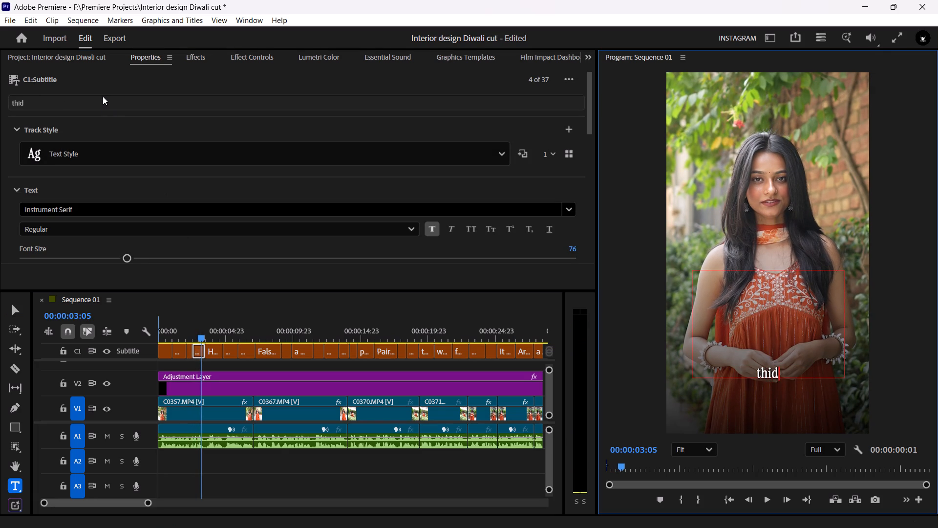
pyautogui.press('BackSpace')
pyautogui.write('s Diwali')
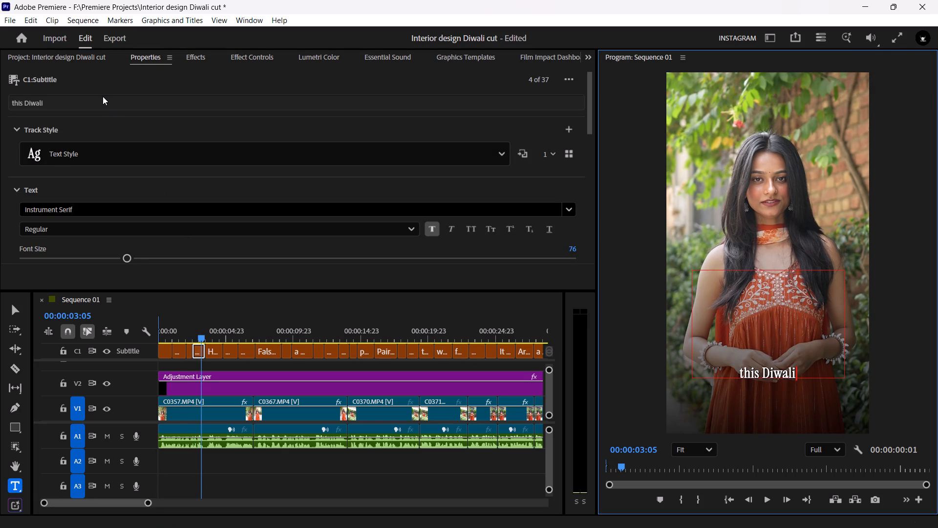
pyautogui.hotkey('shift', '?')
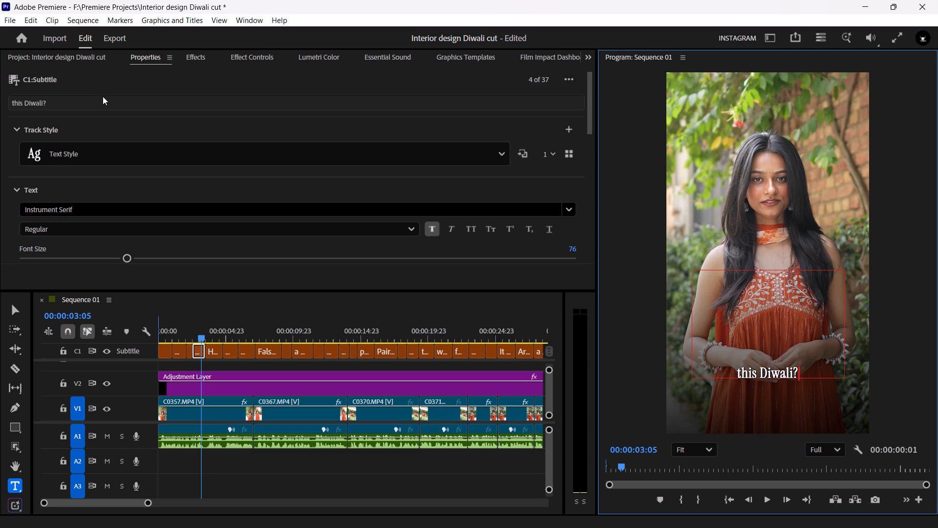
pyautogui.press('BackSpace')
pyautogui.press('space')
pyautogui.write('?')
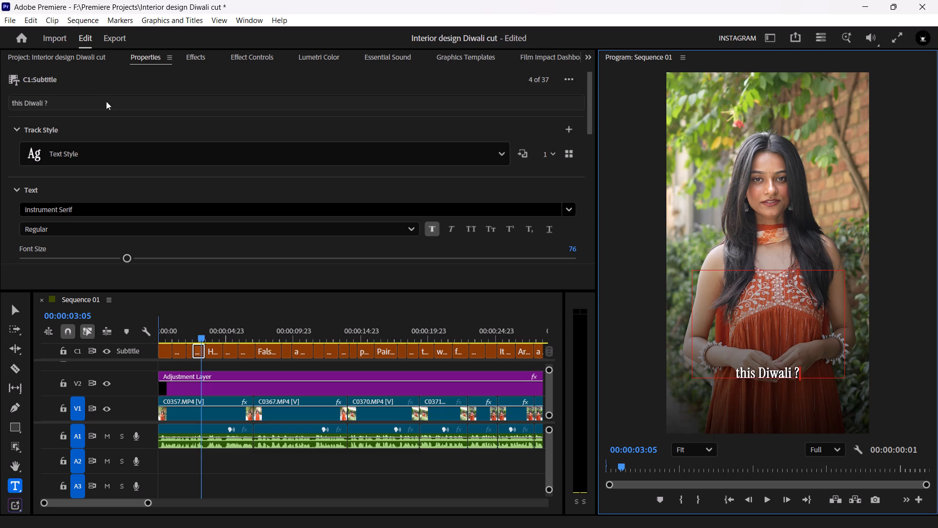
pyautogui.click(261, 478)
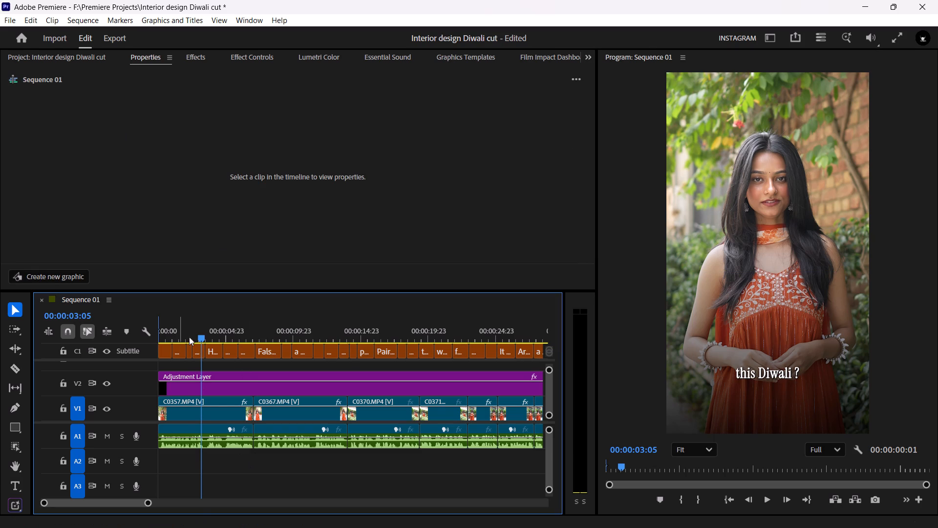
# Replace the text of the third caption, "esthetic.", with "aesthetic".
pyautogui.moveTo(203, 335); pyautogui.dragTo(193, 335)
pyautogui.keyDown('alt'); pyautogui.scroll(5, 213, 394); pyautogui.keyUp('alt')
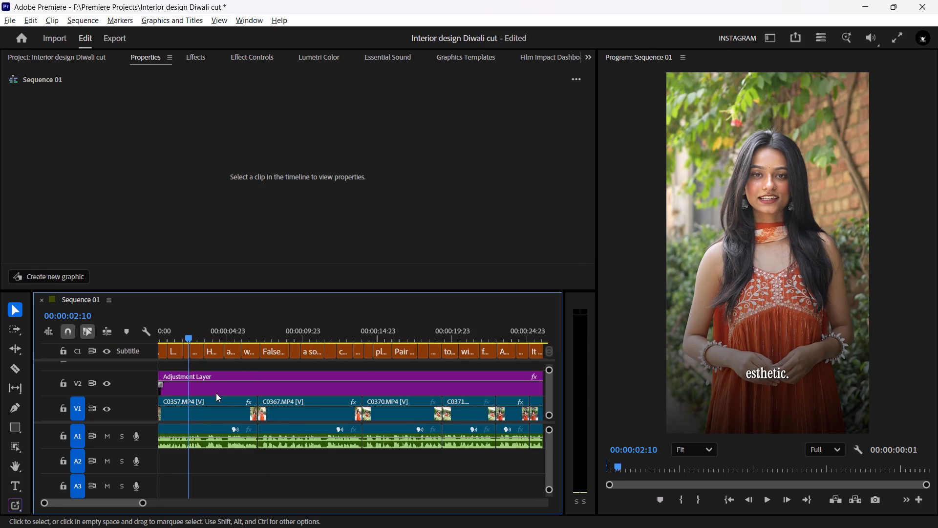
pyautogui.keyDown('alt'); pyautogui.scroll(2, 216, 393); pyautogui.keyUp('alt')
pyautogui.scroll(8, 195, 392)
pyautogui.click(223, 355)
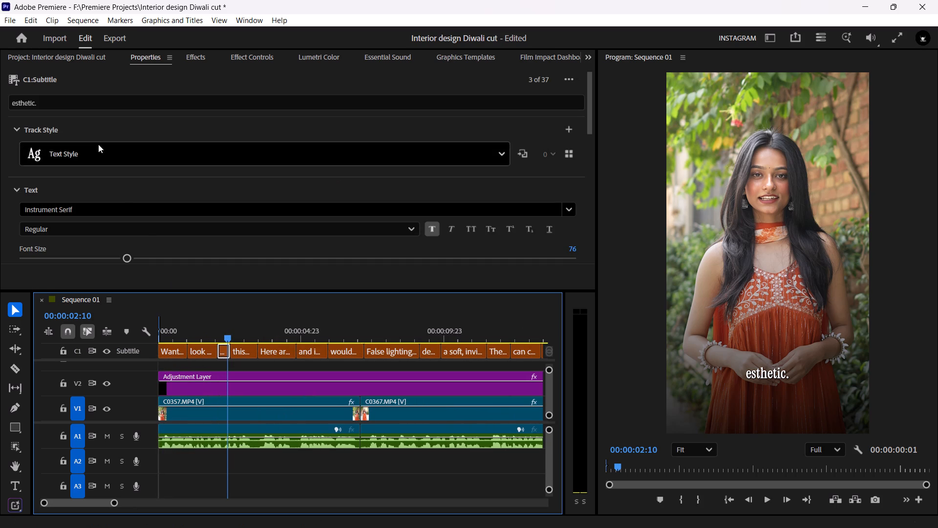
pyautogui.doubleClick(77, 106)
pyautogui.click(797, 371)
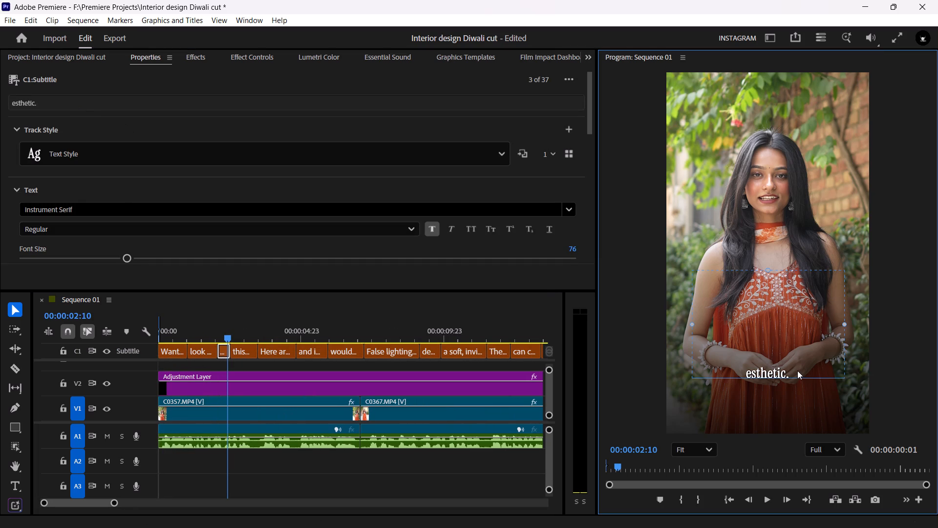
pyautogui.doubleClick(43, 99)
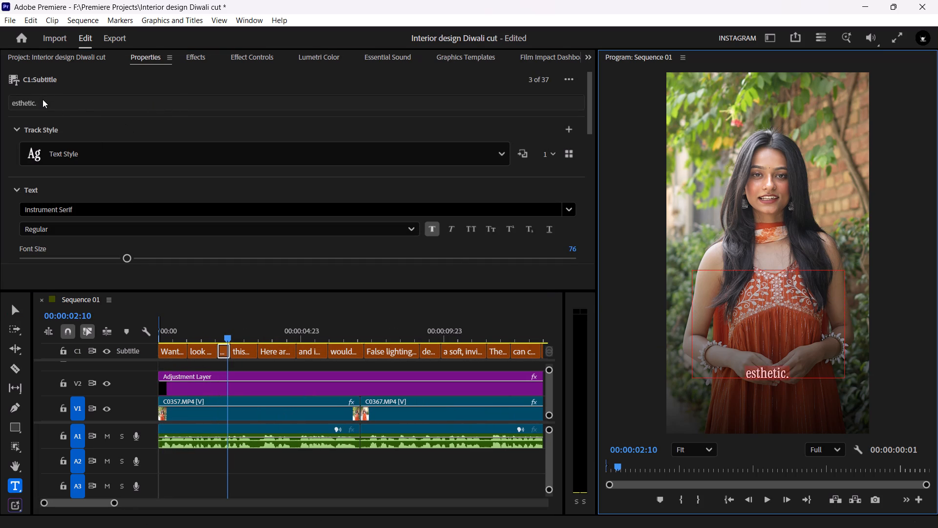
pyautogui.write('aesthe')
pyautogui.write('tic')
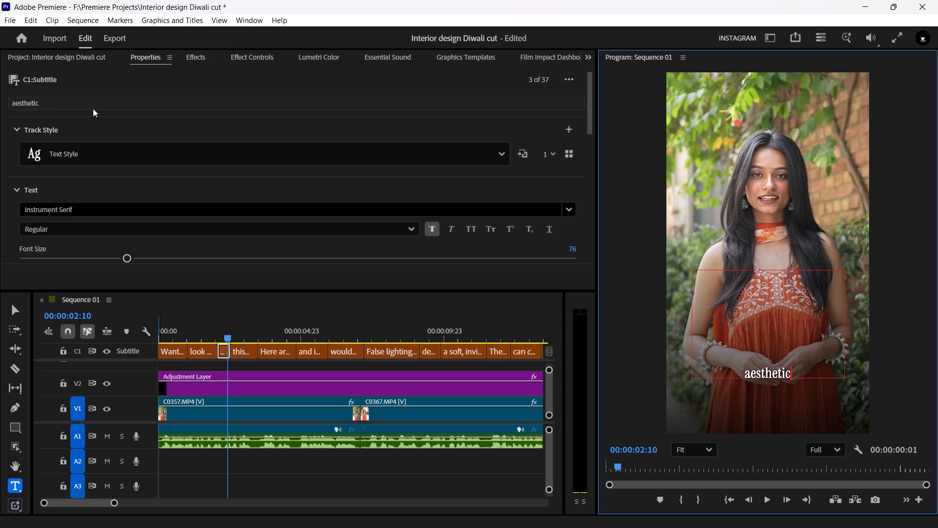
pyautogui.click(192, 469)
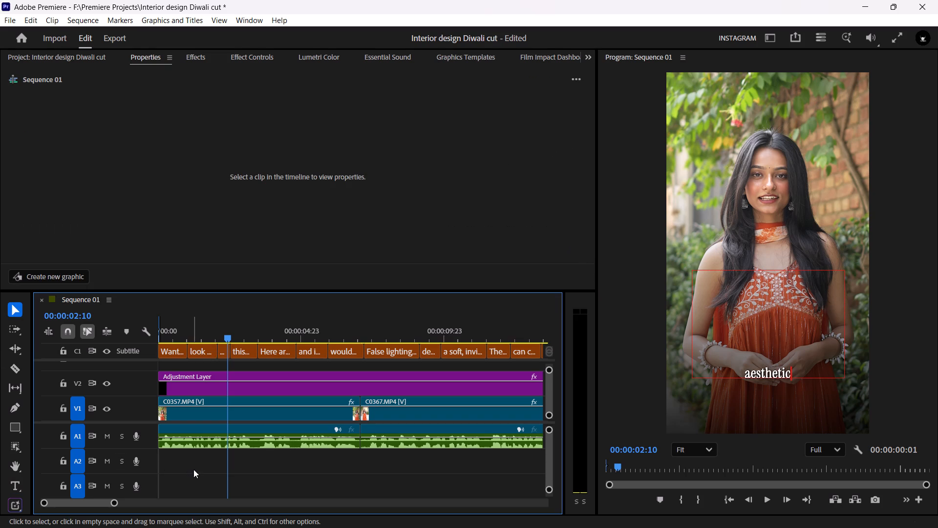
# Play the captions from the start and change the fifth caption to read "Here are 3 things".
pyautogui.moveTo(213, 334); pyautogui.dragTo(90, 325)
pyautogui.press('space')
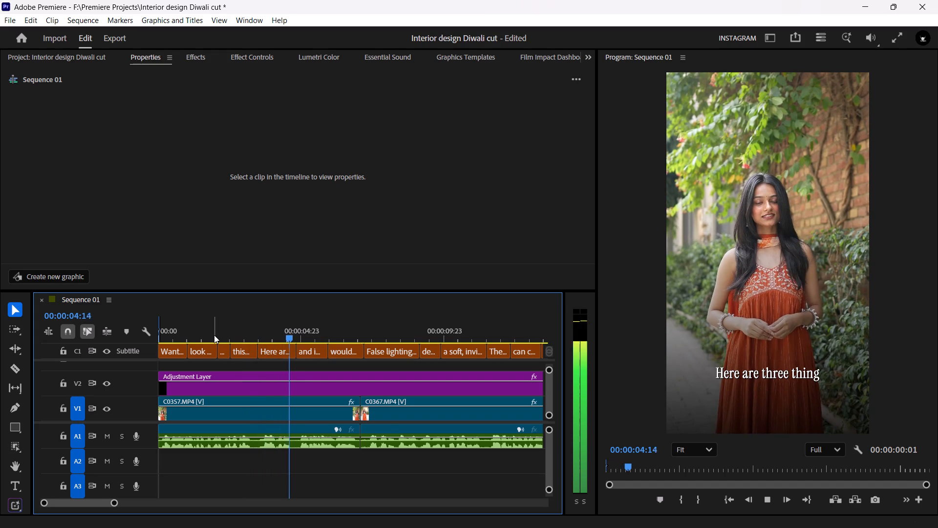
pyautogui.press('space')
pyautogui.moveTo(305, 333); pyautogui.dragTo(291, 334)
pyautogui.click(279, 352)
pyautogui.click(88, 103)
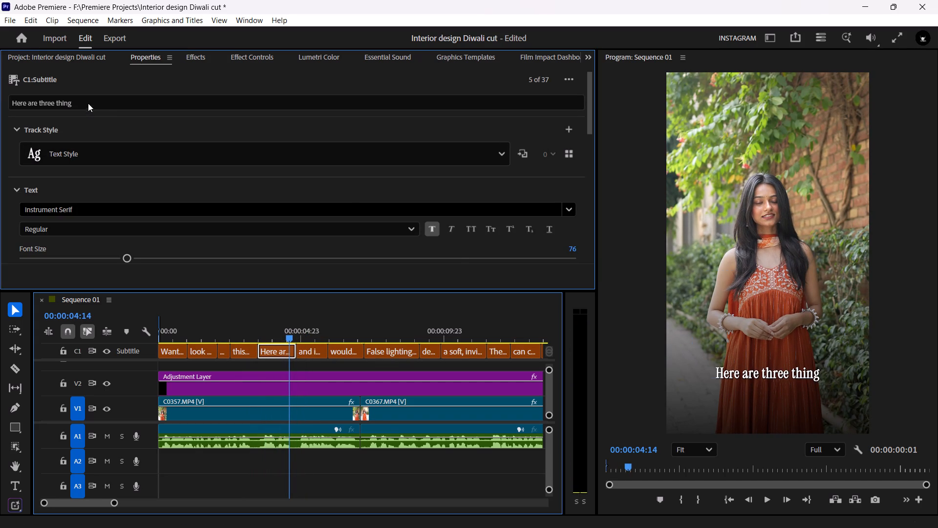
pyautogui.doubleClick(99, 105)
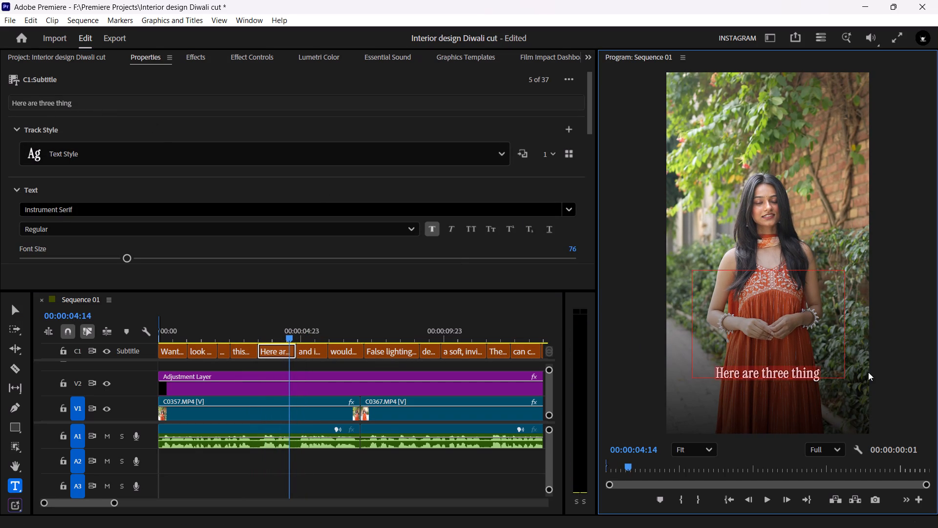
pyautogui.doubleClick(775, 372)
pyautogui.press('2')
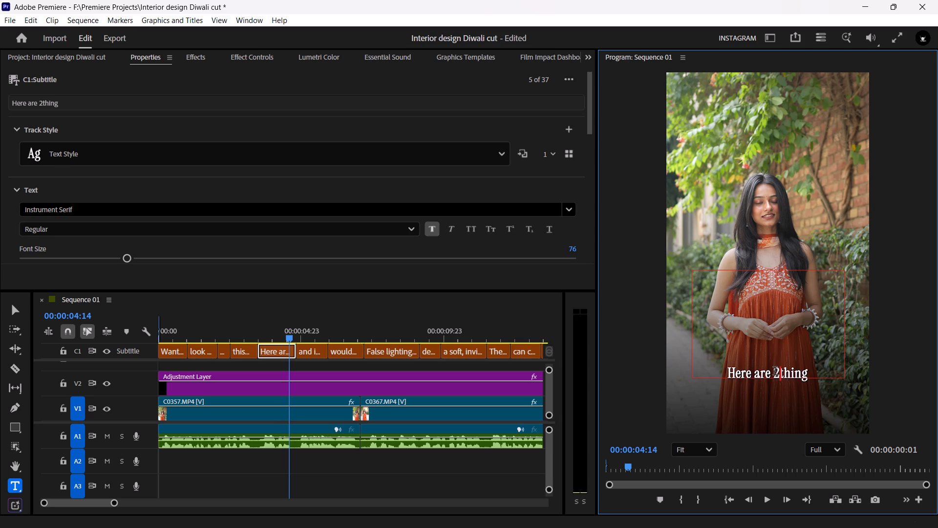
pyautogui.press('BackSpace')
pyautogui.write('3')
pyautogui.press('space')
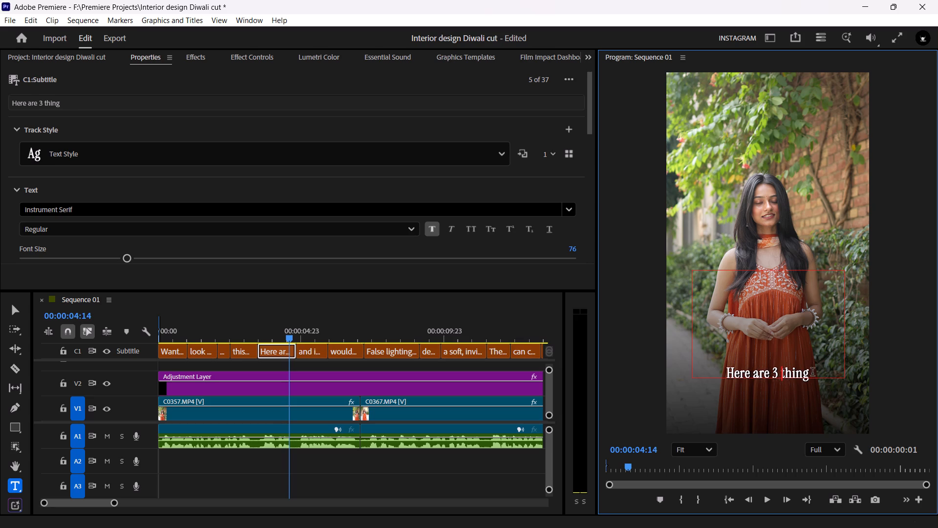
pyautogui.click(812, 373)
pyautogui.press('s')
pyautogui.click(271, 470)
# Play on from the "this Diwali ?" caption and change the eighth caption to read "First - Lighting like Dia".
pyautogui.moveTo(255, 332); pyautogui.dragTo(251, 332)
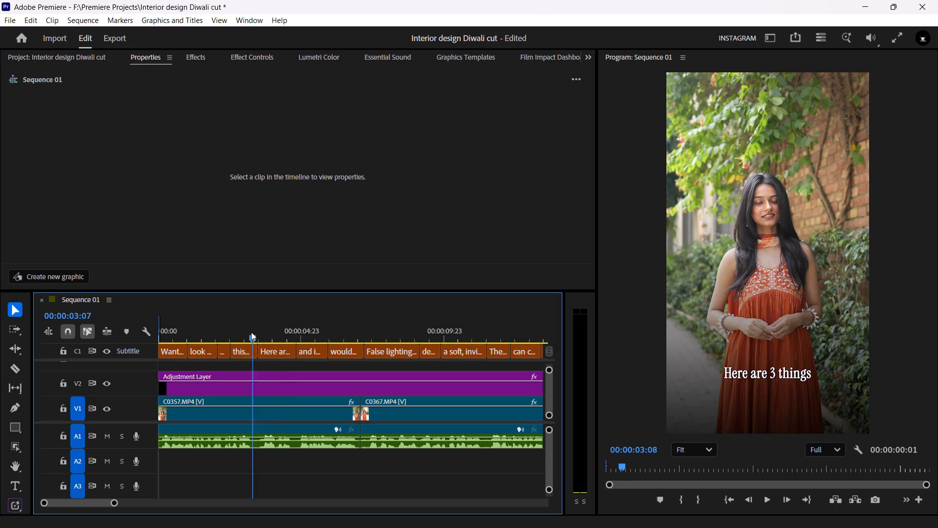
pyautogui.moveTo(251, 332); pyautogui.dragTo(249, 331)
pyautogui.press('space')
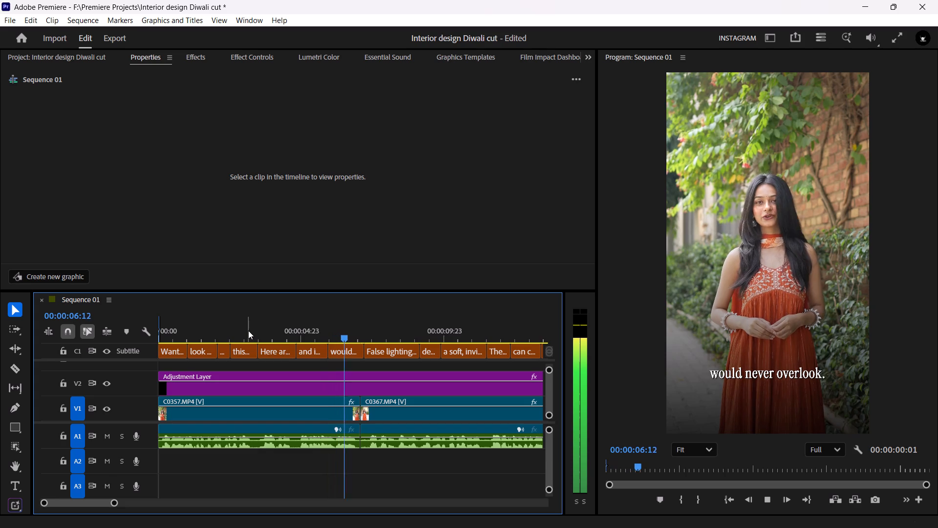
pyautogui.press('space')
pyautogui.press('space')
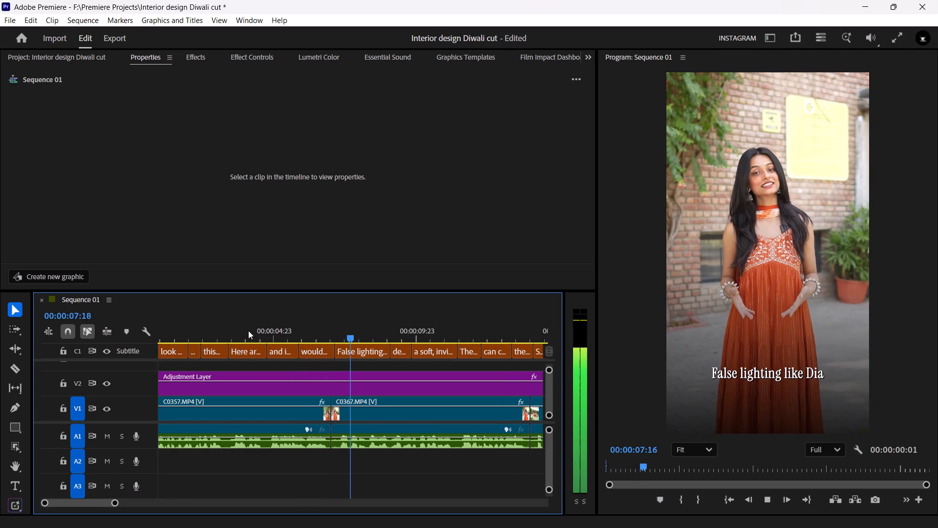
pyautogui.press('space')
pyautogui.click(349, 354)
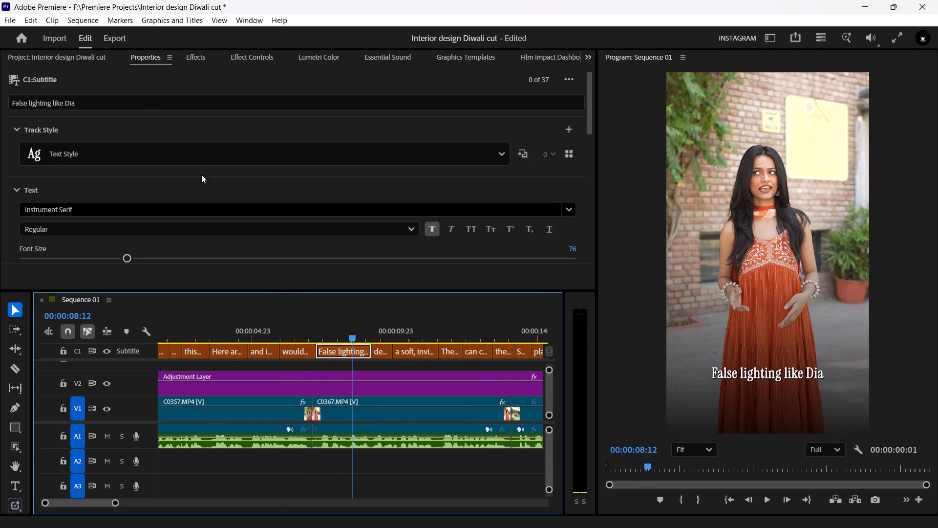
pyautogui.doubleClick(140, 103)
pyautogui.click(775, 372)
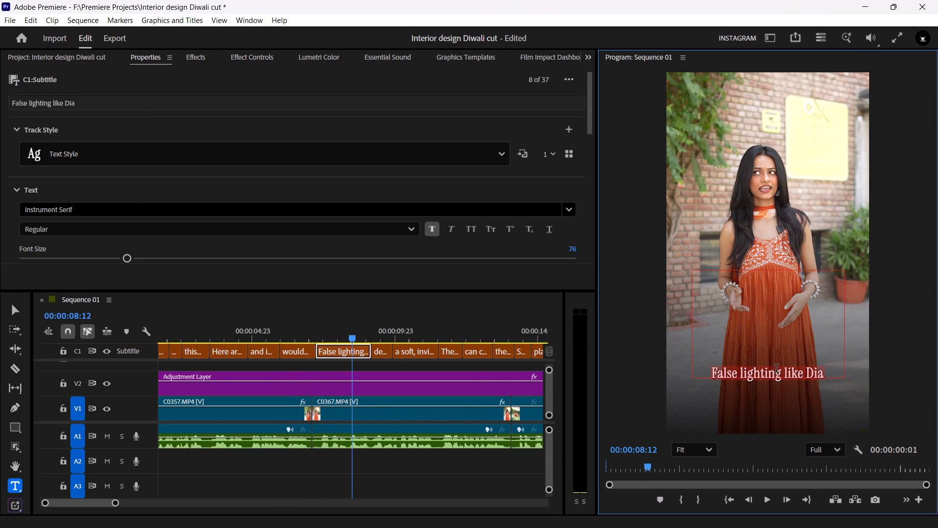
pyautogui.press('Right')
pyautogui.hotkey('ctrl', 'Left')
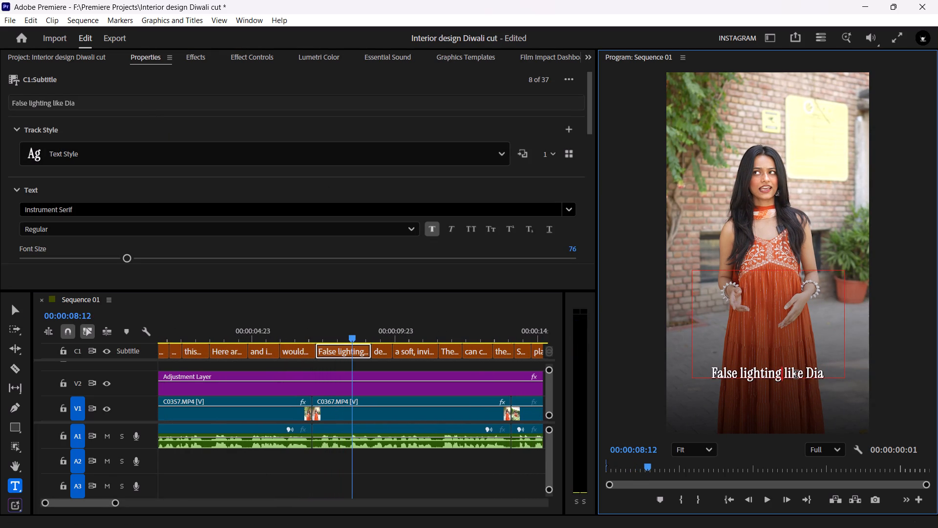
pyautogui.hotkey('ctrl', 'shift', 'Left')
pyautogui.write('First')
pyautogui.press('space')
pyautogui.write('-')
pyautogui.press('space')
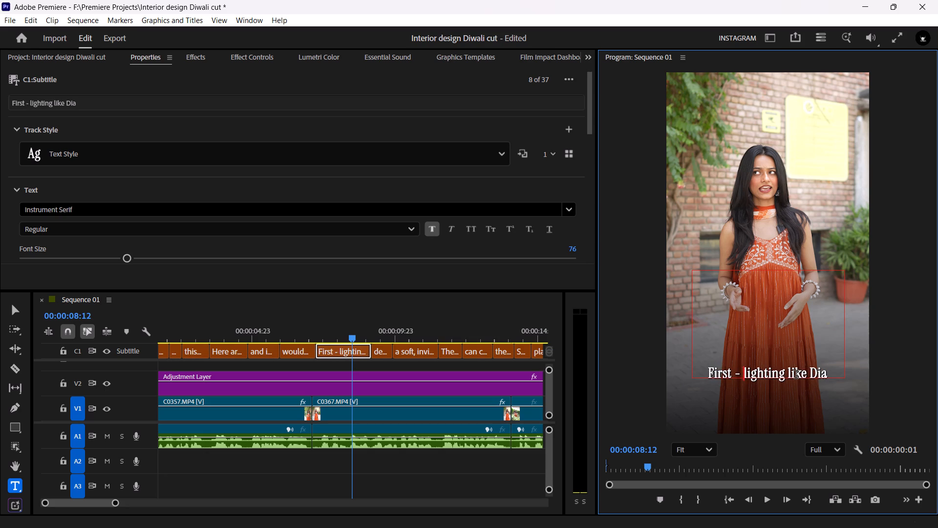
pyautogui.press('Delete')
pyautogui.hotkey('shift', 'l')
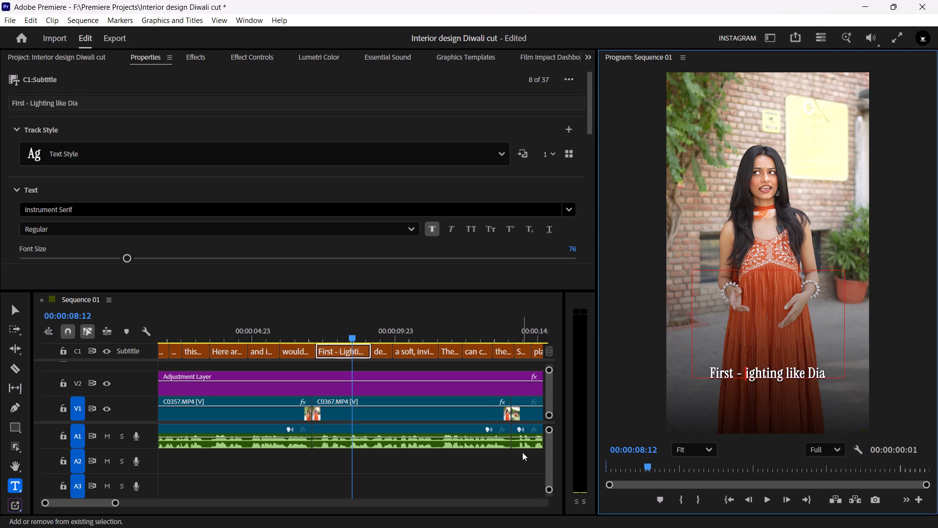
pyautogui.click(362, 462)
# Replay the eighth caption to find where the phrase breaks and trim the caption's end back to 00:00:08:08.
pyautogui.moveTo(325, 335); pyautogui.dragTo(313, 330)
pyautogui.press('space')
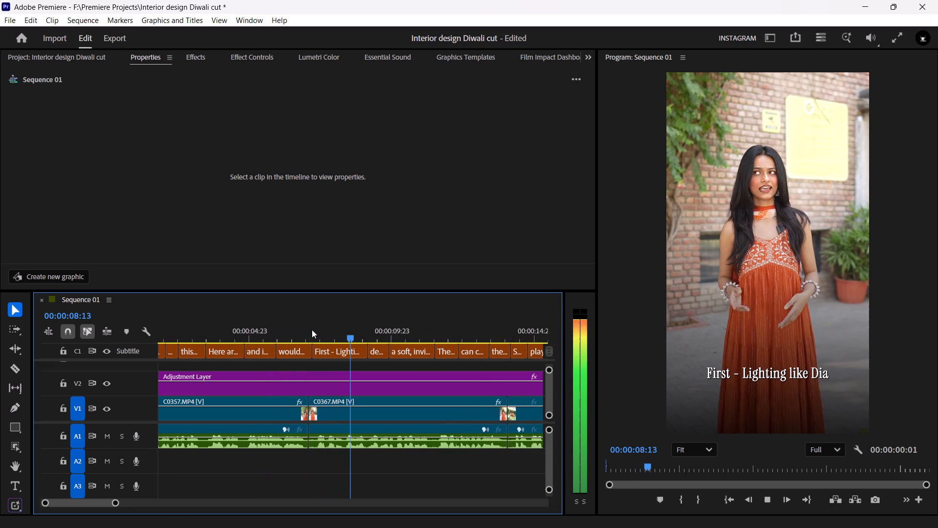
pyautogui.press('space')
pyautogui.moveTo(312, 330); pyautogui.dragTo(307, 330)
pyautogui.keyDown('alt'); pyautogui.scroll(6, 329, 384); pyautogui.keyUp('alt')
pyautogui.press('space')
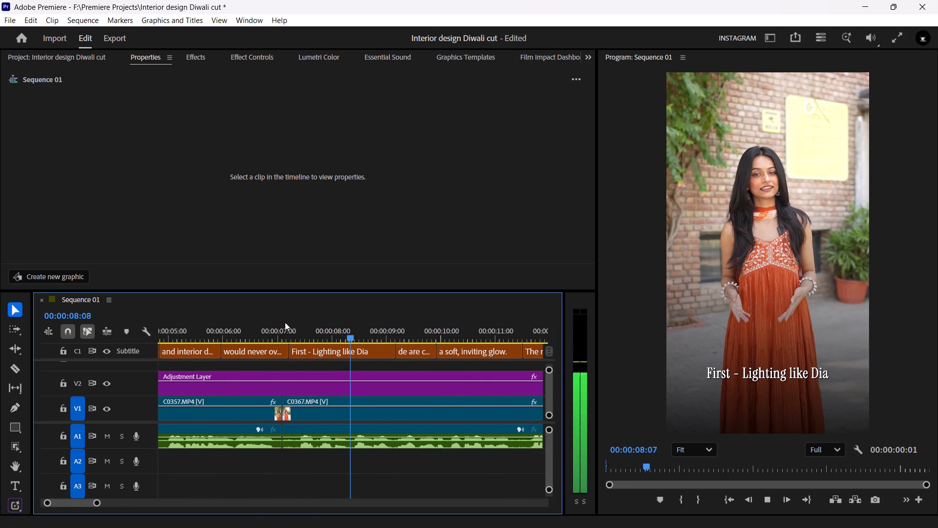
pyautogui.press('space')
pyautogui.keyDown('alt'); pyautogui.scroll(8, 339, 373); pyautogui.keyUp('alt')
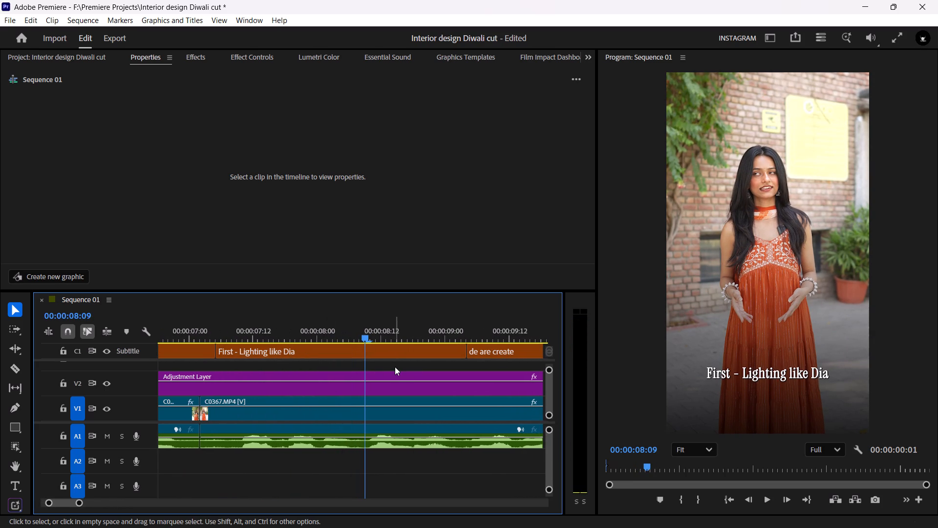
pyautogui.click(363, 332)
pyautogui.click(384, 351)
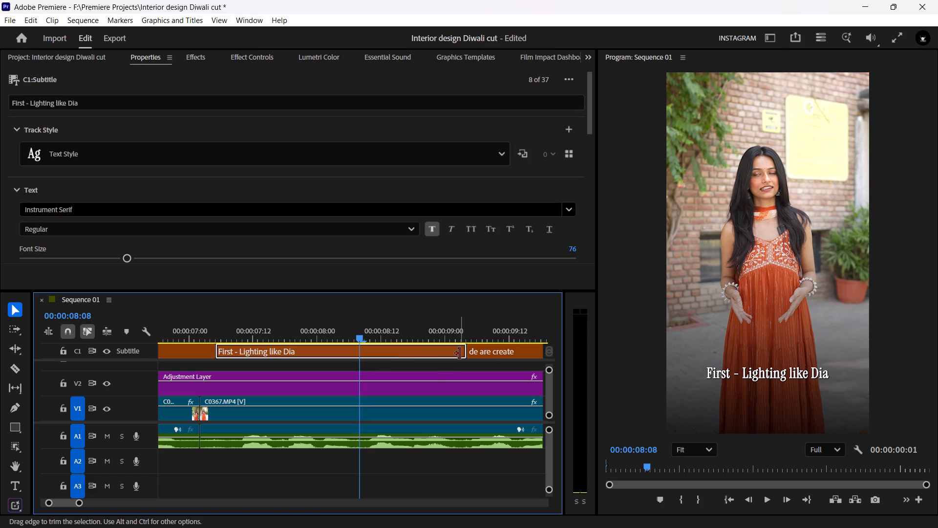
pyautogui.moveTo(464, 350); pyautogui.dragTo(357, 353)
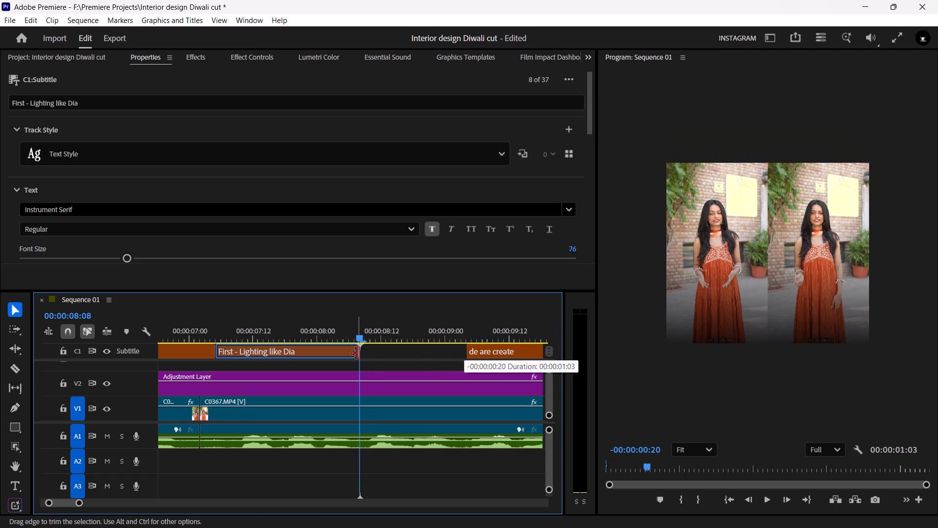
pyautogui.moveTo(357, 353); pyautogui.dragTo(356, 354)
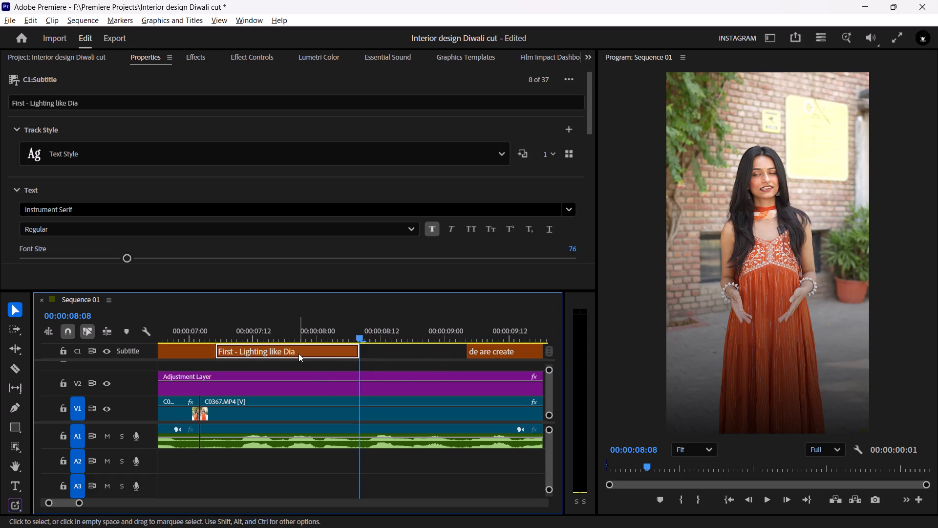
# Place a duplicate of the "de are create" caption directly after the shortened "First - Lighting like Dia" caption.
pyautogui.press('`')
pyautogui.click(417, 359)
pyautogui.press('`')
pyautogui.click(473, 112)
pyautogui.keyDown('alt'); pyautogui.moveTo(479, 106); pyautogui.dragTo(371, 104); pyautogui.keyUp('alt')
pyautogui.press('`')
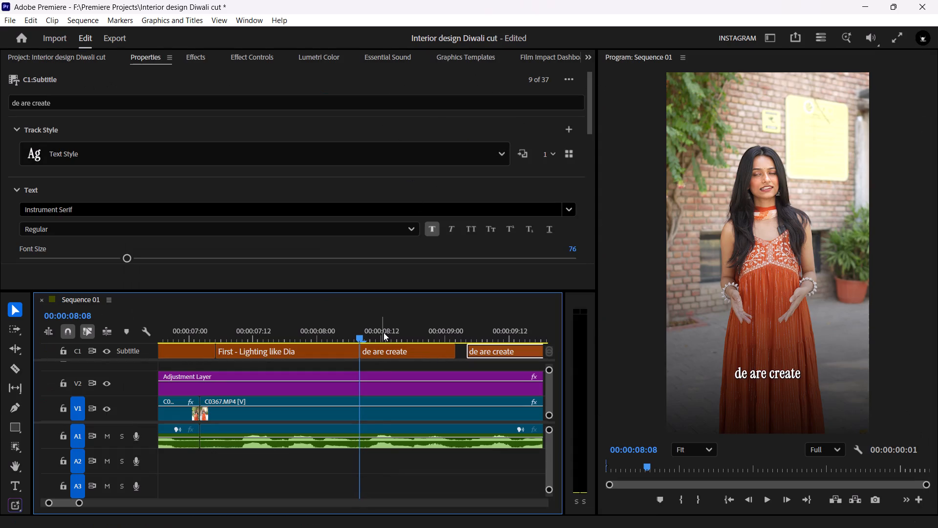
# Play across the duplicated "de are create" caption and replace its text with "like Diya".
pyautogui.click(384, 332)
pyautogui.press('space')
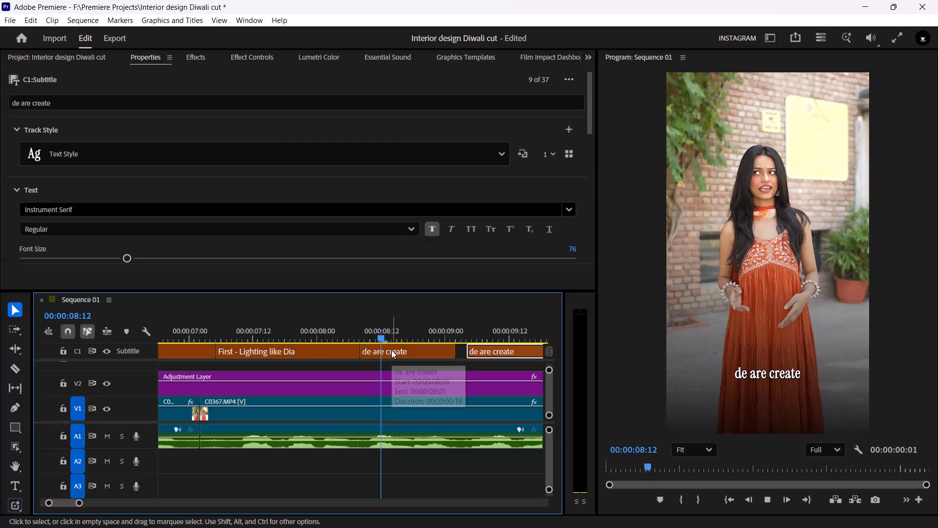
pyautogui.press('space')
pyautogui.moveTo(304, 328); pyautogui.dragTo(227, 321)
pyautogui.press('space')
pyautogui.press('space')
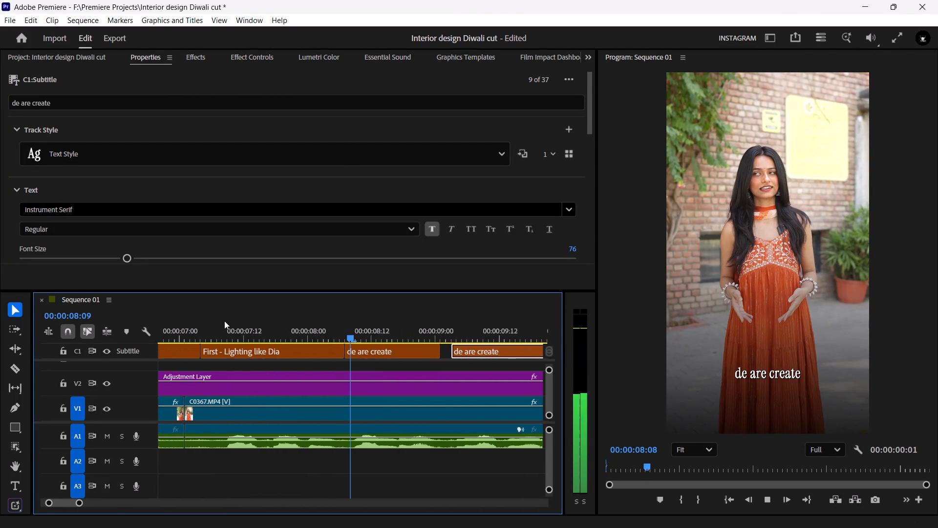
pyautogui.press('space')
pyautogui.press('space')
pyautogui.click(376, 350)
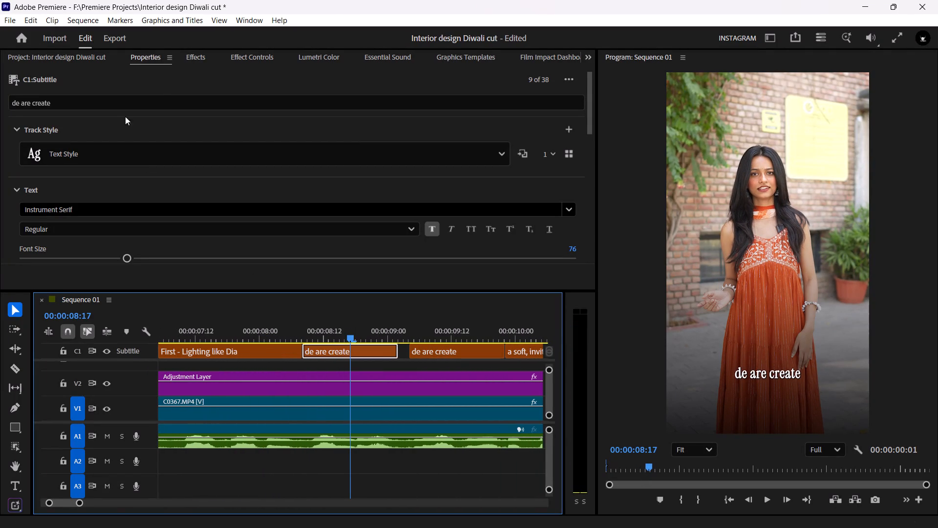
pyautogui.doubleClick(117, 105)
pyautogui.write('like Diya')
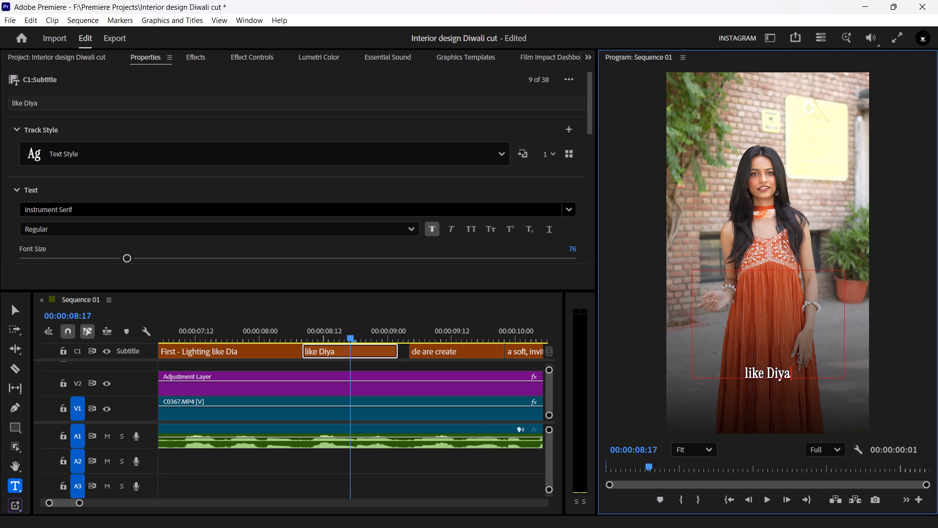
pyautogui.click(285, 363)
# Remove the trailing words from the eighth caption so that it reads "First - Lighting".
pyautogui.moveTo(255, 332); pyautogui.dragTo(237, 336)
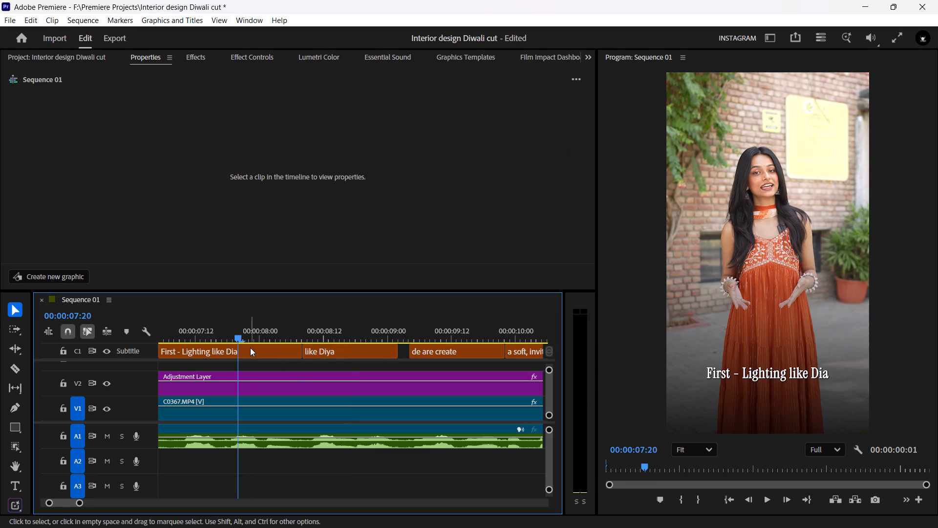
pyautogui.click(256, 352)
pyautogui.doubleClick(144, 101)
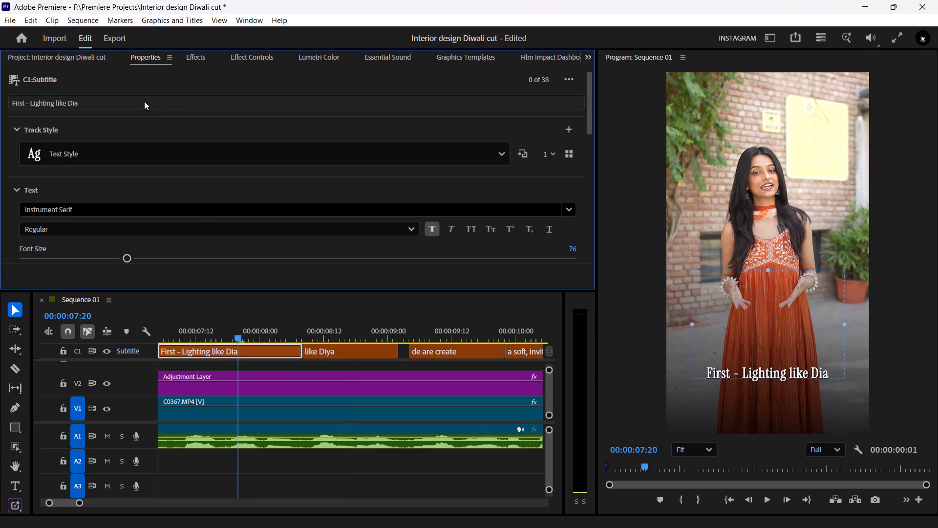
pyautogui.click(834, 368)
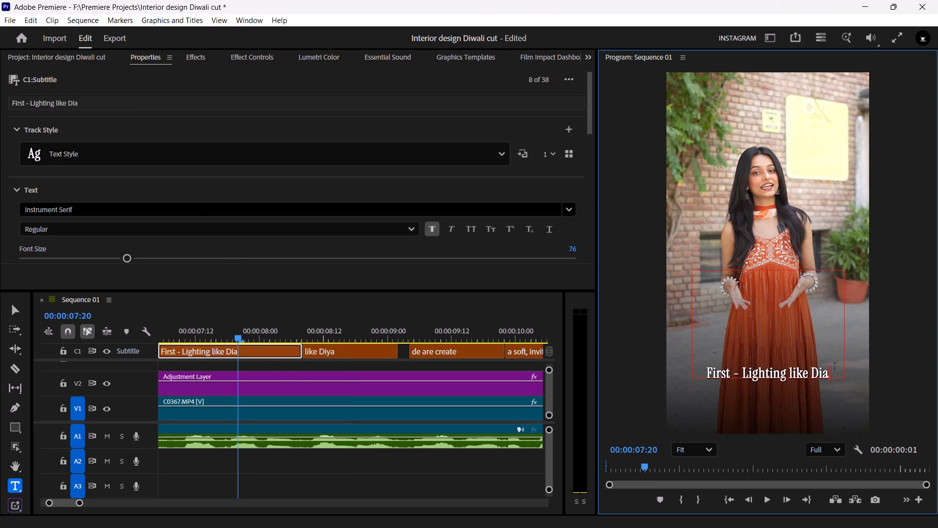
pyautogui.hotkey('ctrl', 'shift', 'Left')
pyautogui.press('BackSpace')
pyautogui.press('BackSpace')
pyautogui.press('BackSpace')
pyautogui.press('BackSpace')
pyautogui.press('BackSpace')
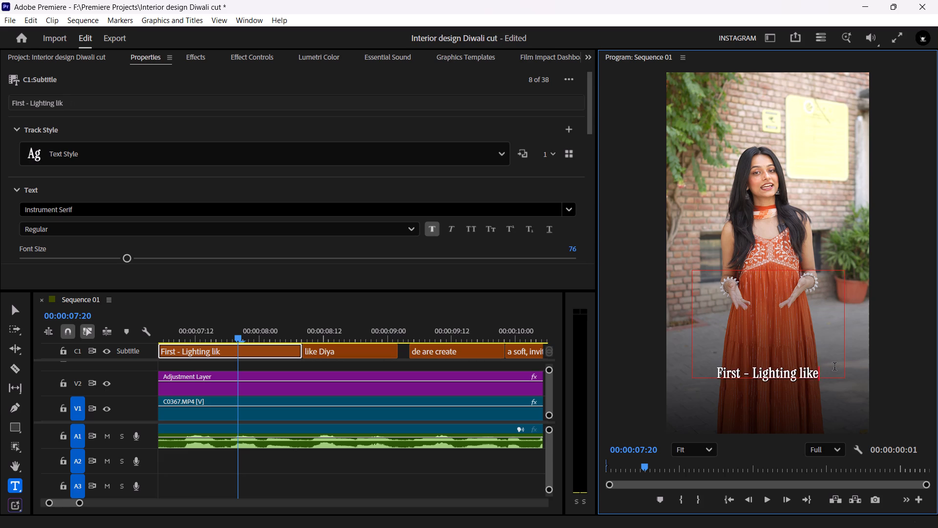
pyautogui.press('BackSpace')
pyautogui.press('BackSpace')
pyautogui.press('BackSpace')
pyautogui.press('BackSpace')
pyautogui.scroll(1, 845, 361)
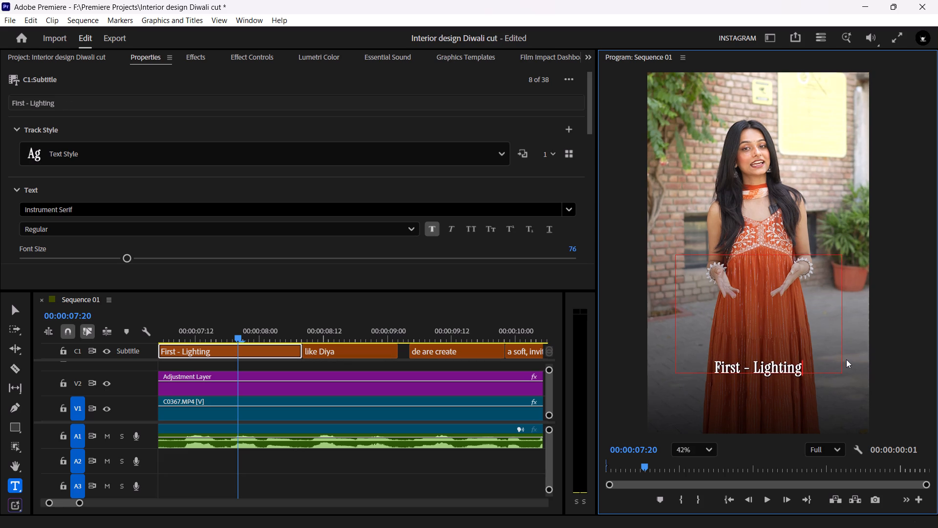
pyautogui.click(704, 450)
pyautogui.click(686, 279)
pyautogui.click(234, 463)
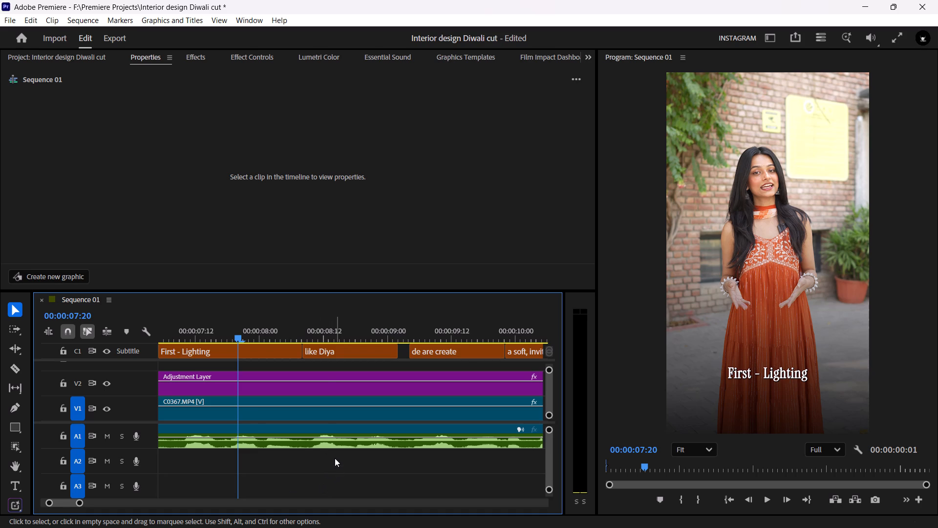
# Play from the "First - Lighting" caption and replace the remaining "de are create" caption text with "Diya creates".
pyautogui.scroll(5, 226, 429)
pyautogui.moveTo(262, 332); pyautogui.dragTo(191, 331)
pyautogui.press('space')
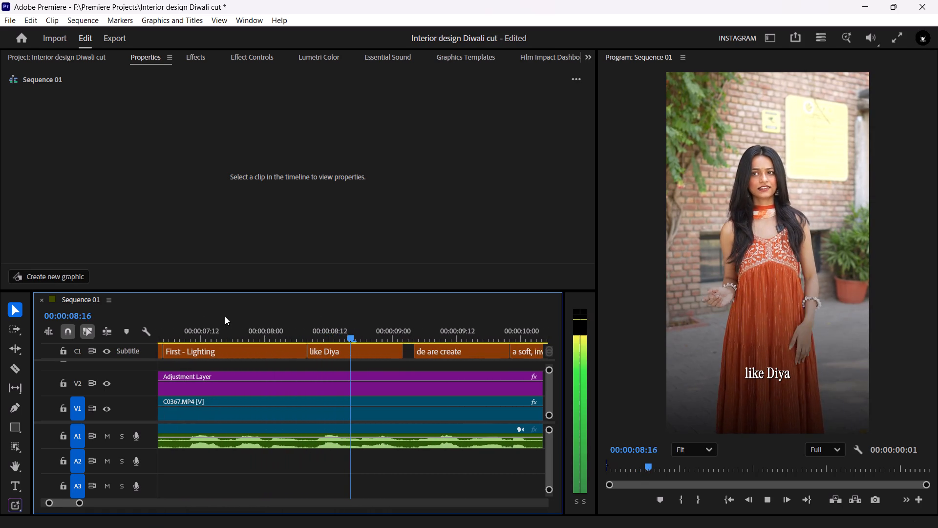
pyautogui.press('space')
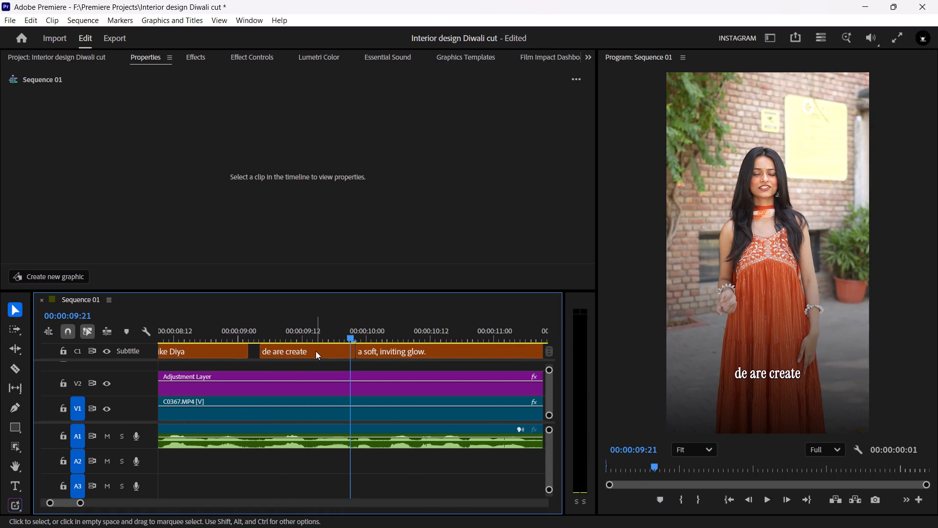
pyautogui.moveTo(263, 319); pyautogui.dragTo(258, 317)
pyautogui.press('space')
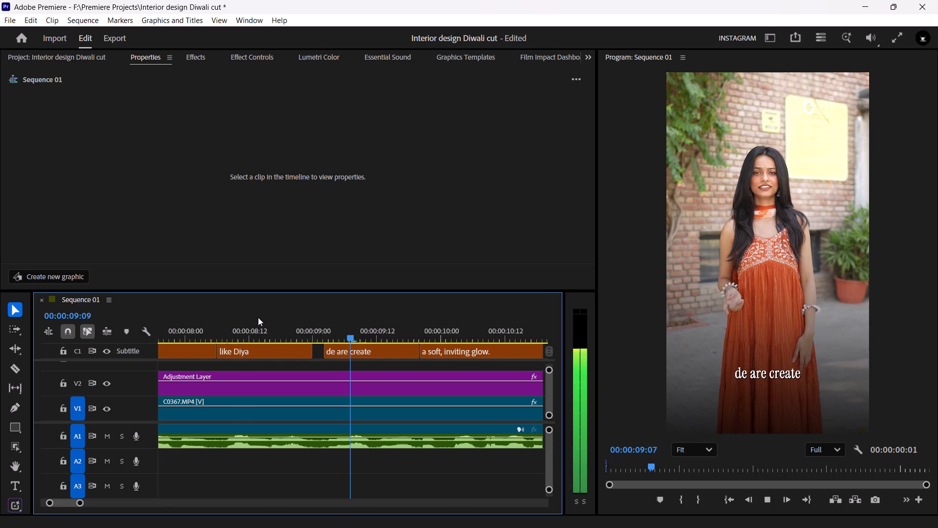
pyautogui.press('space')
pyautogui.moveTo(293, 327); pyautogui.dragTo(288, 327)
pyautogui.click(276, 353)
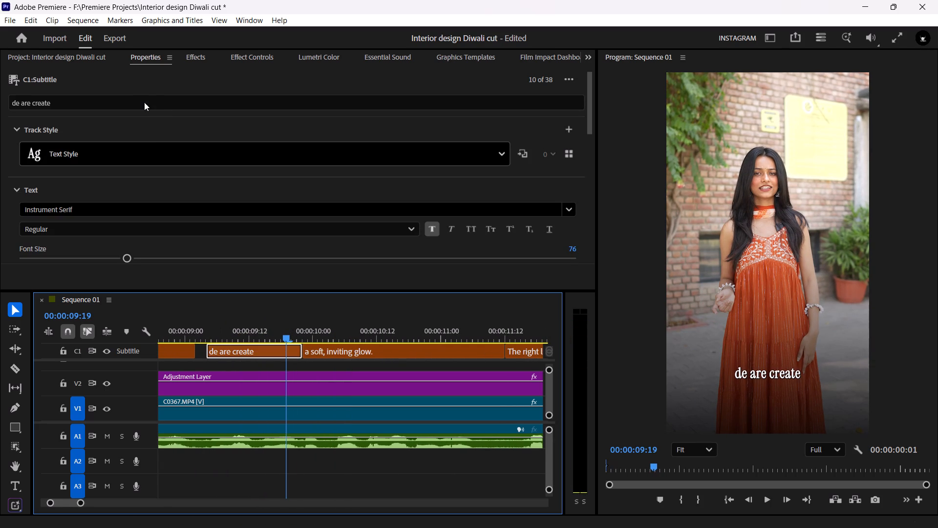
pyautogui.doubleClick(144, 102)
pyautogui.write('Diy')
pyautogui.write('a crea')
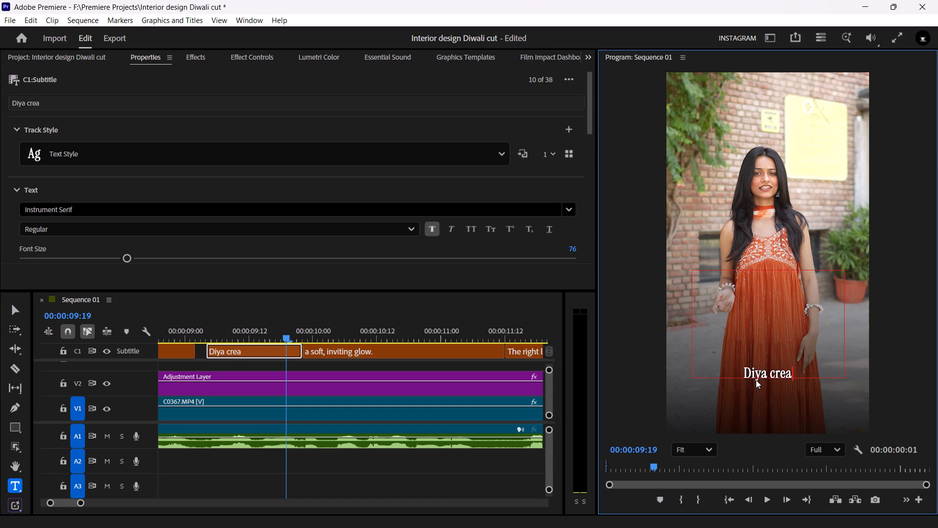
pyautogui.write('tes')
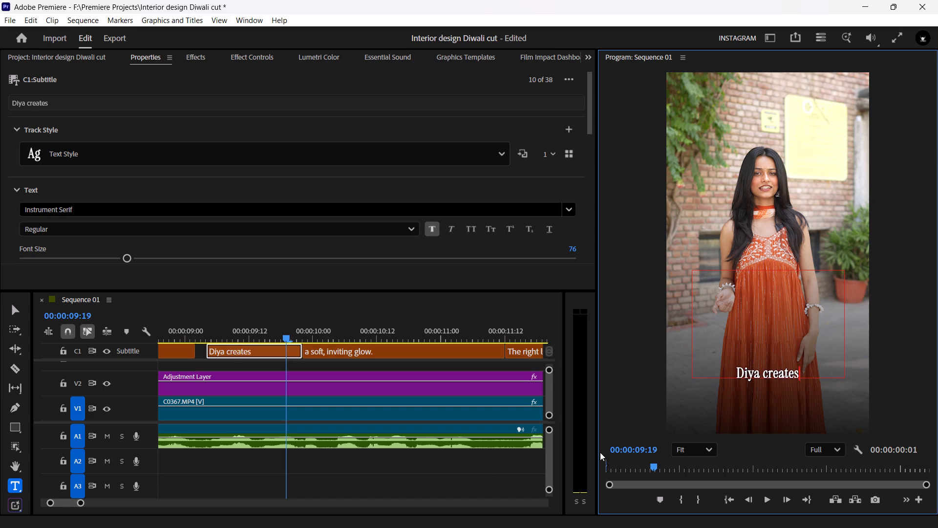
pyautogui.click(315, 457)
# Play back the "Diya creates" and "a soft, inviting glow." captions to check their wording against the speech.
pyautogui.moveTo(247, 323); pyautogui.dragTo(203, 313)
pyautogui.press('space')
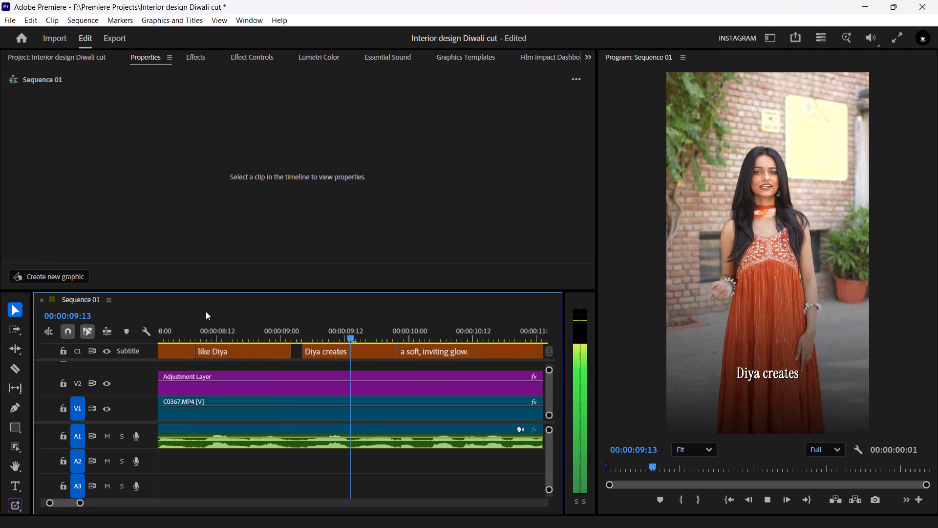
pyautogui.press('space')
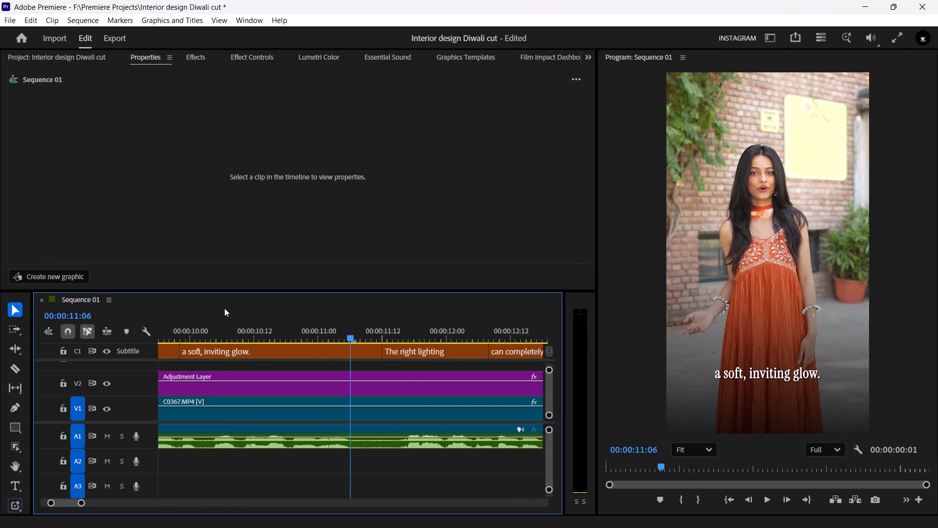
# Play on from the "a soft, inviting glow." caption and remove the trailing period from the "play with texture." caption.
pyautogui.press('space')
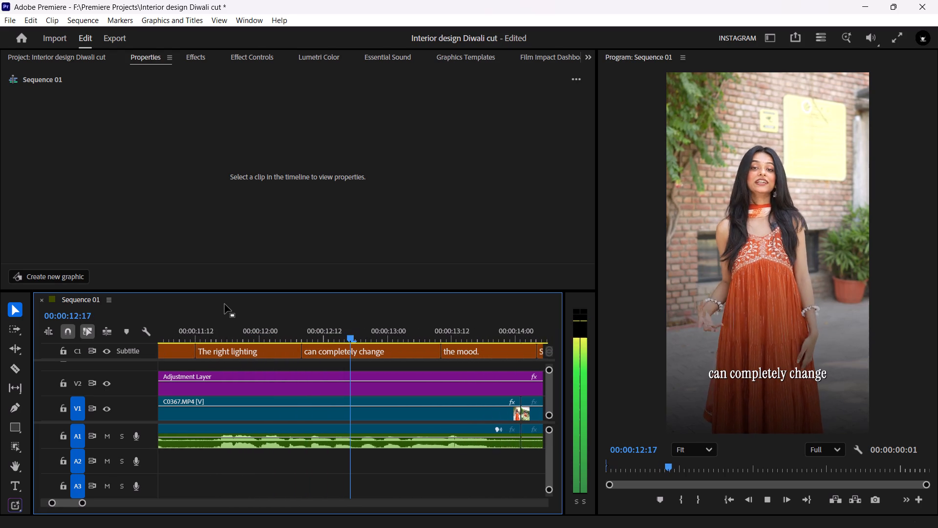
pyautogui.press('space')
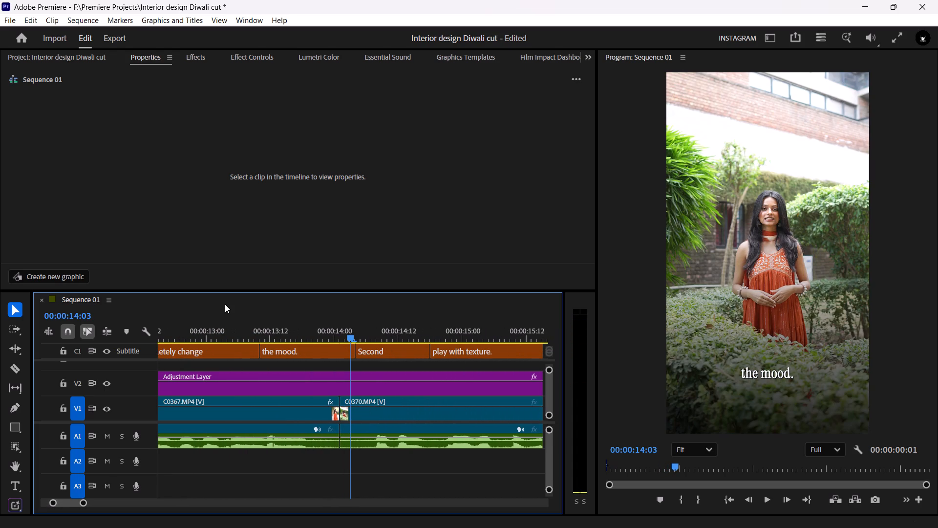
pyautogui.press('space')
pyautogui.press('space')
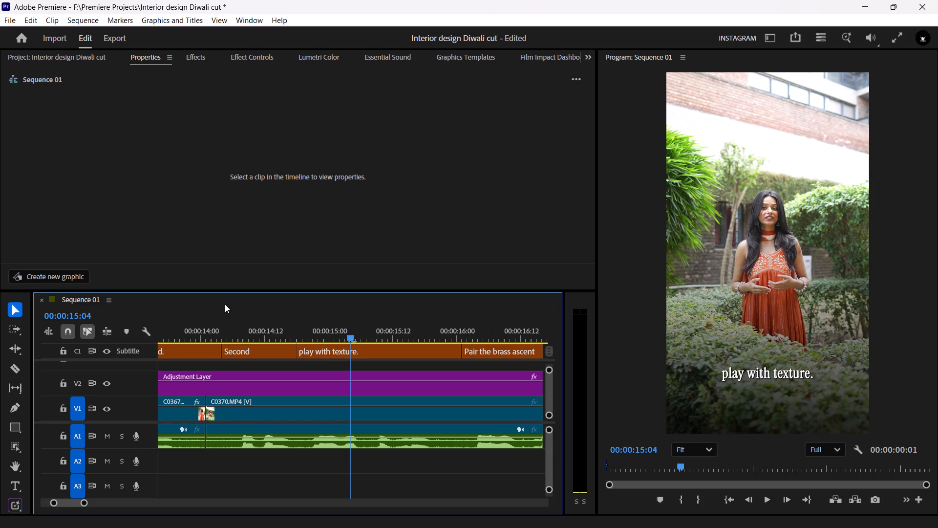
pyautogui.click(265, 324)
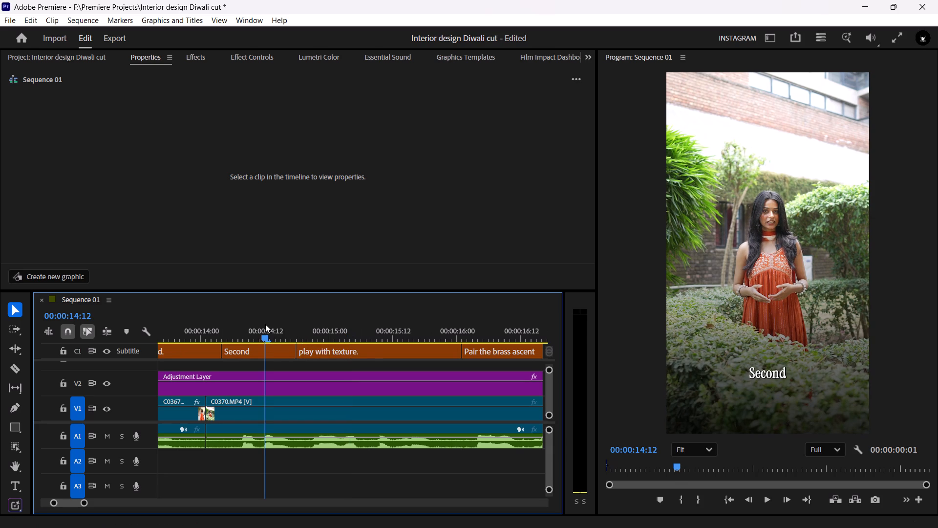
pyautogui.click(353, 320)
pyautogui.click(346, 352)
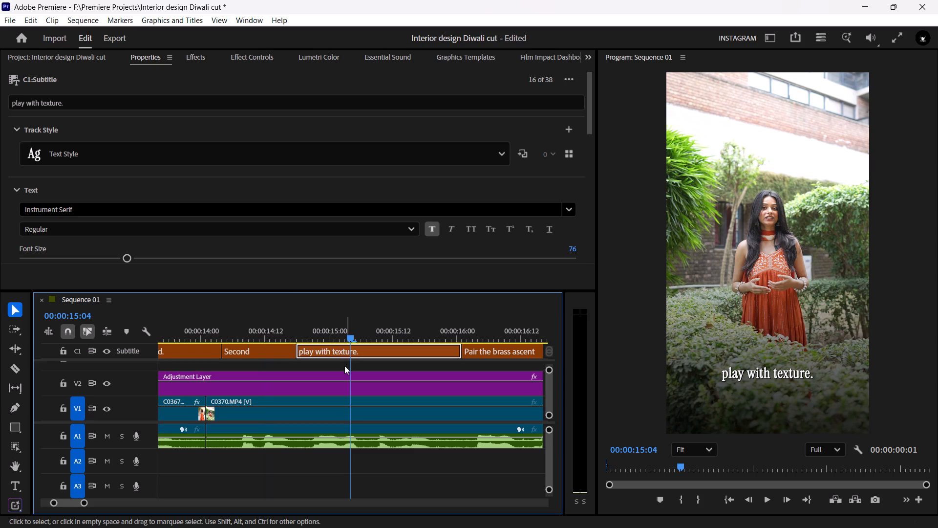
pyautogui.click(80, 93)
pyautogui.doubleClick(81, 103)
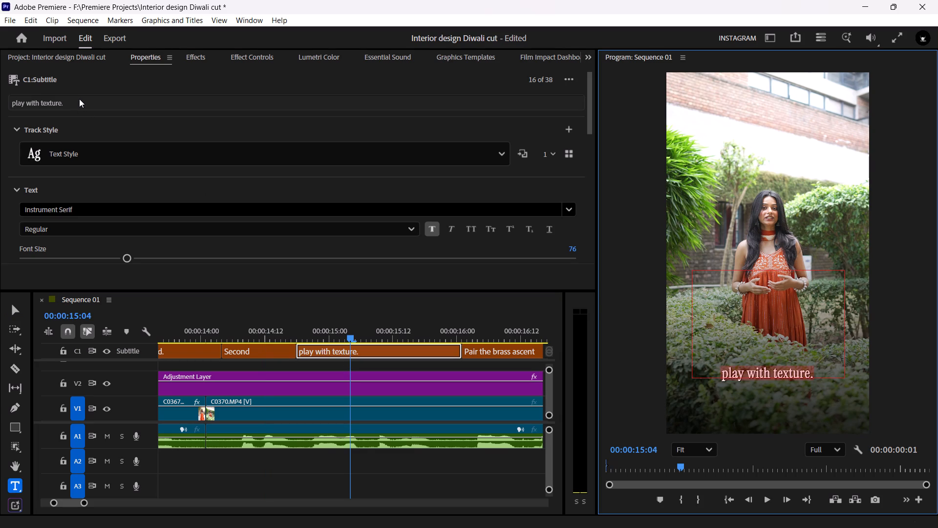
pyautogui.press('Right')
pyautogui.press('BackSpace')
# Capitalise the first and last words of the same caption so that it reads "Play with Texture".
pyautogui.hotkey('ctrl', 'Left')
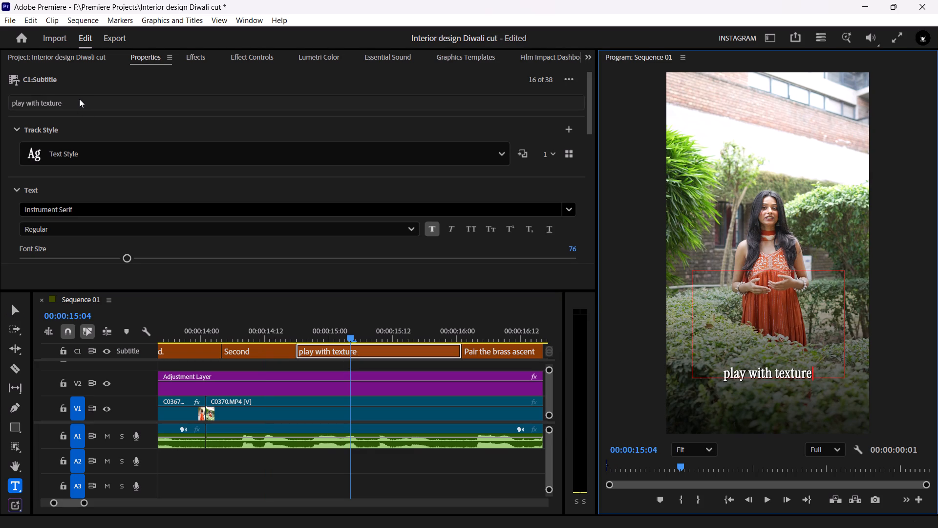
pyautogui.hotkey('ctrl', 'Left')
pyautogui.hotkey('ctrl', 'Left')
pyautogui.hotkey('ctrl', 'Left')
pyautogui.hotkey('ctrl', 'Left')
pyautogui.press('Left')
pyautogui.press('Left')
pyautogui.press('Left')
pyautogui.press('Left')
pyautogui.press('Left')
pyautogui.press('Left')
pyautogui.press('Left')
pyautogui.press('Left')
pyautogui.press('Left')
pyautogui.press('Left')
pyautogui.press('Left')
pyautogui.press('Left')
pyautogui.press('Left')
pyautogui.press('Left')
pyautogui.press('Left')
pyautogui.press('Left')
pyautogui.press('Left')
pyautogui.press('Left')
pyautogui.press('Left')
pyautogui.press('Left')
pyautogui.press('Left')
pyautogui.press('Delete')
pyautogui.hotkey('shift', 'p')
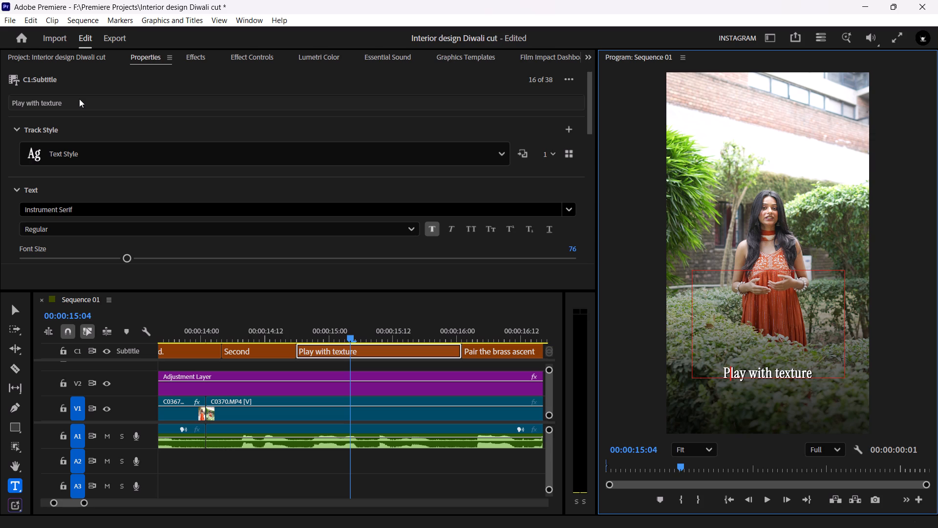
pyautogui.press('Right')
pyautogui.press('Right')
pyautogui.press('Right')
pyautogui.press('Right')
pyautogui.press('Right')
pyautogui.press('Right')
pyautogui.press('Right')
pyautogui.press('Right')
pyautogui.press('Right')
pyautogui.press('Delete')
pyautogui.hotkey('shift', 't')
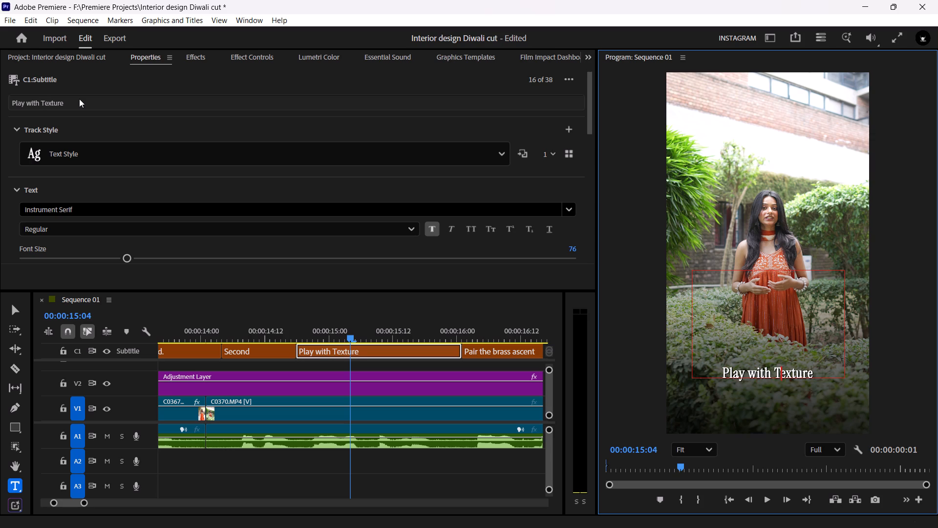
pyautogui.click(303, 482)
# Play from "Play with Texture" to "And third, create", and replay around "to add depth" to check captions and the clip join.
pyautogui.scroll(3, 303, 367)
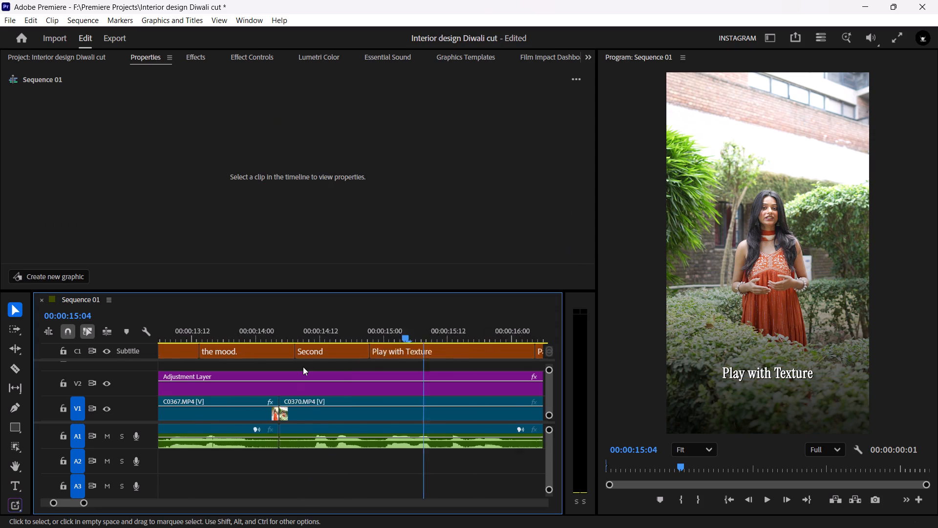
pyautogui.scroll(14, 303, 367)
pyautogui.press('space')
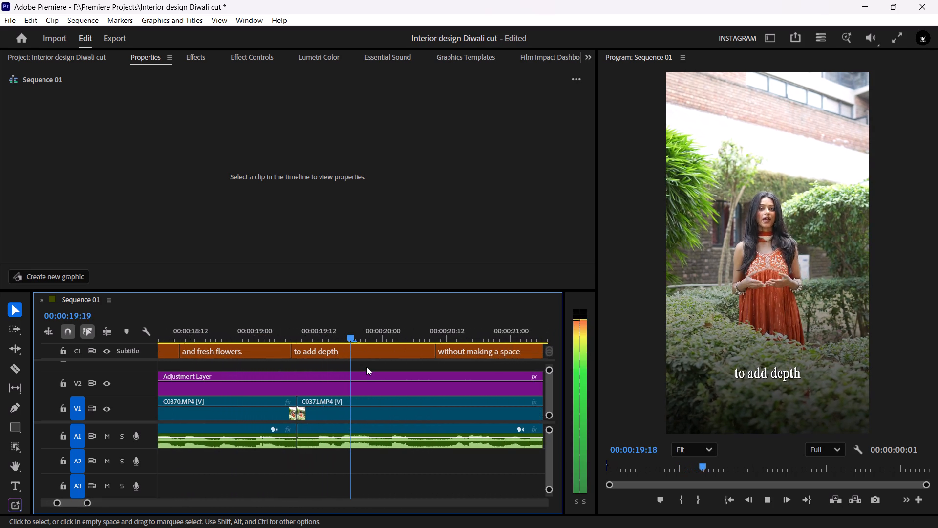
pyautogui.press('space')
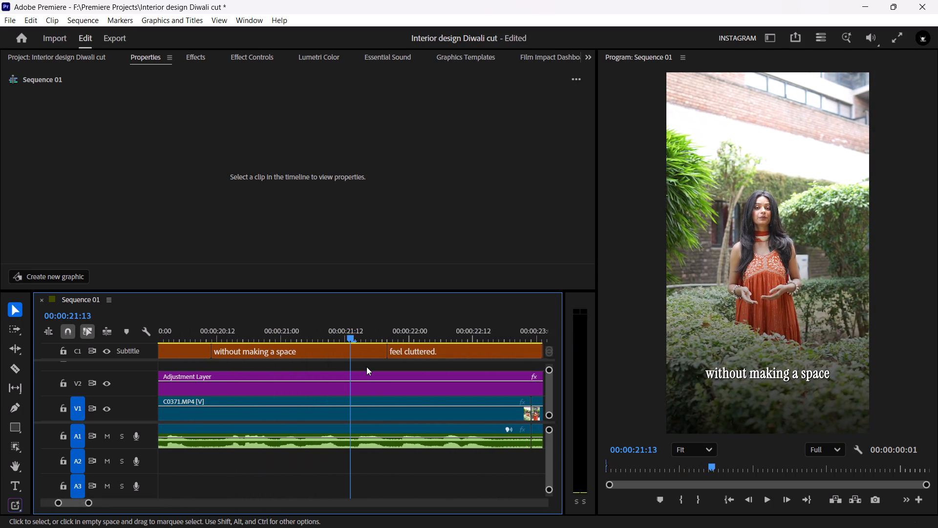
pyautogui.press('space')
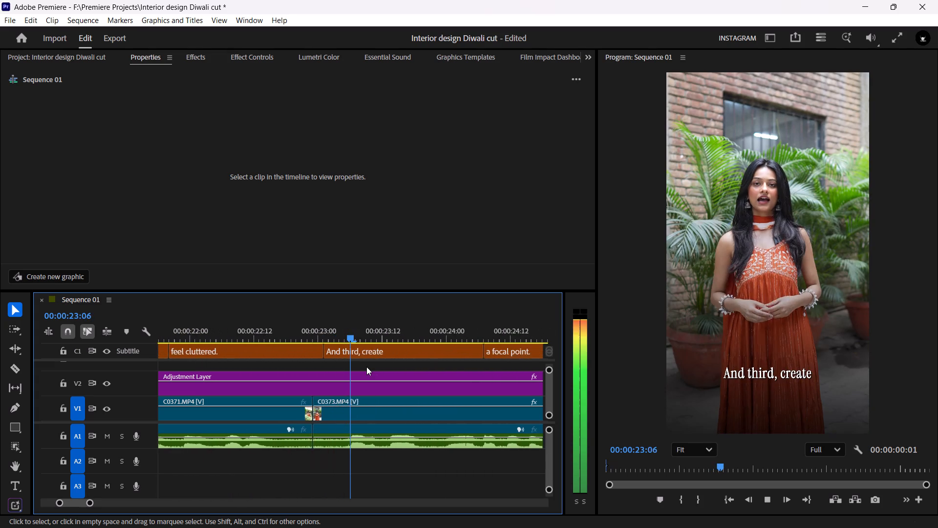
pyautogui.press('space')
pyautogui.scroll(20, 346, 348)
pyautogui.scroll(2, 346, 348)
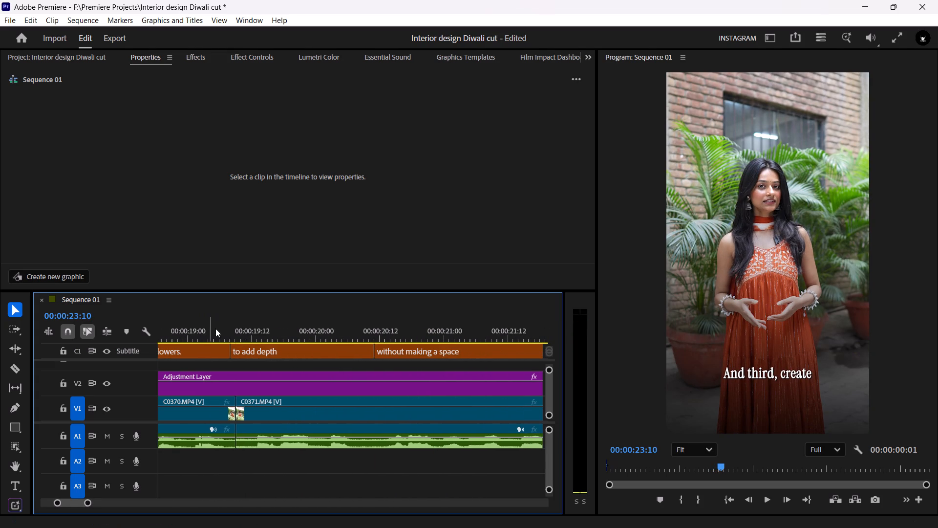
pyautogui.scroll(6, 225, 338)
pyautogui.click(173, 318)
pyautogui.press('space')
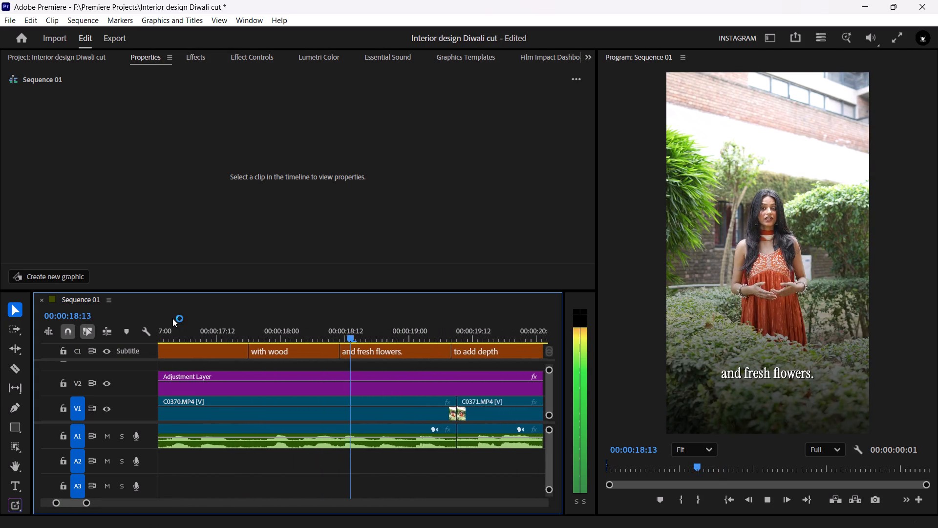
pyautogui.press('space')
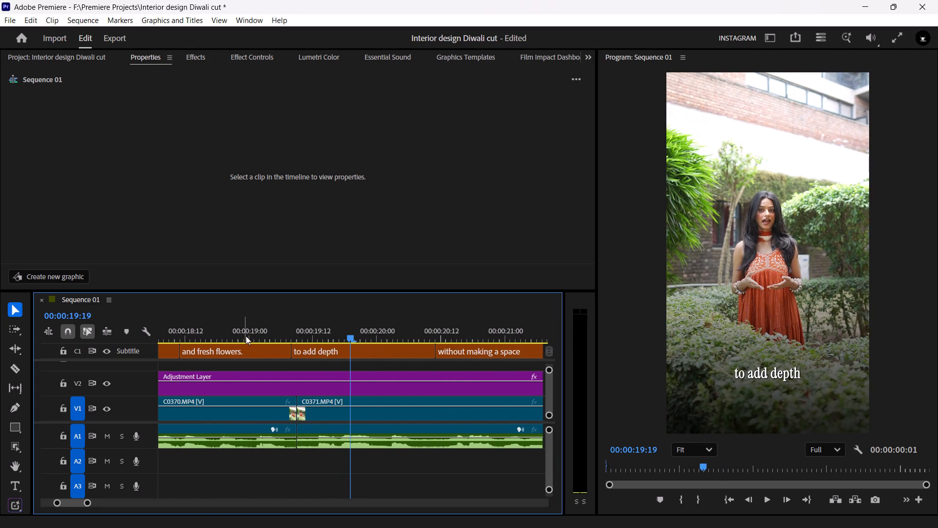
pyautogui.click(260, 318)
pyautogui.press('space')
pyautogui.press('space')
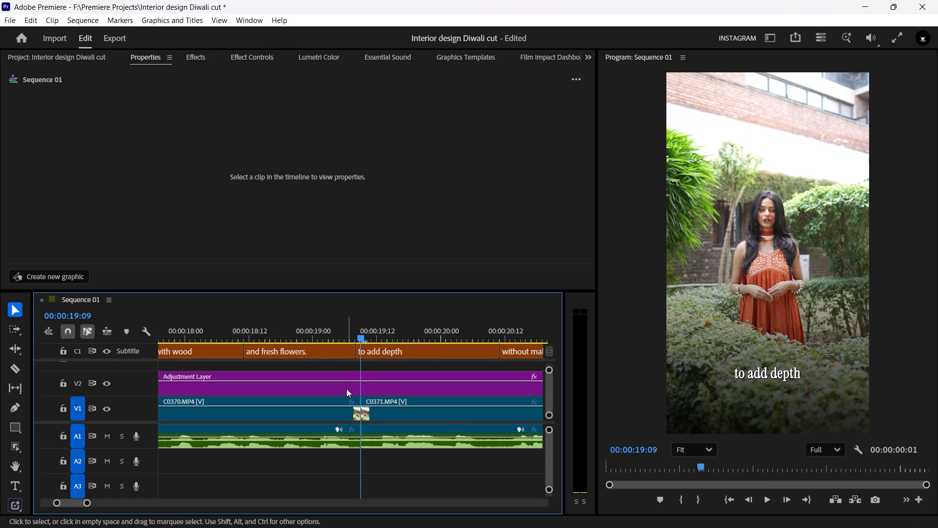
# Cut clip C0370.MP4 at 00:00:19:07 and delete the short leftover piece before C0371.MP4.
pyautogui.keyDown('alt'); pyautogui.scroll(7, 344, 388); pyautogui.keyUp('alt')
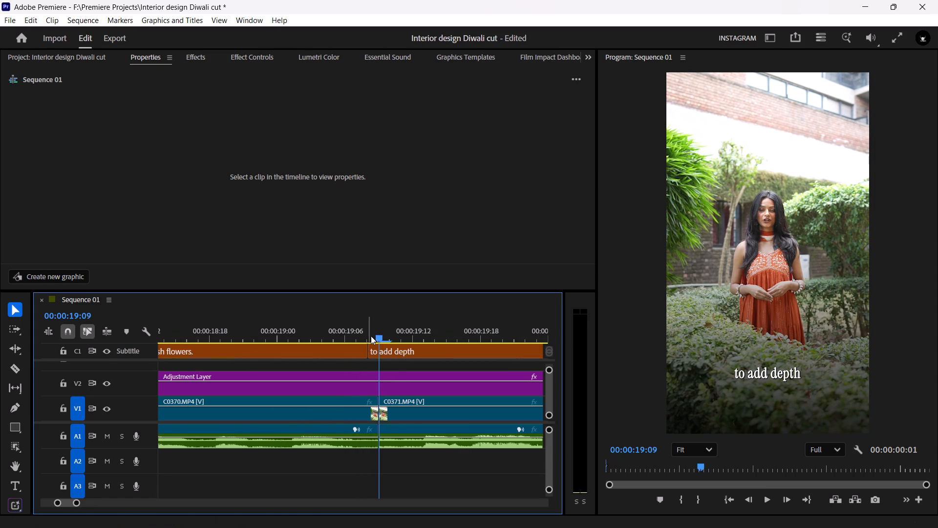
pyautogui.click(355, 335)
pyautogui.press('space')
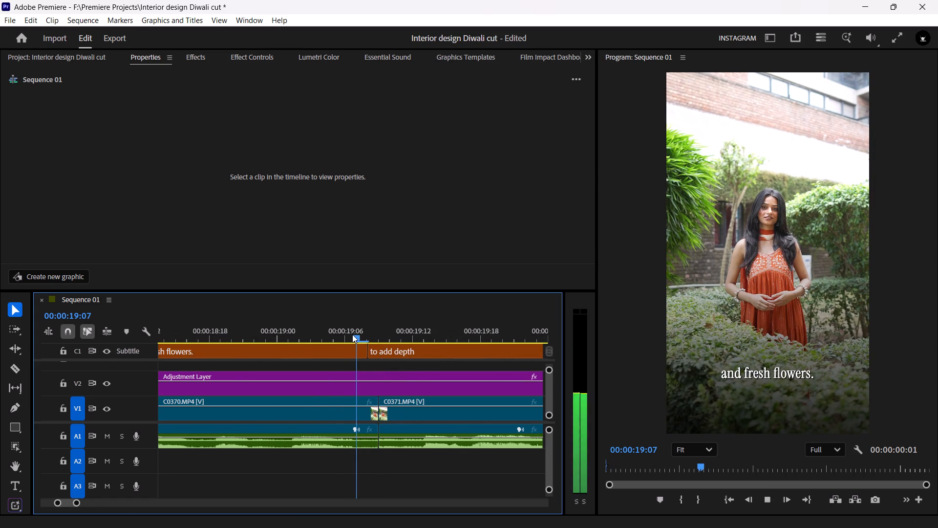
pyautogui.press('space')
pyautogui.moveTo(327, 328); pyautogui.dragTo(301, 327)
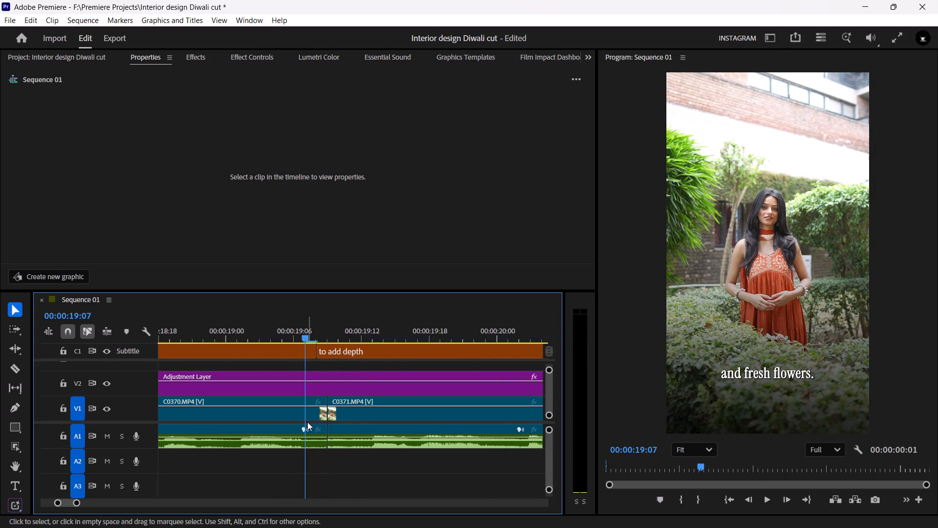
pyautogui.click(305, 413)
pyautogui.press('c')
pyautogui.click(310, 415)
pyautogui.click(318, 420)
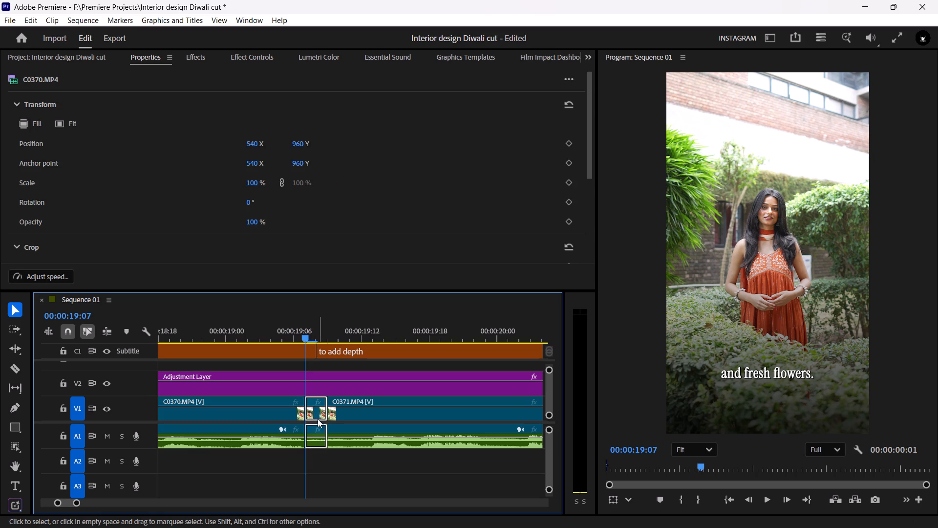
pyautogui.press('Delete')
# Trim the starts of the "to add depth" caption and clip C0371.MP4 to 00:00:19:12.
pyautogui.click(340, 347)
pyautogui.moveTo(319, 347); pyautogui.dragTo(336, 353)
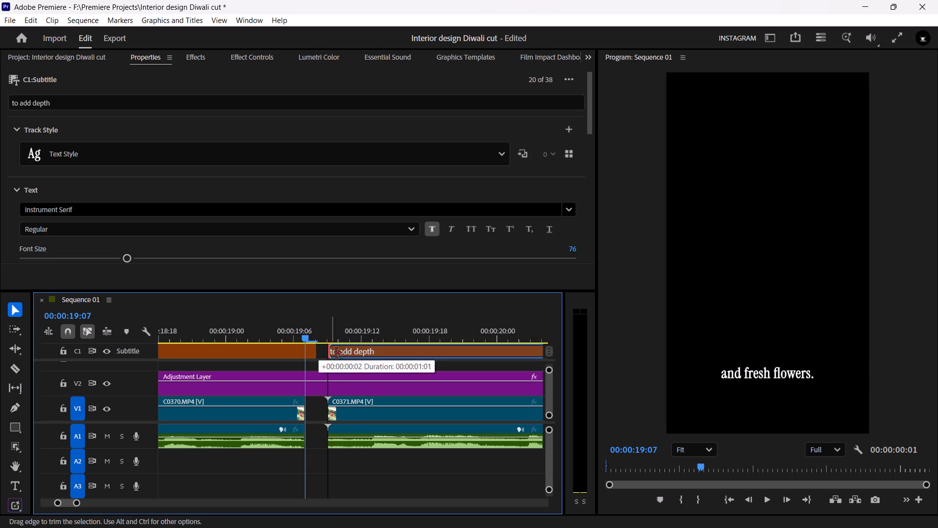
pyautogui.moveTo(336, 353); pyautogui.dragTo(369, 359)
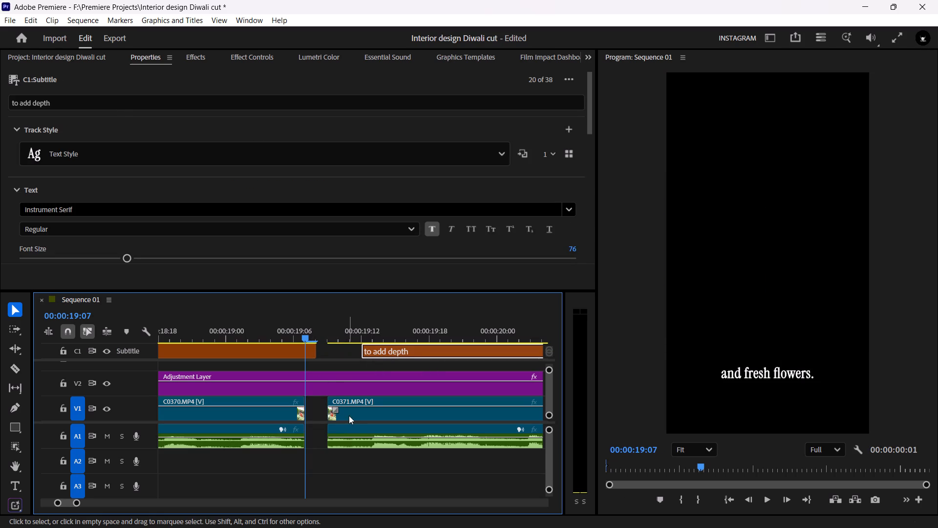
pyautogui.click(349, 416)
pyautogui.moveTo(326, 407); pyautogui.dragTo(363, 413)
pyautogui.click(339, 410)
# Maximise the timeline and ripple delete the gap between clips C0370.MP4 and C0371.MP4.
pyautogui.press('`')
pyautogui.click(301, 177)
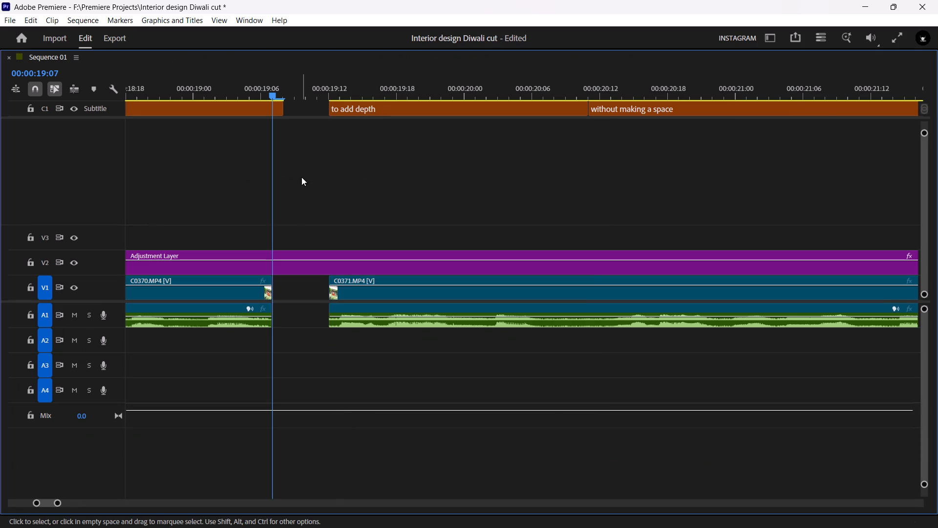
pyautogui.click(310, 293)
pyautogui.press('BackSpace')
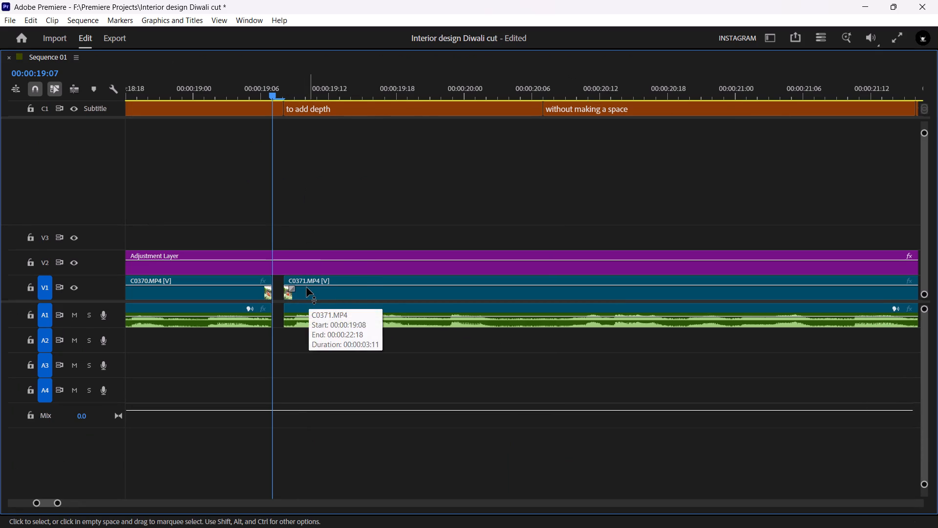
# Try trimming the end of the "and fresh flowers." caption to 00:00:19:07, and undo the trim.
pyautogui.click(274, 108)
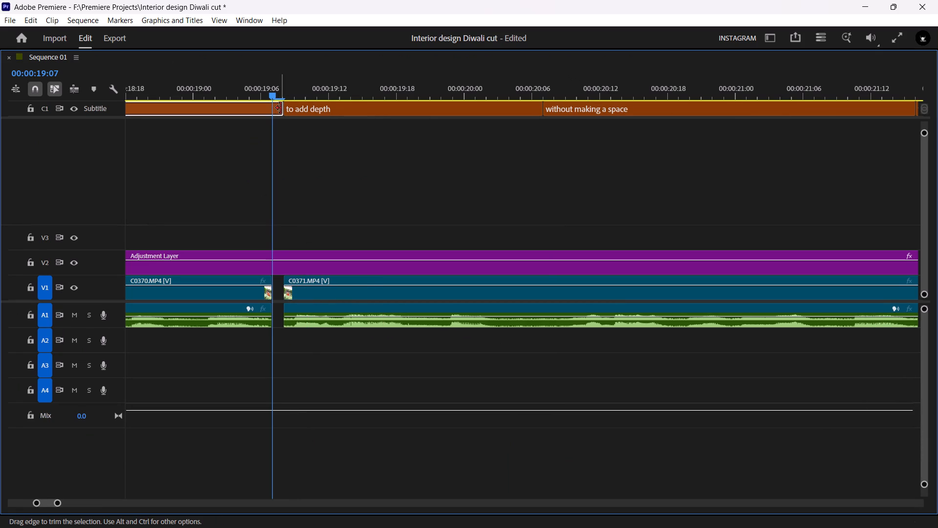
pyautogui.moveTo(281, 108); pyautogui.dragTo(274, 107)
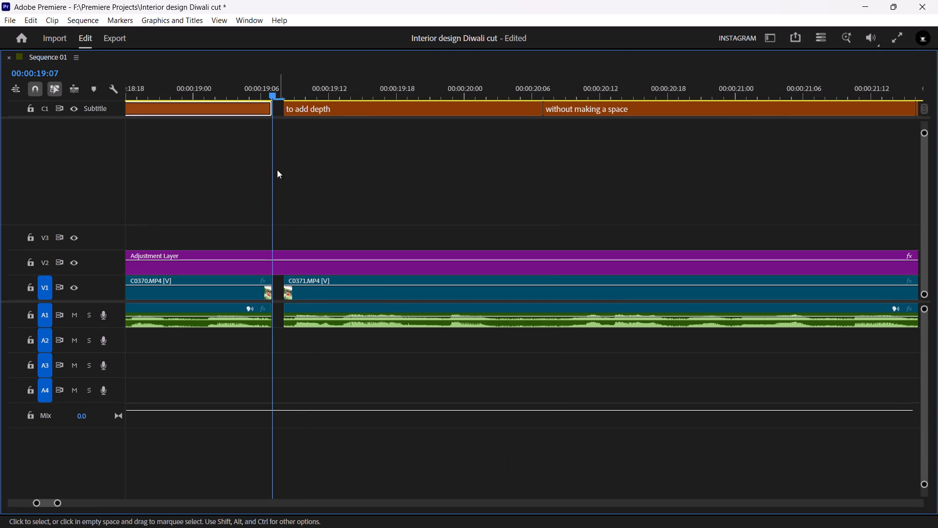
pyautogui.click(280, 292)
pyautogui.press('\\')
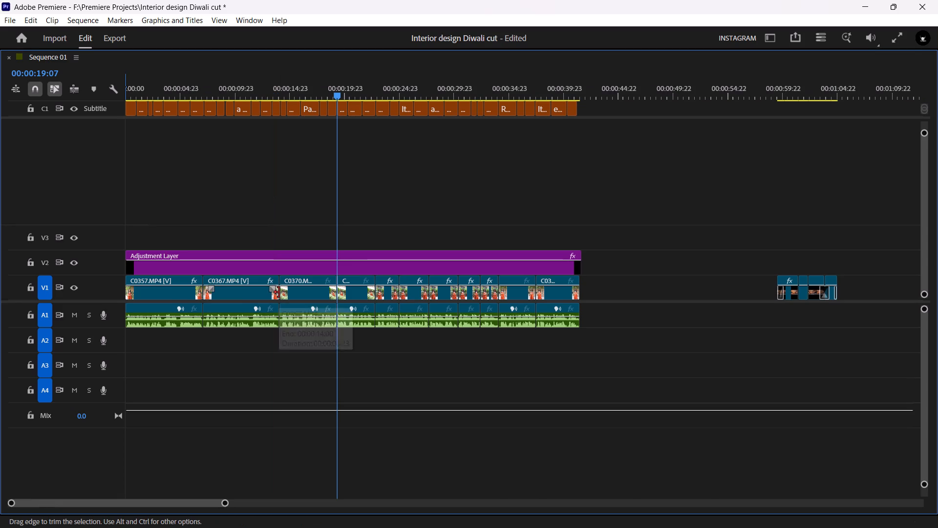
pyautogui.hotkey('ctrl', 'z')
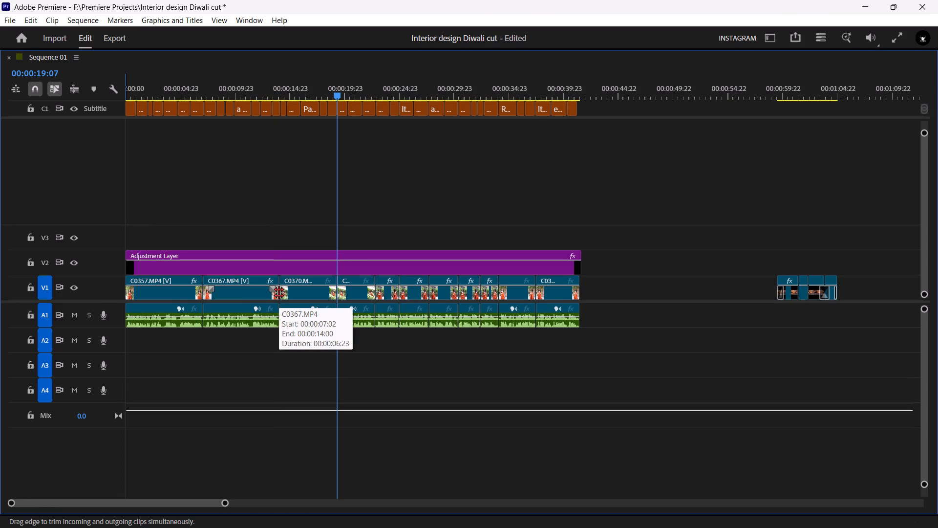
# Trim the end of the "and fresh flowers." caption back to the end of clip C0370.MP4 at 00:00:19:07.
pyautogui.keyDown('alt'); pyautogui.scroll(13, 345, 173); pyautogui.keyUp('alt')
pyautogui.press('space')
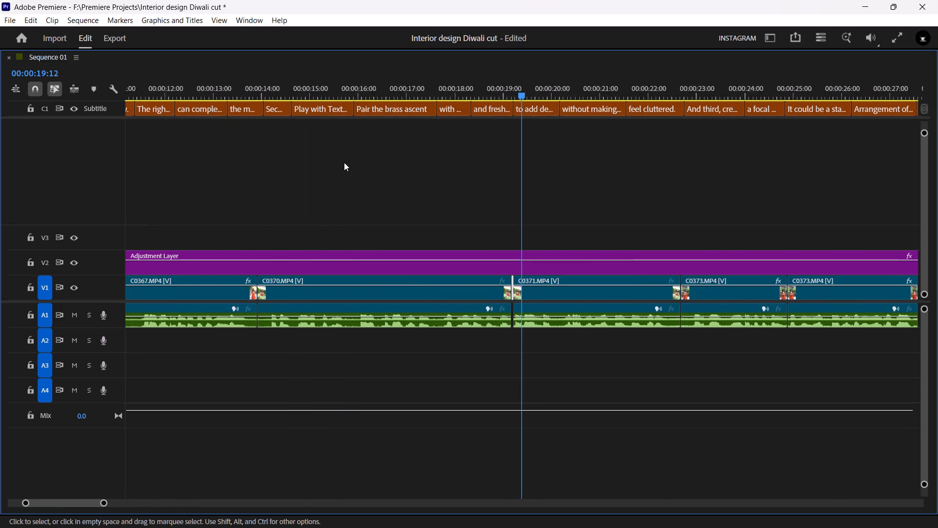
pyautogui.press('space')
pyautogui.keyDown('alt'); pyautogui.scroll(19, 543, 215); pyautogui.keyUp('alt')
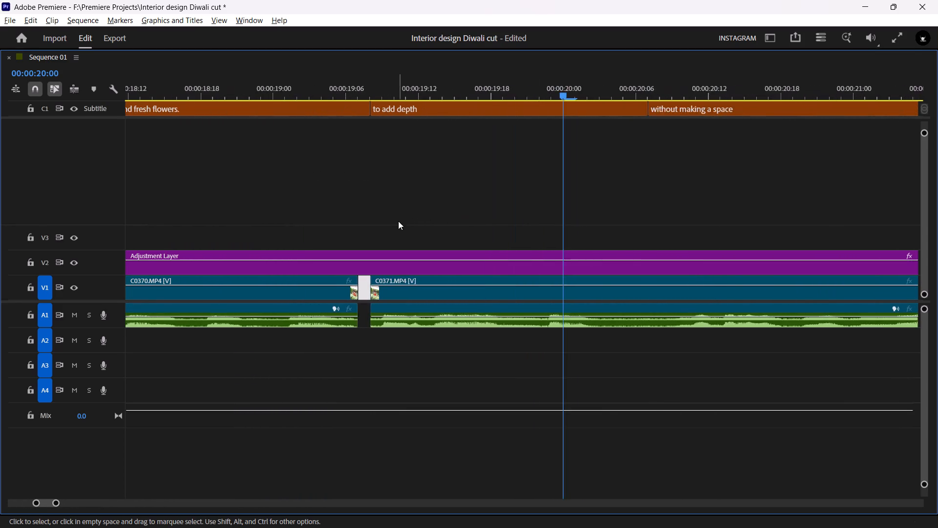
pyautogui.keyDown('alt'); pyautogui.scroll(3, 398, 221); pyautogui.keyUp('alt')
pyautogui.click(349, 290)
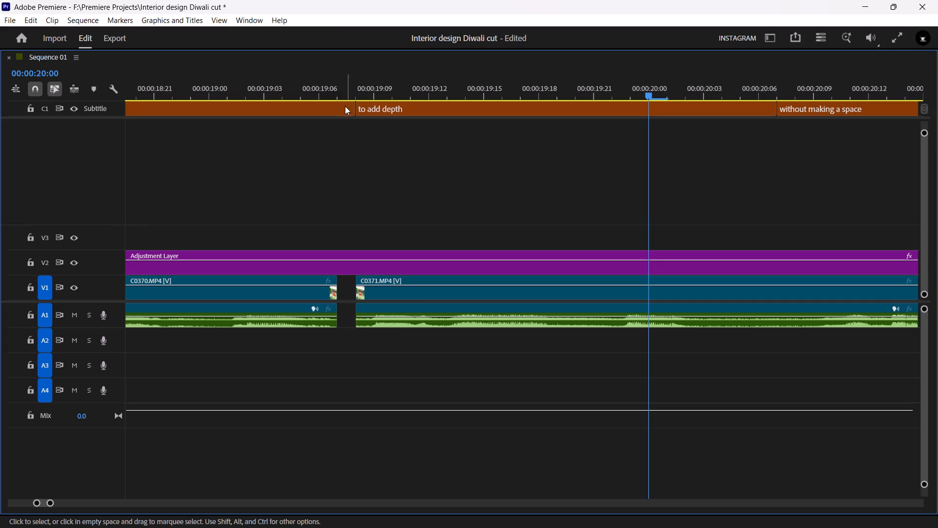
pyautogui.click(341, 109)
pyautogui.moveTo(355, 106); pyautogui.dragTo(341, 105)
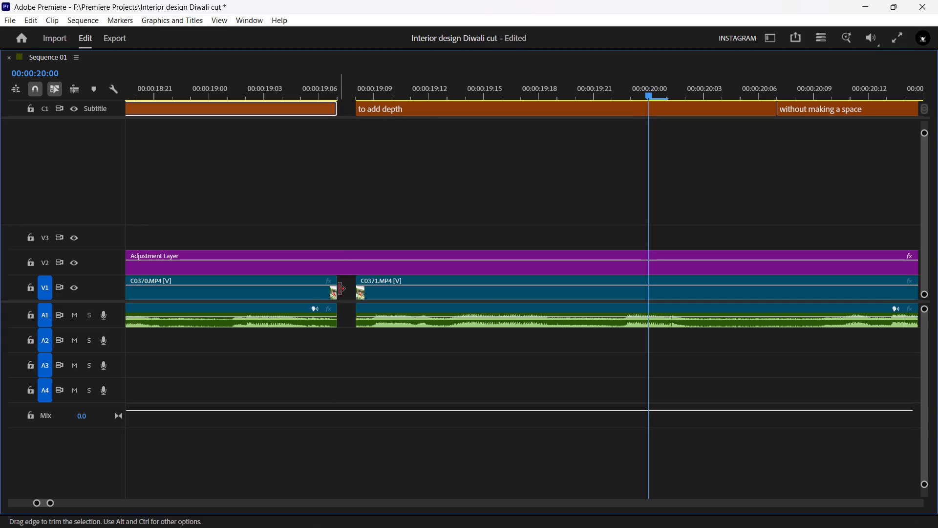
# Ripple delete the gap between clips C0370.MP4 and C0371.MP4, and restore the normal panel layout at 00:00:19:03.
pyautogui.click(346, 291)
pyautogui.click(346, 292)
pyautogui.press('BackSpace')
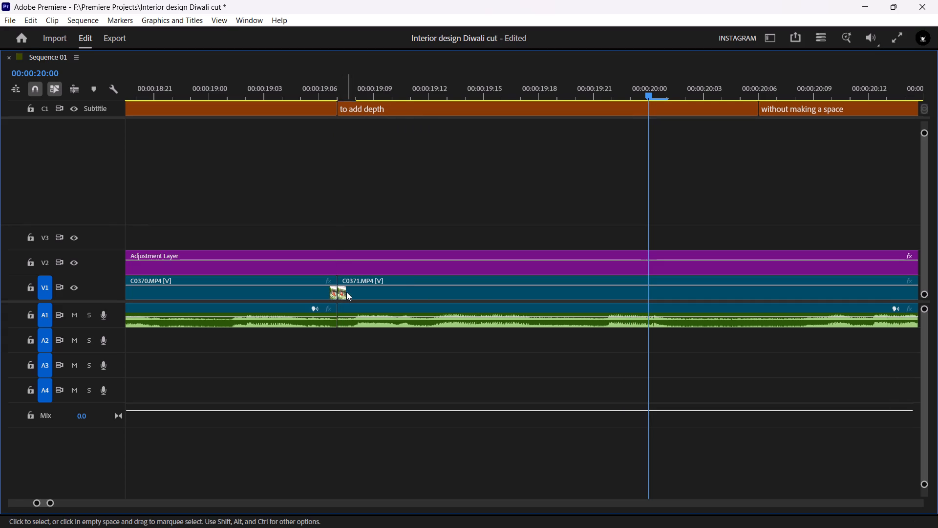
pyautogui.moveTo(321, 77); pyautogui.dragTo(260, 78)
pyautogui.press('`')
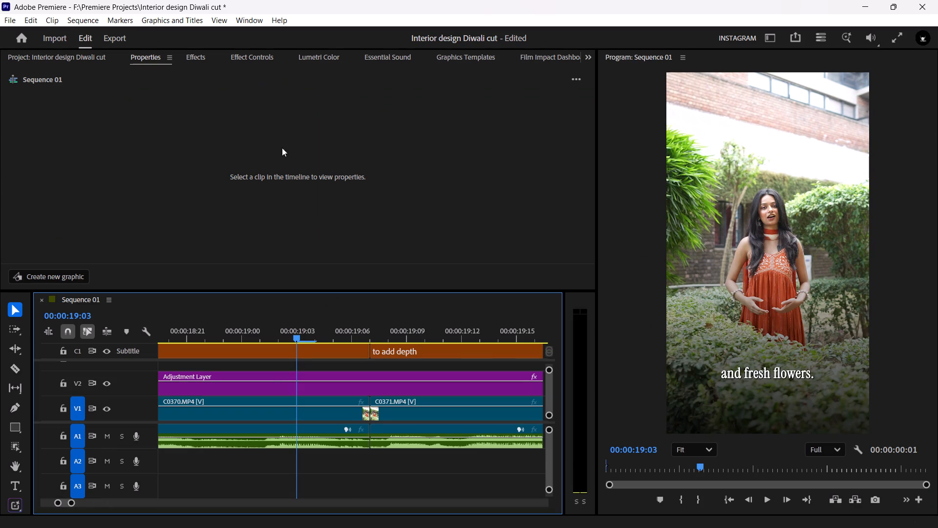
# Move the boundary between the "And third, create" and "a focal point." captions to 00:00:23:19 to match the speech.
pyautogui.press('space')
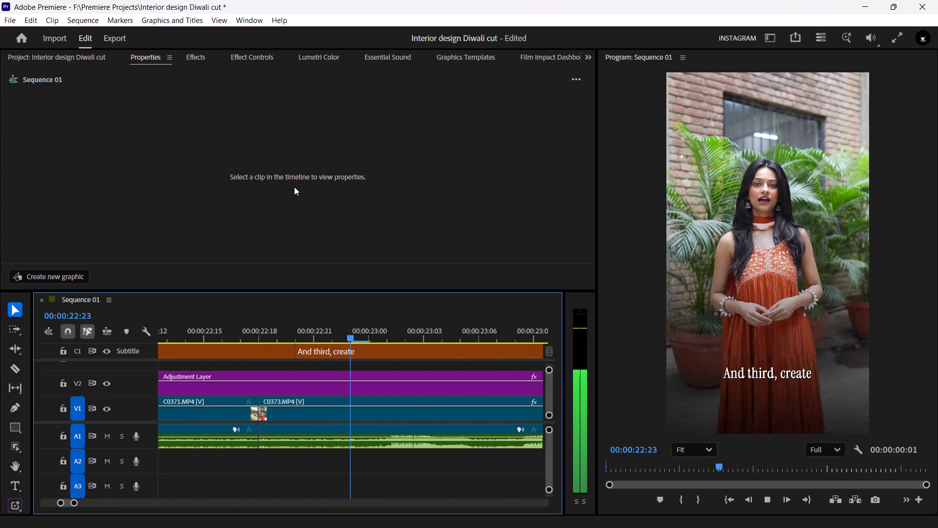
pyautogui.press('space')
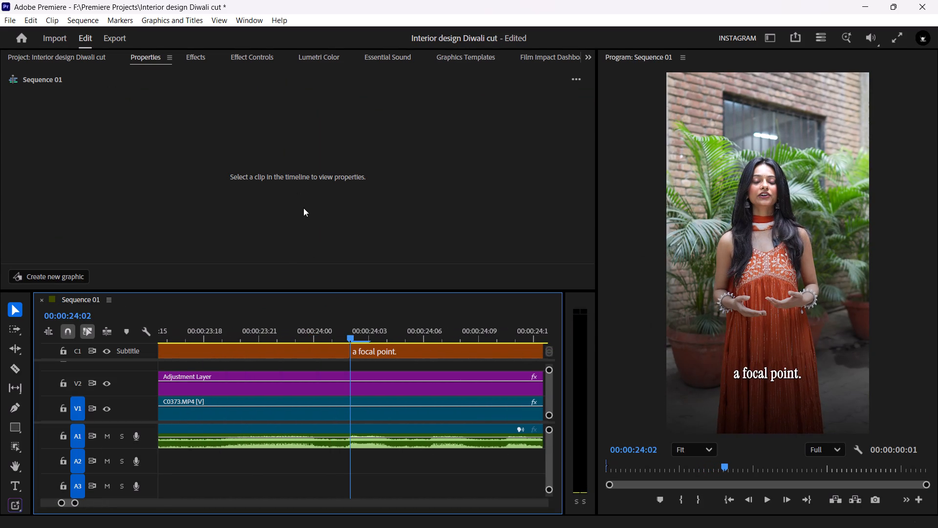
pyautogui.moveTo(312, 323); pyautogui.dragTo(243, 327)
pyautogui.press('space')
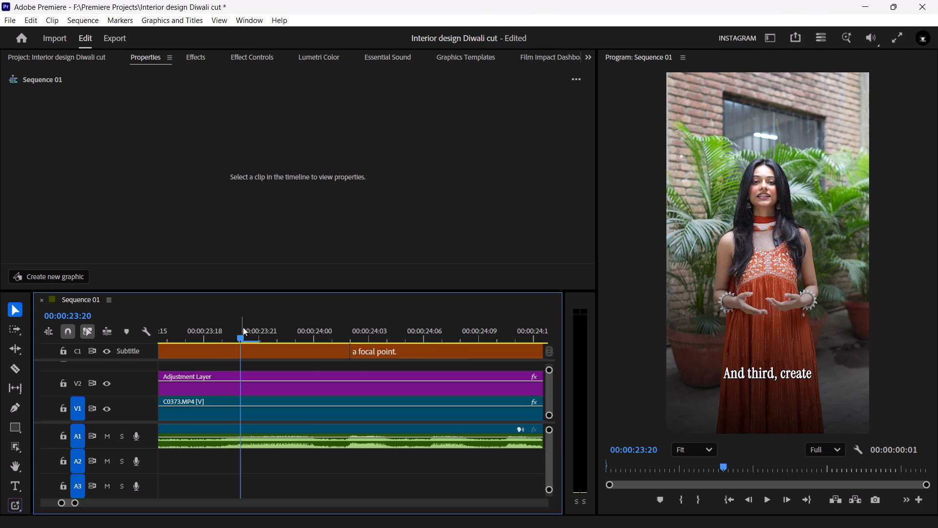
pyautogui.press('space')
pyautogui.scroll(5, 312, 367)
pyautogui.moveTo(335, 333); pyautogui.dragTo(321, 332)
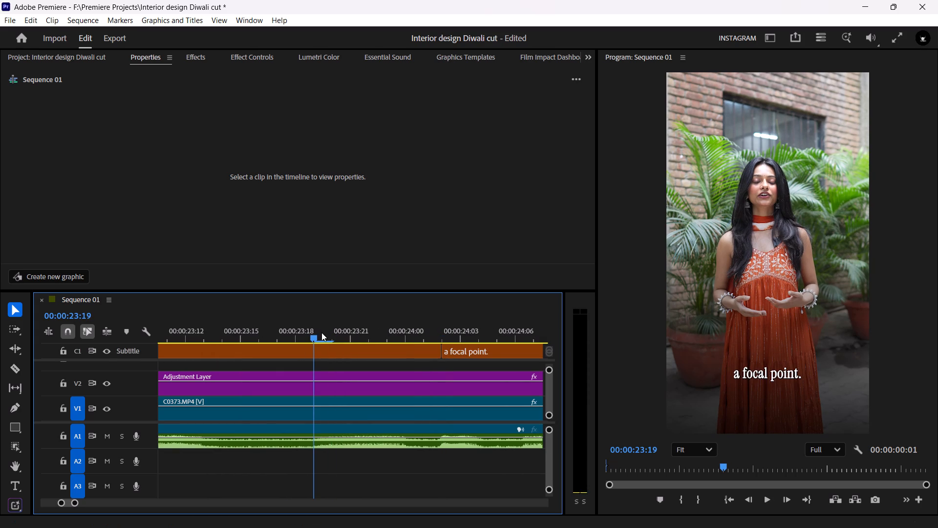
pyautogui.moveTo(321, 332); pyautogui.dragTo(316, 332)
pyautogui.press('space')
pyautogui.press('space')
pyautogui.moveTo(316, 332); pyautogui.dragTo(277, 335)
pyautogui.click(309, 360)
pyautogui.click(310, 352)
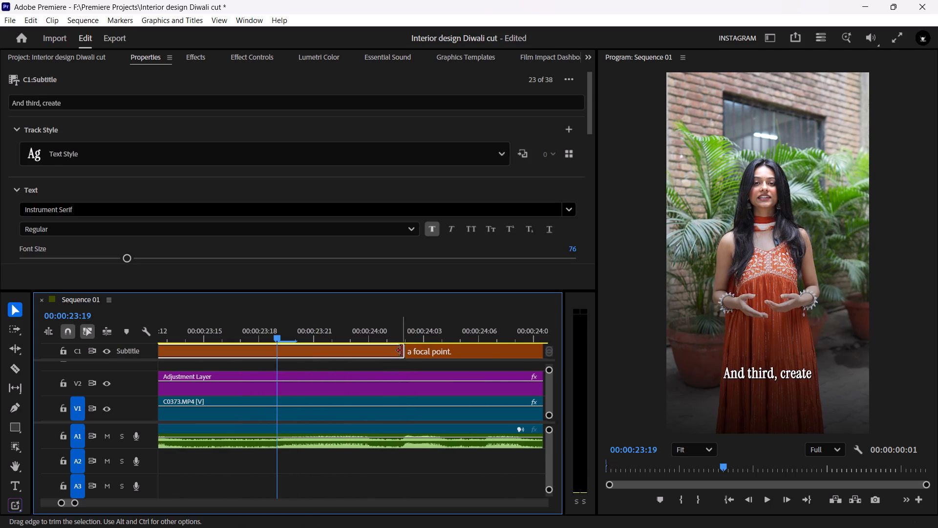
pyautogui.moveTo(403, 351); pyautogui.dragTo(278, 349)
pyautogui.moveTo(401, 349); pyautogui.dragTo(274, 344)
# Play back the "And third, create" caption from around 00:00:23:00 to check its timing and wording against the speech.
pyautogui.scroll(7, 289, 383)
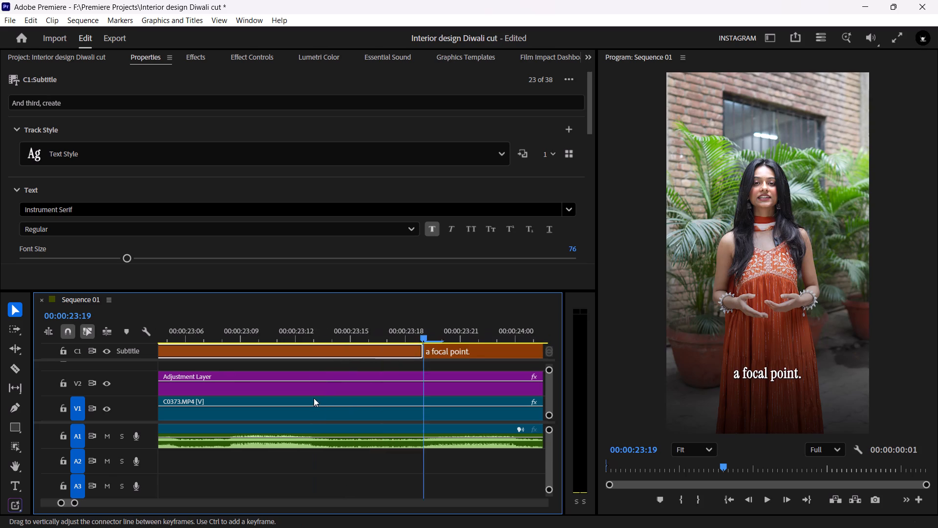
pyautogui.scroll(7, 314, 398)
pyautogui.click(363, 333)
pyautogui.keyDown('alt'); pyautogui.scroll(-11, 358, 397); pyautogui.keyUp('alt')
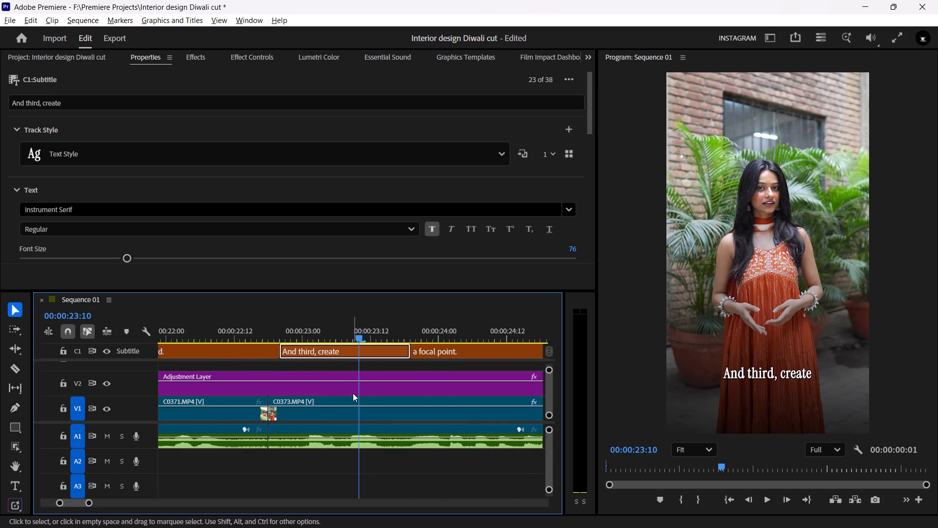
pyautogui.click(299, 326)
pyautogui.press('space')
pyautogui.press('space')
pyautogui.press('space')
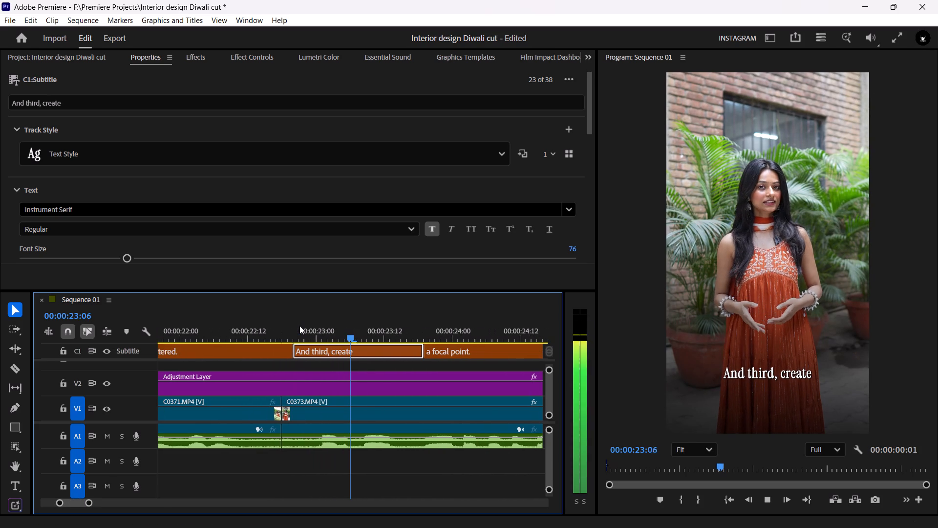
pyautogui.press('space')
pyautogui.press('space')
pyautogui.press('space')
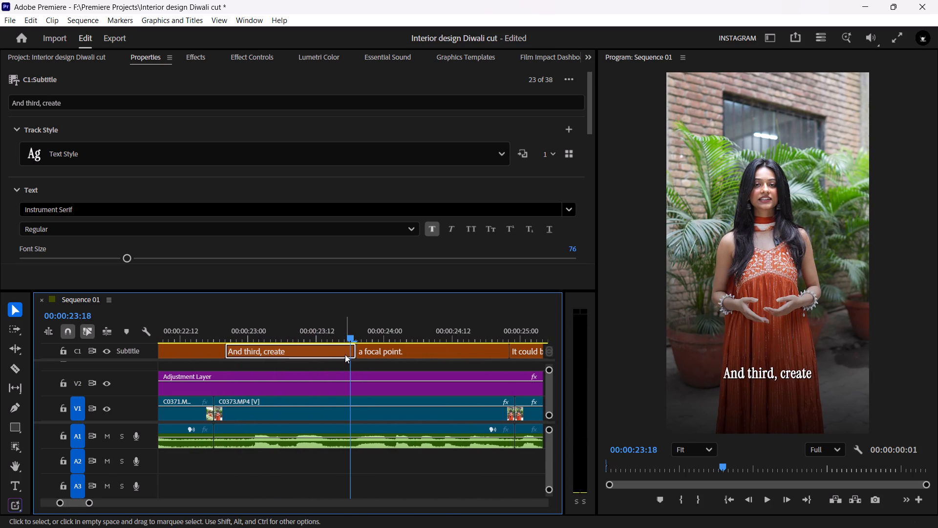
# Shorten the text of the "And third, create" caption to "And third".
pyautogui.doubleClick(97, 103)
pyautogui.click(777, 377)
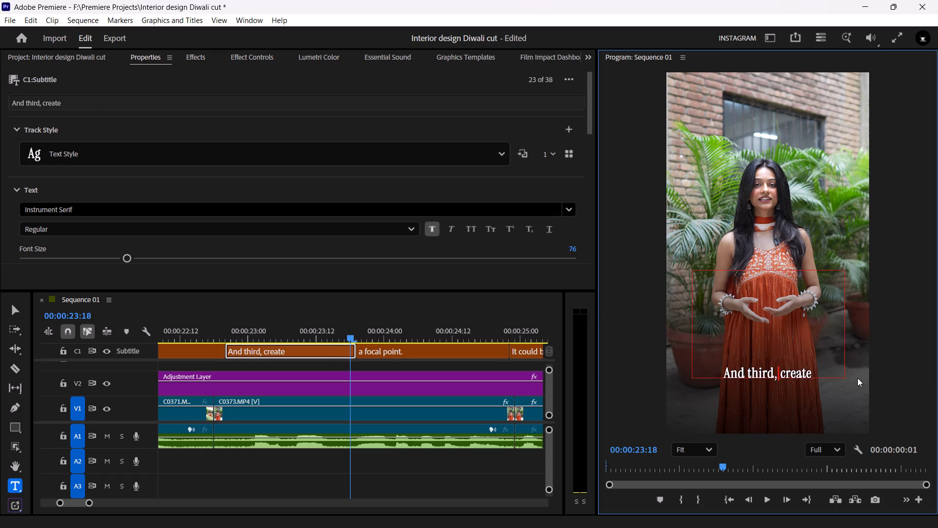
pyautogui.press('Delete')
pyautogui.press('Delete')
pyautogui.press('Delete')
pyautogui.press('Delete')
pyautogui.press('Delete')
pyautogui.press('Delete')
pyautogui.press('Delete')
pyautogui.press('Delete')
pyautogui.press('Delete')
pyautogui.press('Delete')
pyautogui.press('Delete')
pyautogui.press('Delete')
pyautogui.press('Delete')
pyautogui.press('Delete')
pyautogui.press('Delete')
pyautogui.press('Delete')
pyautogui.press('Delete')
pyautogui.press('Delete')
pyautogui.press('Delete')
pyautogui.press('Delete')
pyautogui.press('BackSpace')
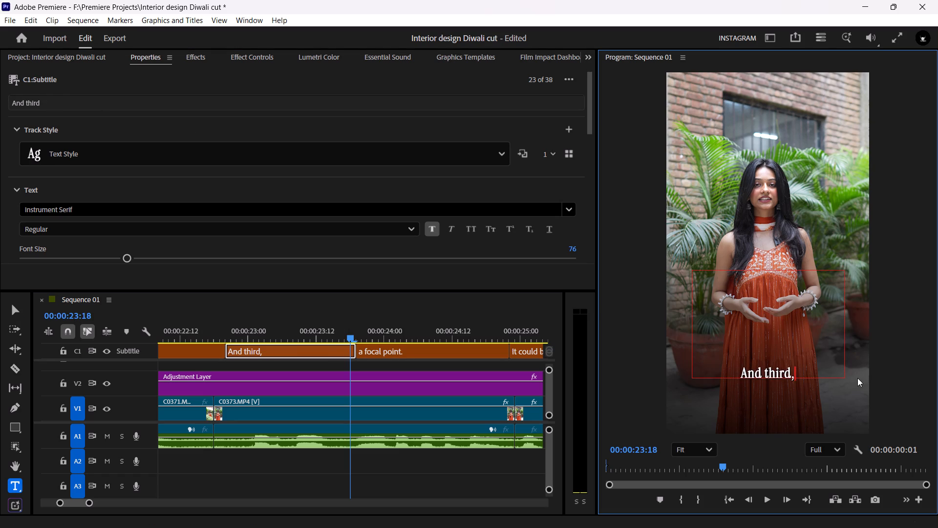
pyautogui.press('BackSpace')
pyautogui.press('d')
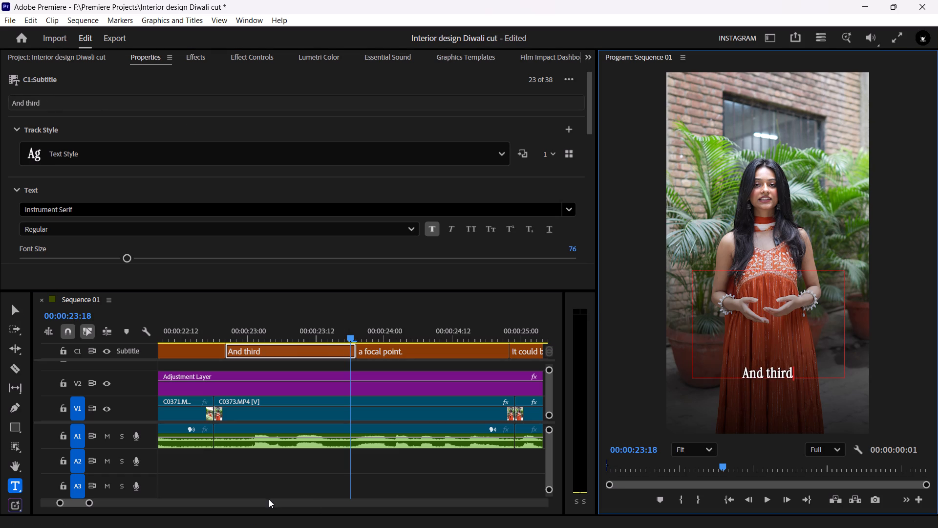
pyautogui.click(269, 499)
pyautogui.click(279, 474)
# Play back the edited captions and change the "a focal point." caption to read "Create a focal point.".
pyautogui.moveTo(302, 330); pyautogui.dragTo(256, 327)
pyautogui.press('space')
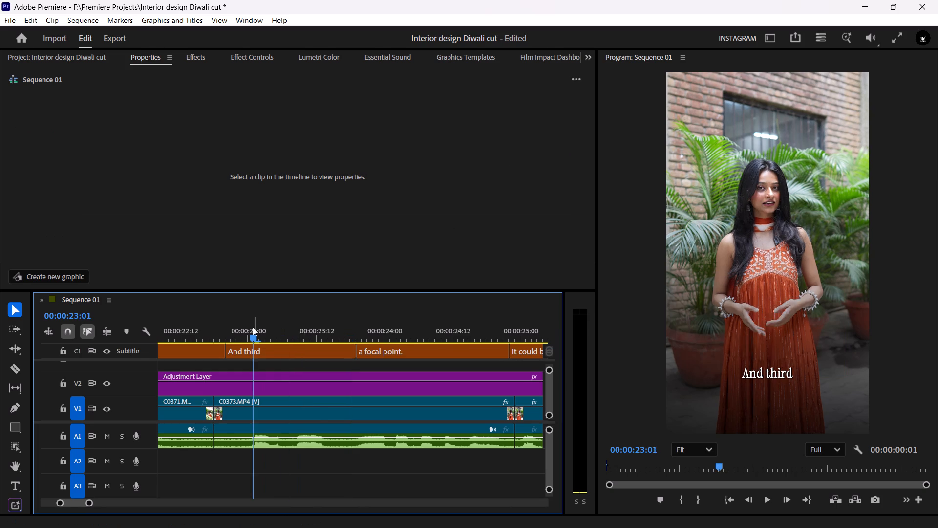
pyautogui.press('space')
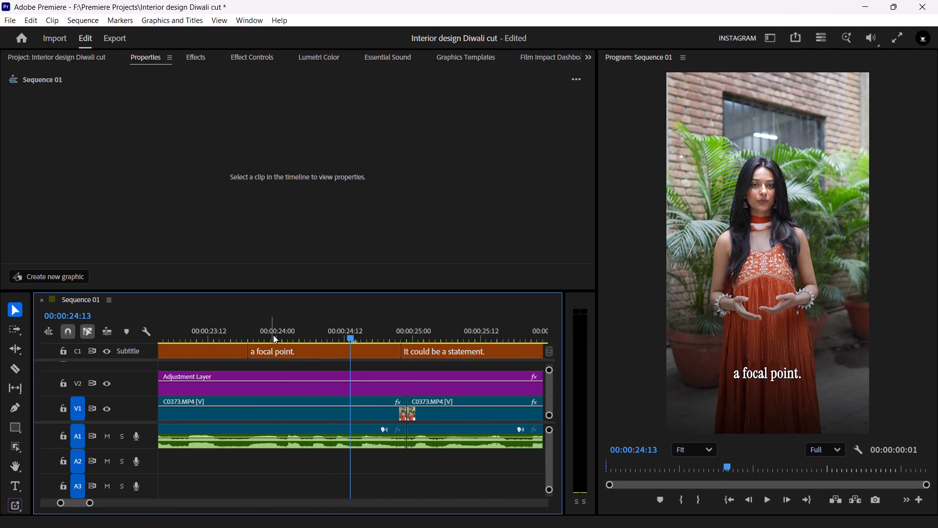
pyautogui.click(281, 349)
pyautogui.doubleClick(138, 103)
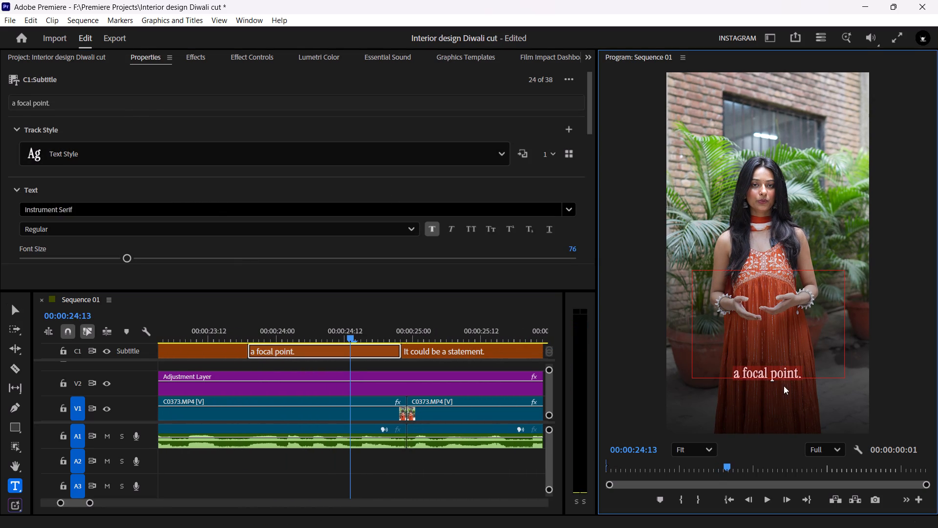
pyautogui.click(737, 372)
pyautogui.press('Left')
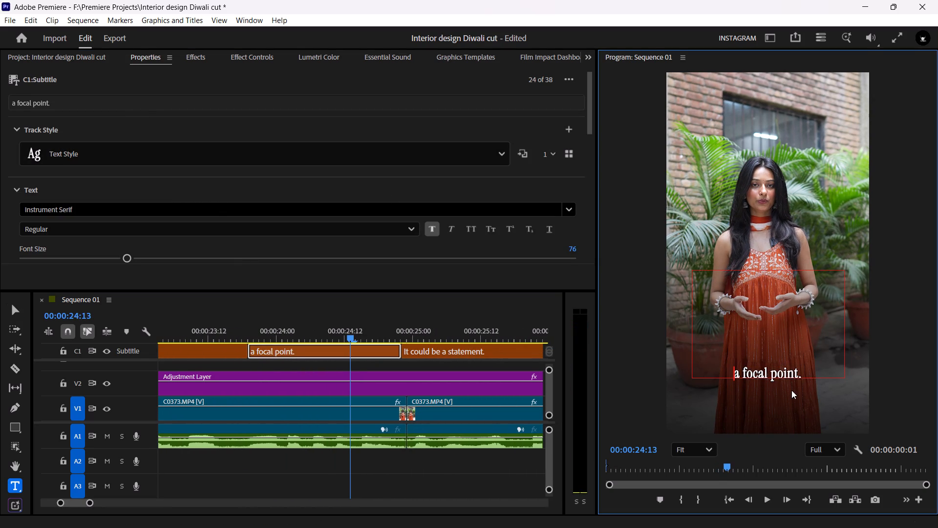
pyautogui.write('Create')
pyautogui.press('space')
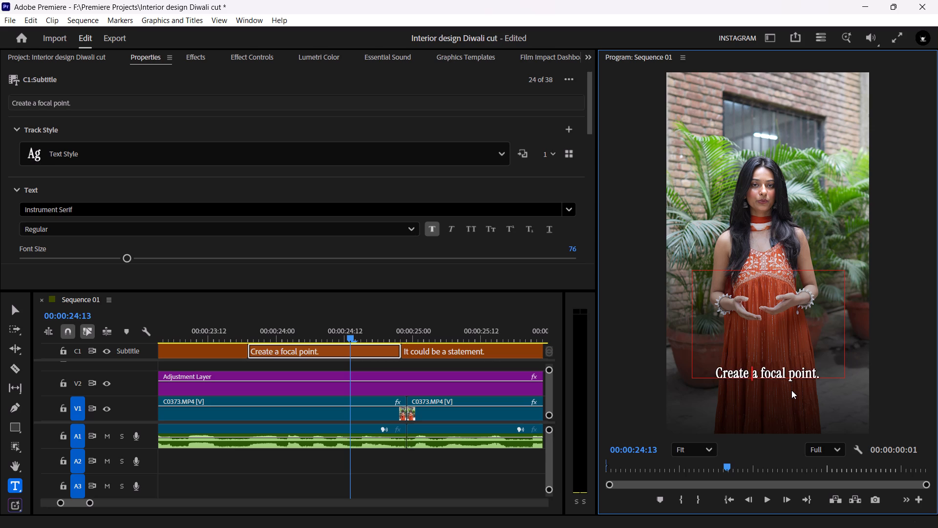
pyautogui.click(282, 481)
# Play on and replace the full stop with a comma at the end of the "It could be a statement." caption.
pyautogui.press('space')
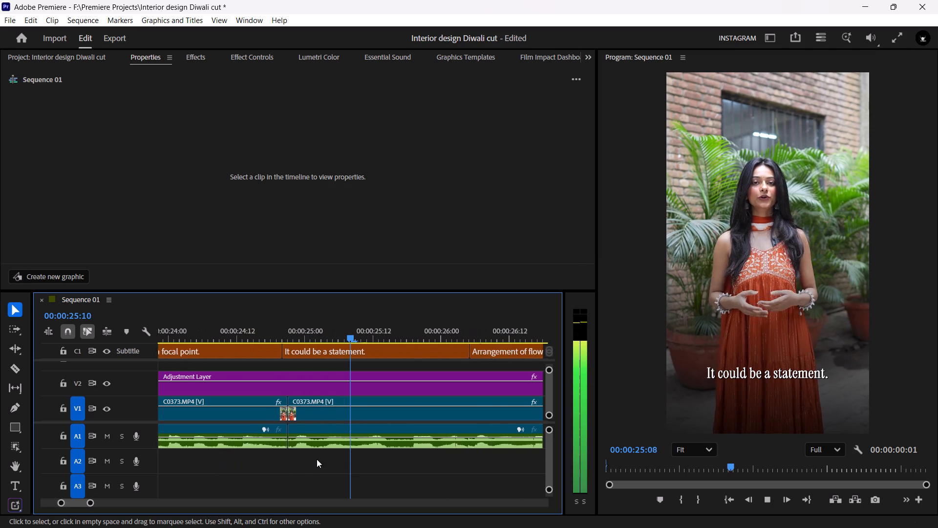
pyautogui.press('space')
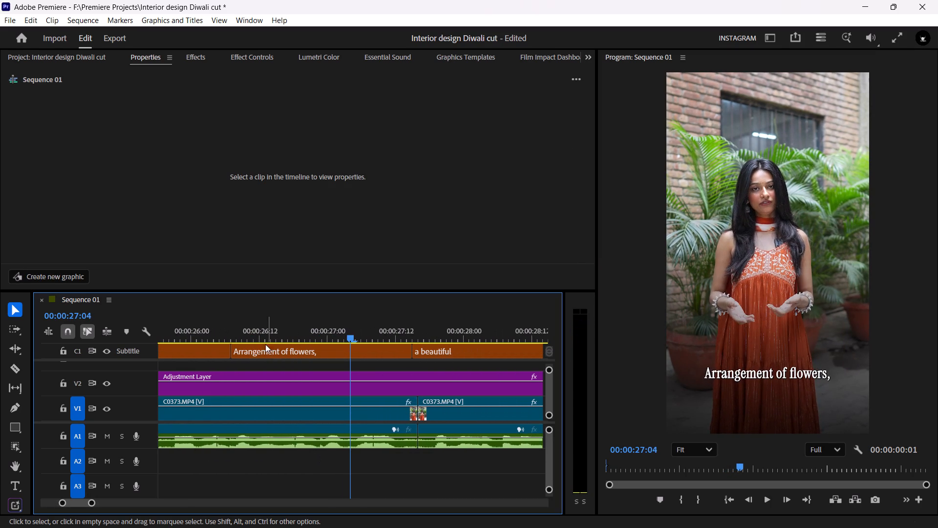
pyautogui.moveTo(254, 322); pyautogui.dragTo(198, 322)
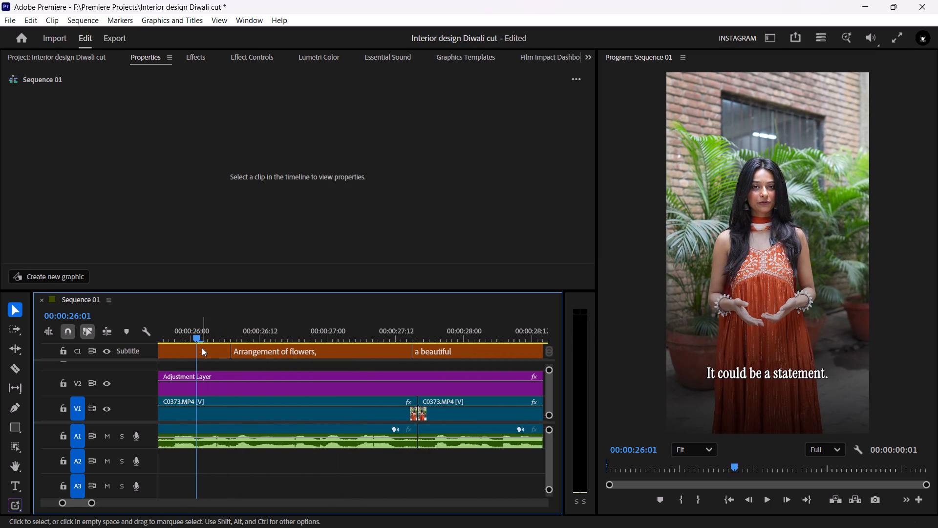
pyautogui.click(202, 348)
pyautogui.doubleClick(91, 104)
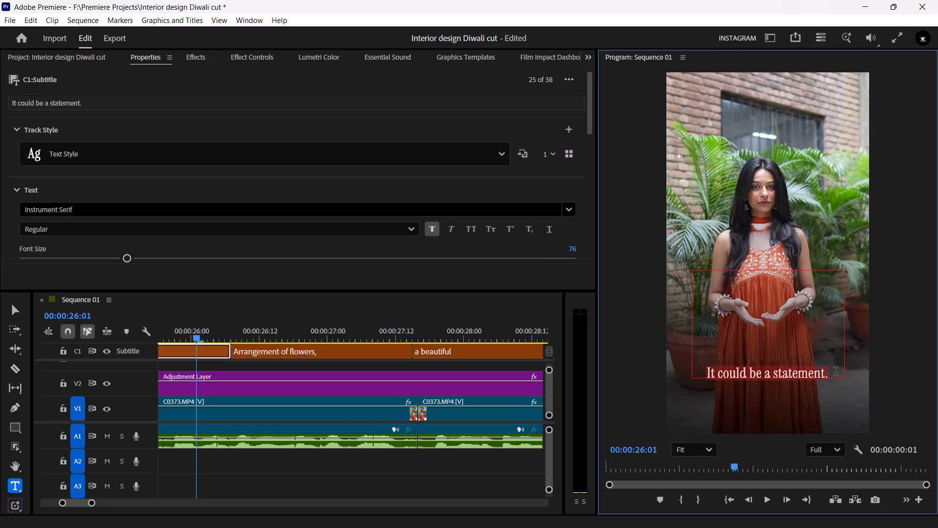
pyautogui.click(831, 371)
pyautogui.press('BackSpace')
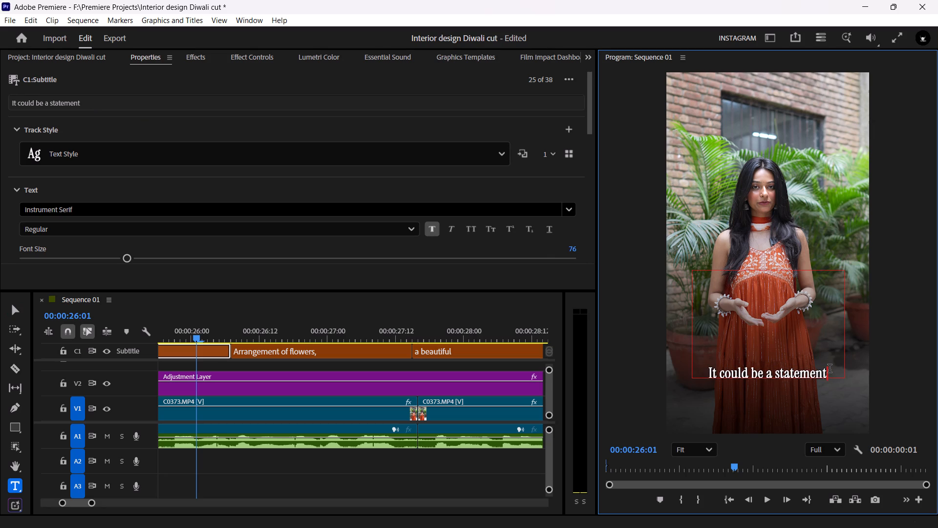
pyautogui.press(',')
pyautogui.click(414, 469)
# Play on through the following captions and extend the "a beautiful" caption to read "a beautiful Rangoli".
pyautogui.press('space')
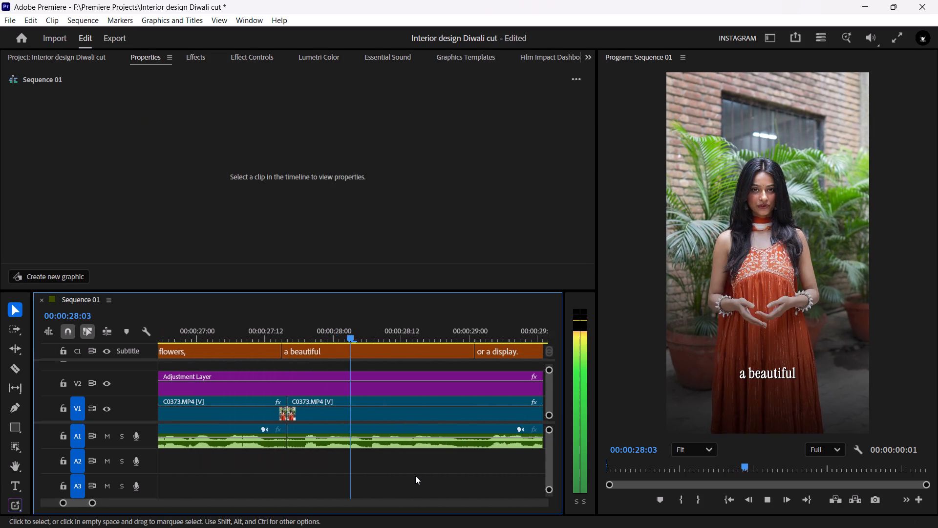
pyautogui.press('space')
pyautogui.moveTo(270, 320); pyautogui.dragTo(204, 317)
pyautogui.press('space')
pyautogui.press('space')
pyautogui.press('space')
pyautogui.press('space')
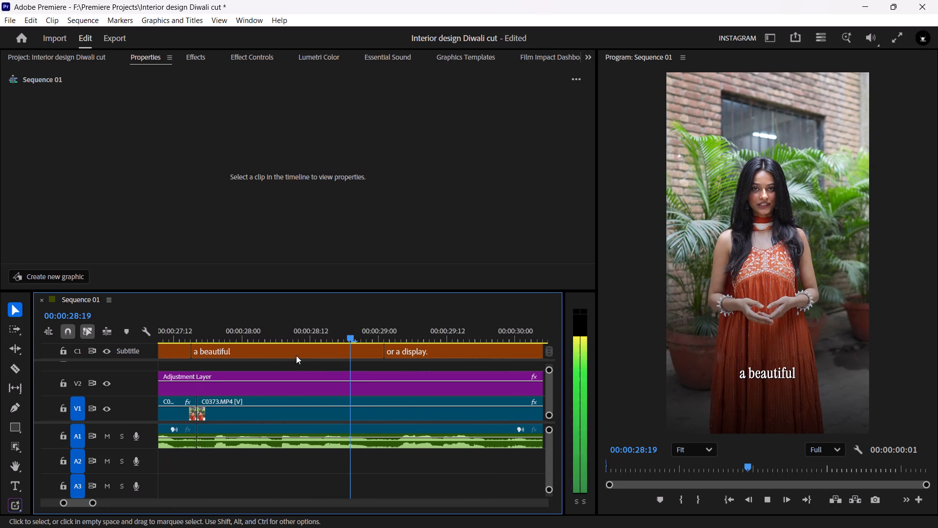
pyautogui.click(309, 352)
pyautogui.doubleClick(148, 105)
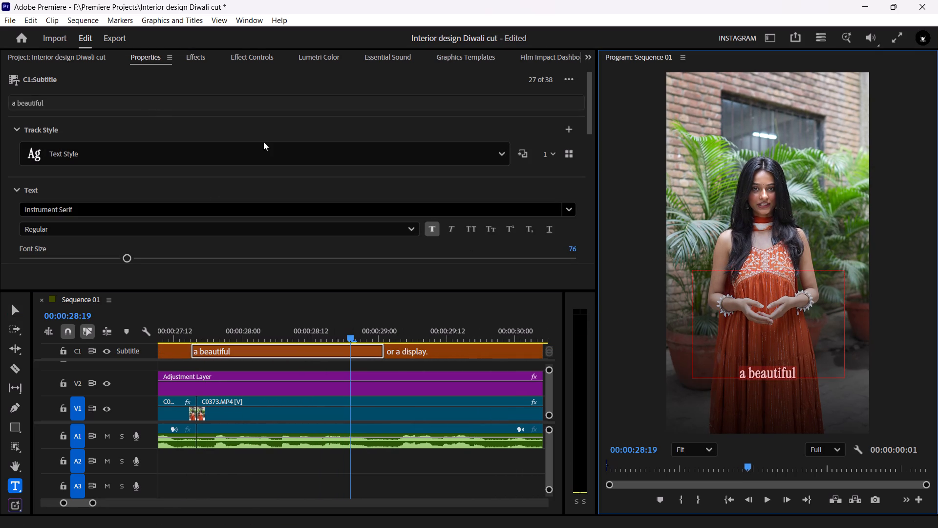
pyautogui.click(811, 372)
pyautogui.press('space')
pyautogui.write('Rangoli')
pyautogui.click(311, 473)
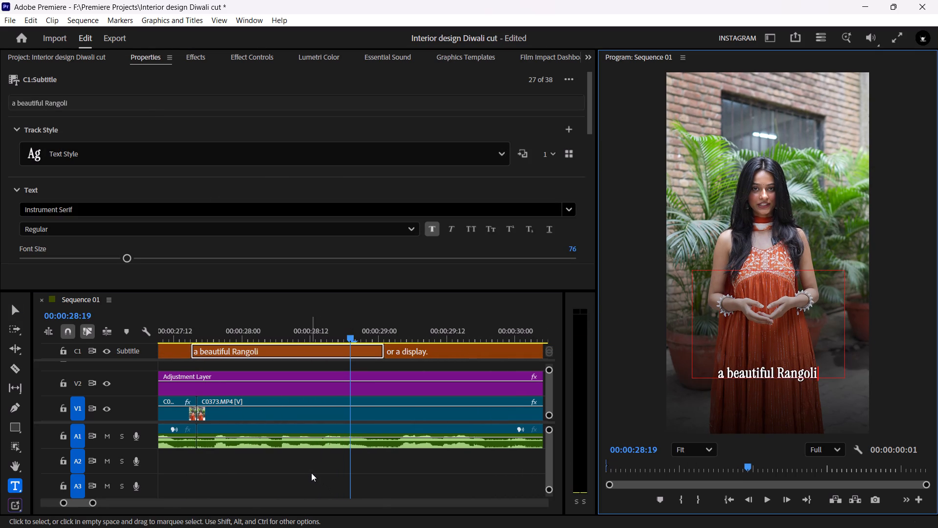
# Play on and change the "or a display." caption to read "or a Diya display" without the full stop.
pyautogui.press('space')
pyautogui.press('space')
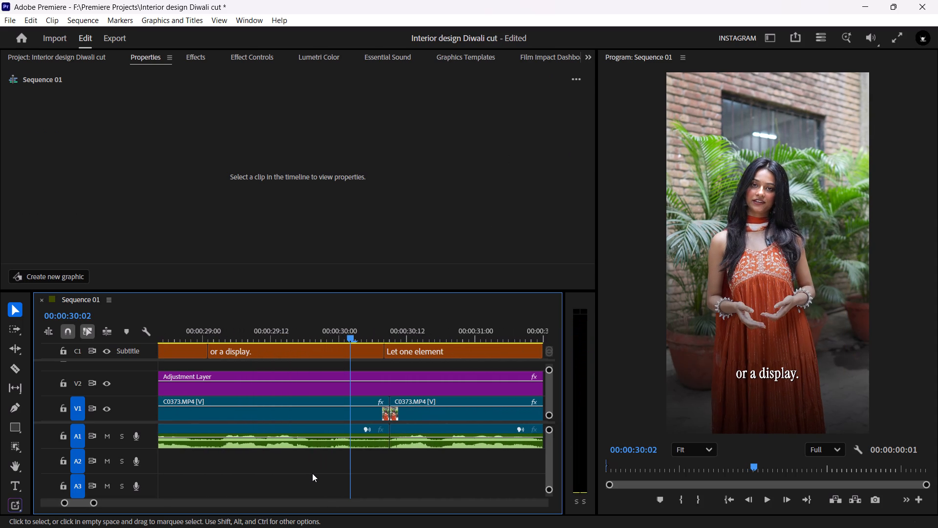
pyautogui.moveTo(267, 325); pyautogui.dragTo(226, 318)
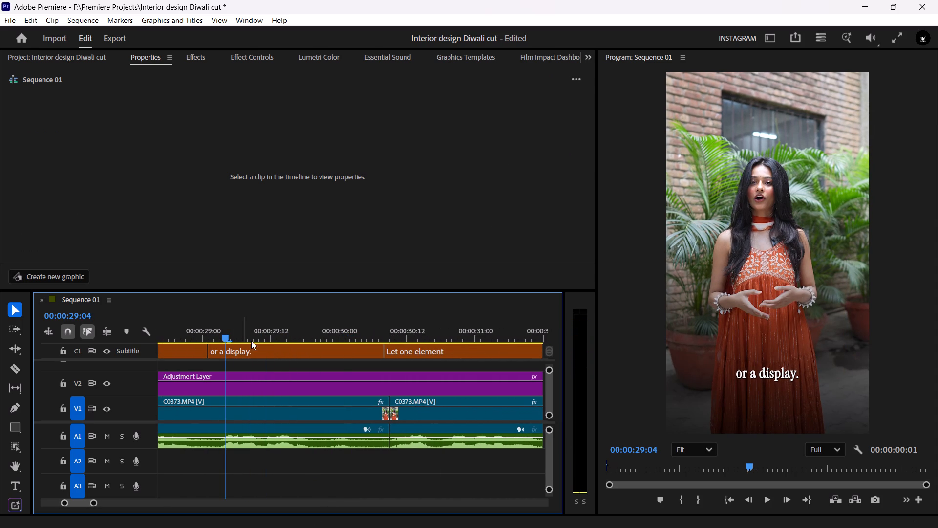
pyautogui.click(254, 347)
pyautogui.doubleClick(111, 103)
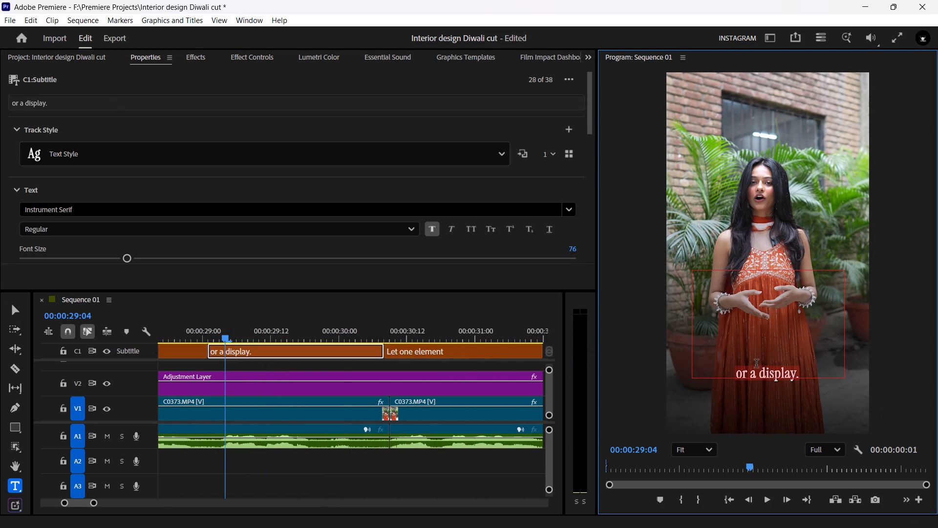
pyautogui.click(758, 369)
pyautogui.write('Diya')
pyautogui.press('space')
pyautogui.hotkey('ctrl', 'Right')
pyautogui.hotkey('ctrl', 'Right')
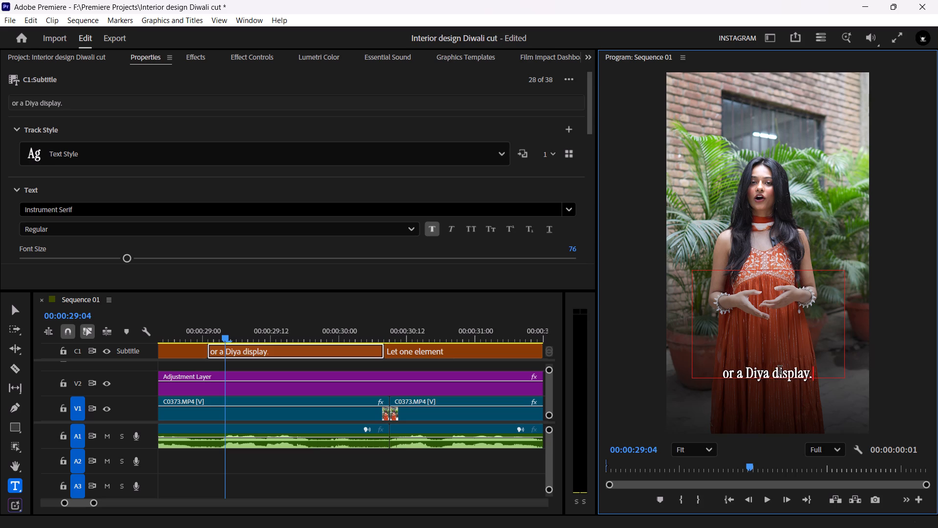
pyautogui.press('BackSpace')
pyautogui.click(359, 479)
# Play back the captions from "Let one element" to "Remember, great festive", checking wording and the pause between clips.
pyautogui.press('space')
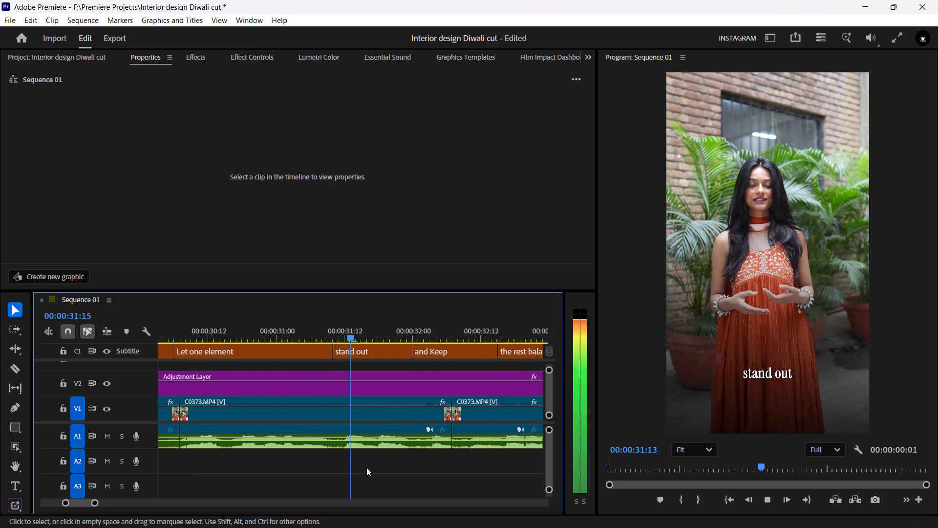
pyautogui.press('space')
pyautogui.moveTo(237, 328); pyautogui.dragTo(190, 326)
pyautogui.press('space')
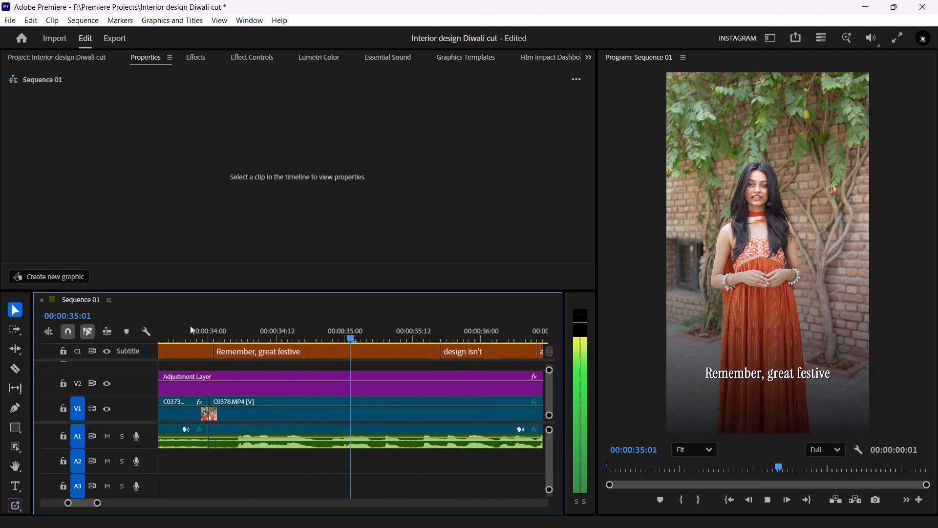
pyautogui.press('space')
pyautogui.scroll(5, 310, 399)
pyautogui.click(223, 315)
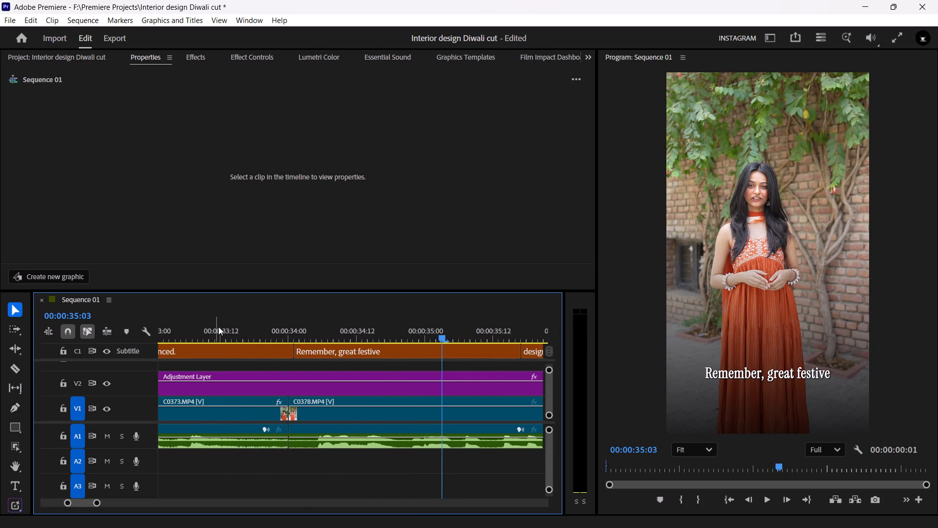
pyautogui.click(218, 327)
pyautogui.press('space')
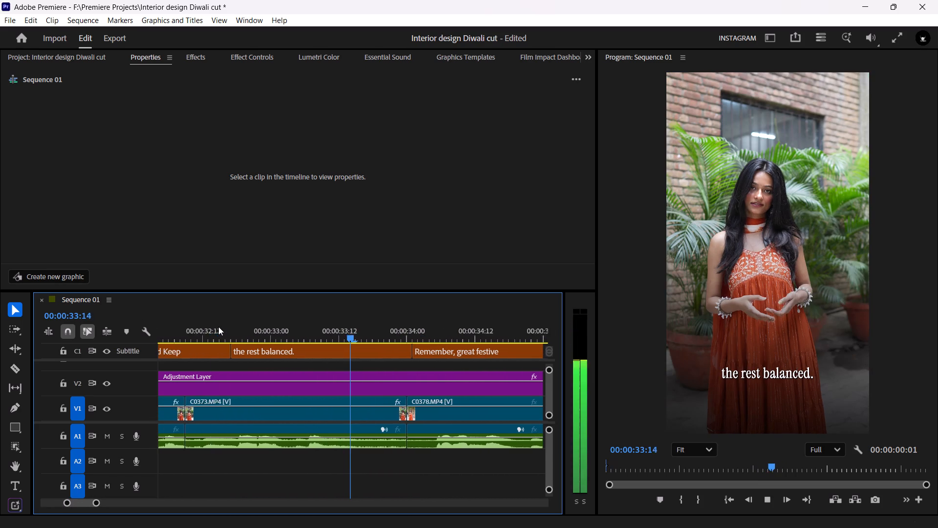
pyautogui.press('space')
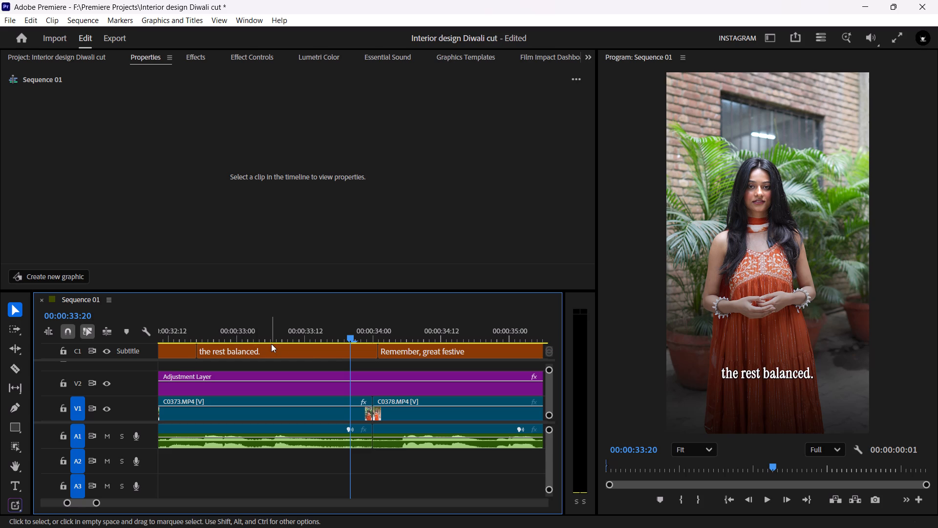
# Split the C0373 clip under "the rest balanced." at 00:00:33:20 and delete its leftover tail.
pyautogui.moveTo(332, 335); pyautogui.dragTo(291, 331)
pyautogui.press('space')
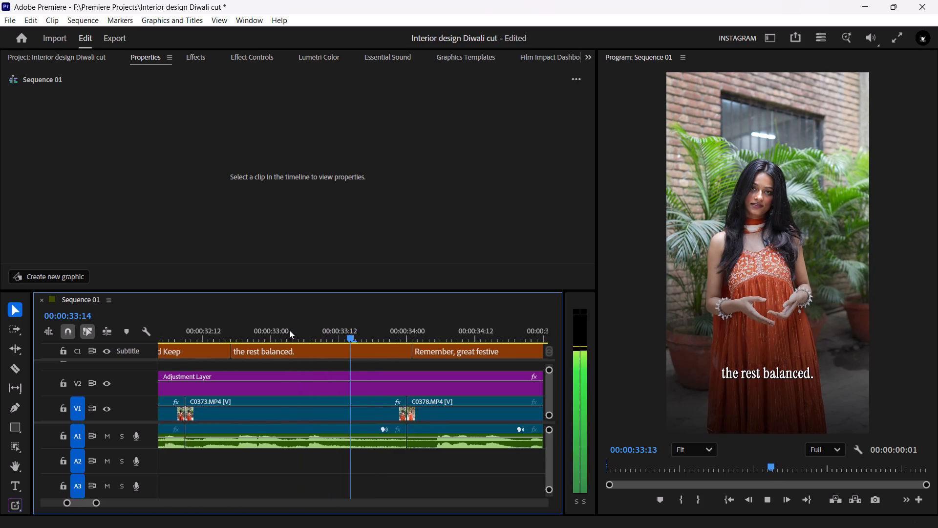
pyautogui.press('space')
pyautogui.click(334, 411)
pyautogui.press('c')
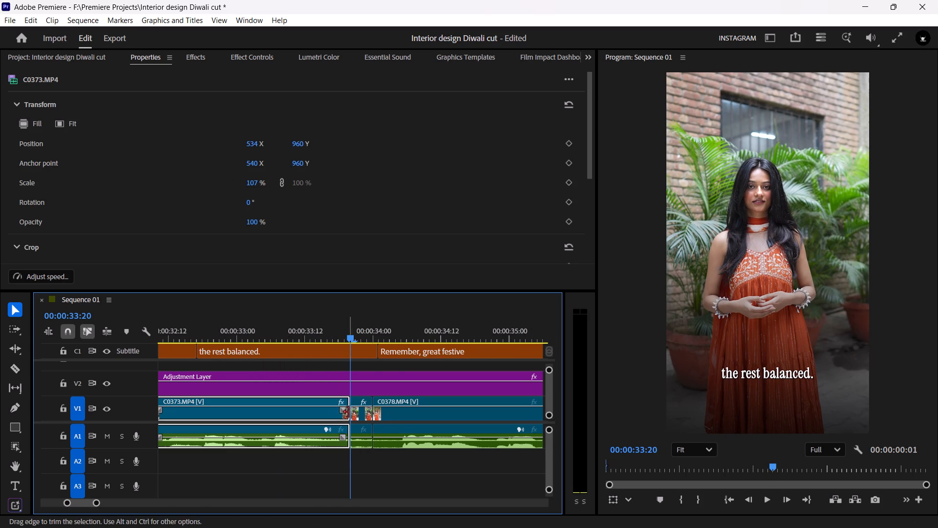
pyautogui.click(365, 417)
pyautogui.press('BackSpace')
# Trim the end of the "the rest balanced." caption to 00:00:33:20 and close the gap before the C0378 clip.
pyautogui.click(362, 359)
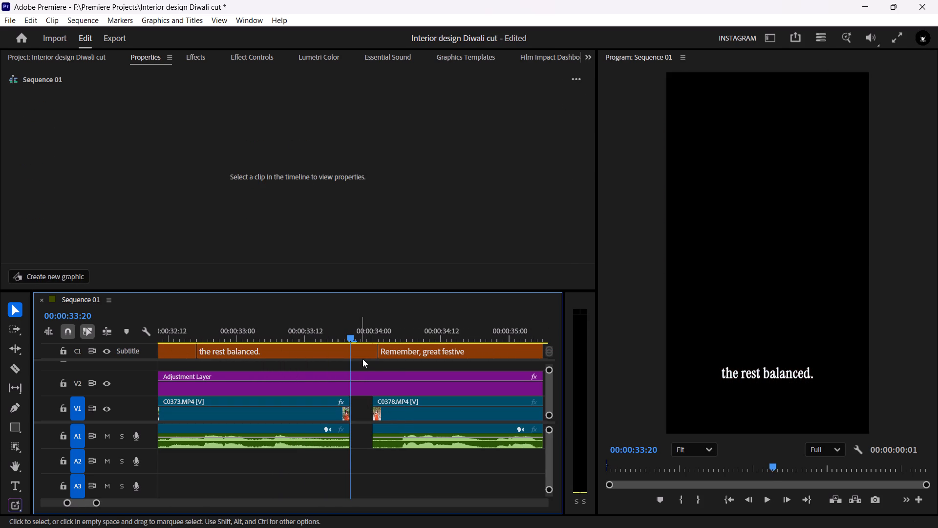
pyautogui.click(363, 354)
pyautogui.moveTo(376, 351); pyautogui.dragTo(351, 351)
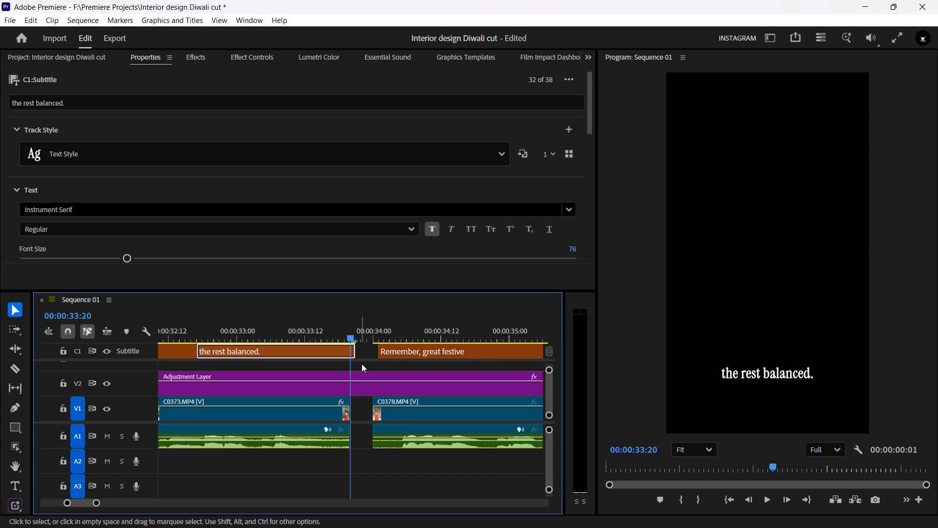
pyautogui.moveTo(356, 351); pyautogui.dragTo(349, 349)
pyautogui.click(364, 415)
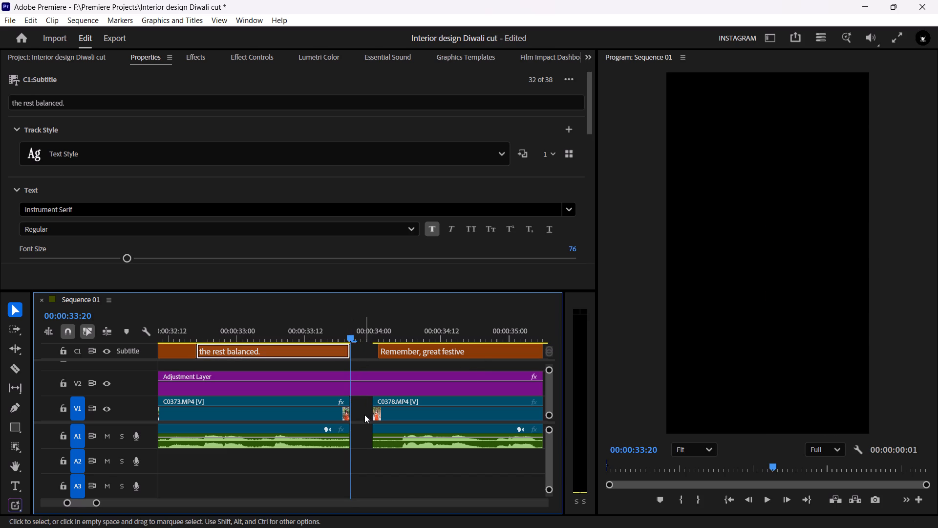
pyautogui.press('BackSpace')
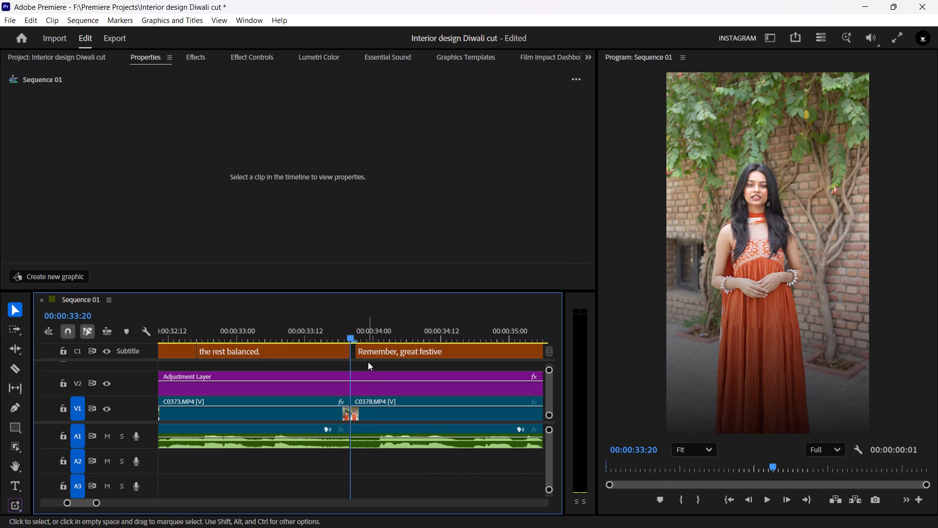
# Trim the starts of the "Remember, great festive" caption and the C0378 clip to 00:00:34:00, closing the resulting gap.
pyautogui.moveTo(358, 350); pyautogui.dragTo(371, 349)
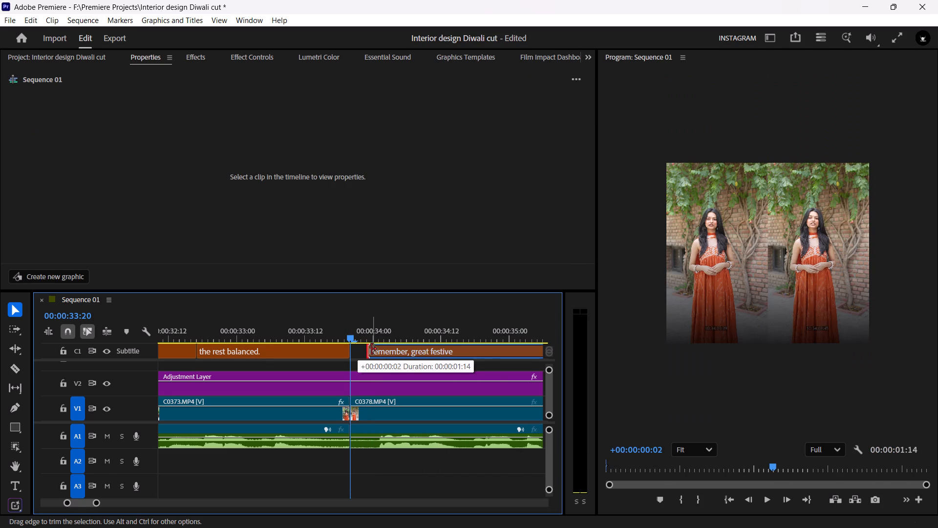
pyautogui.moveTo(371, 349); pyautogui.dragTo(373, 349)
pyautogui.moveTo(371, 335); pyautogui.dragTo(378, 334)
pyautogui.click(366, 436)
pyautogui.press('c')
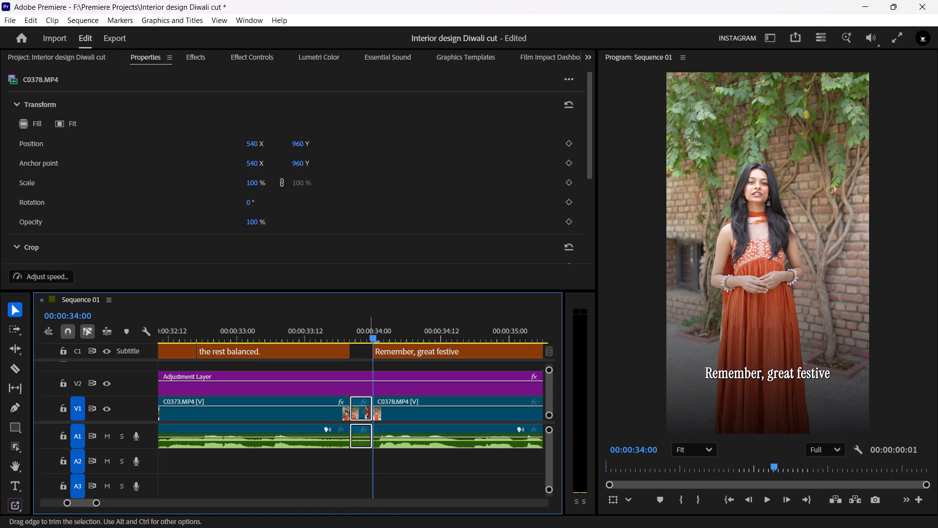
pyautogui.press('Delete')
pyautogui.click(368, 414)
pyautogui.click(364, 409)
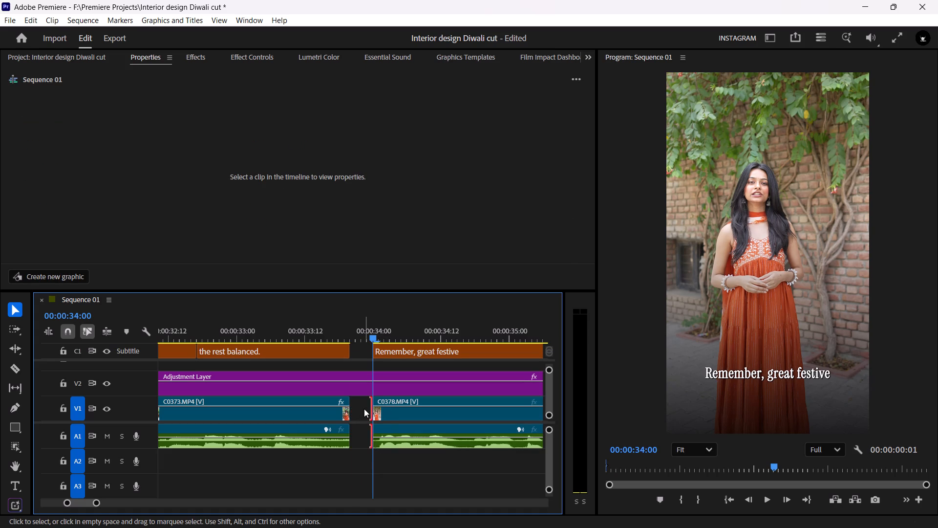
pyautogui.press('BackSpace')
# Play back from the tightened join to the end of the sequence, checking the remaining captions.
pyautogui.moveTo(342, 328); pyautogui.dragTo(330, 326)
pyautogui.press('space')
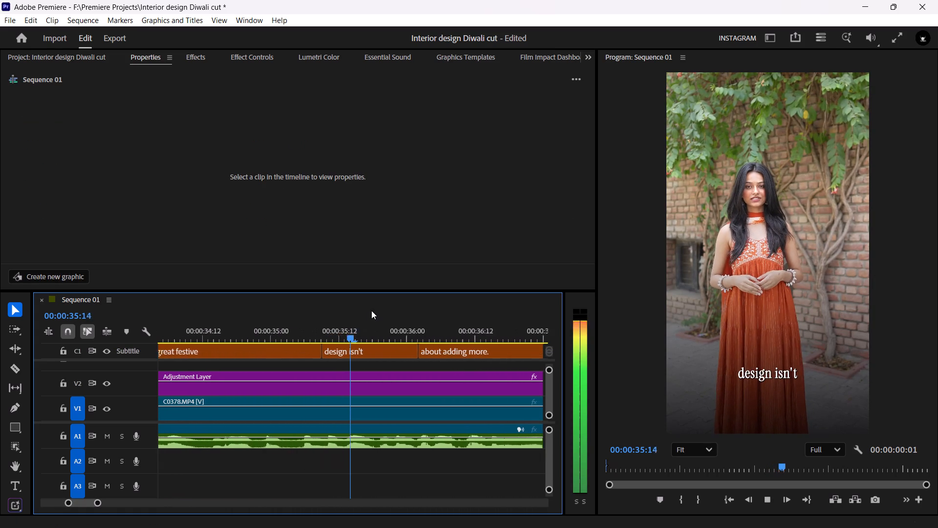
pyautogui.press('space')
pyautogui.scroll(10, 297, 382)
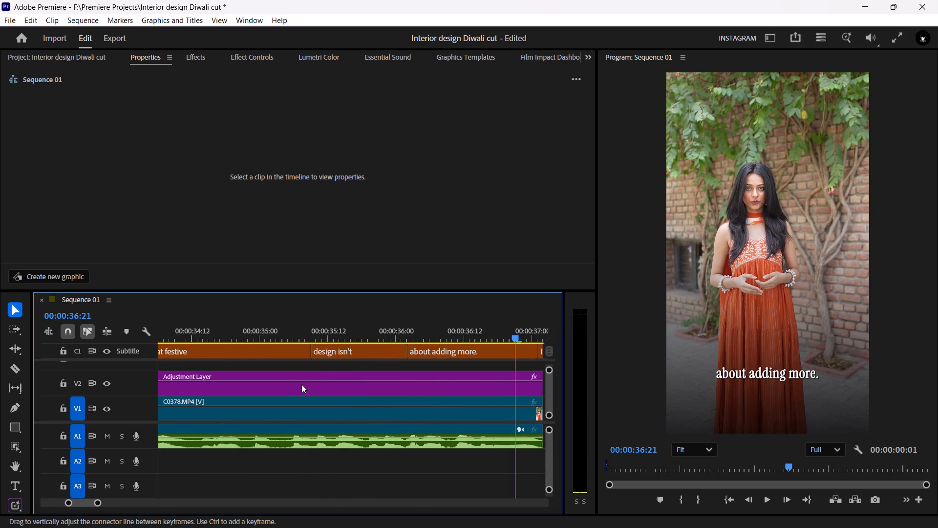
pyautogui.scroll(11, 301, 384)
pyautogui.click(196, 326)
pyautogui.press('space')
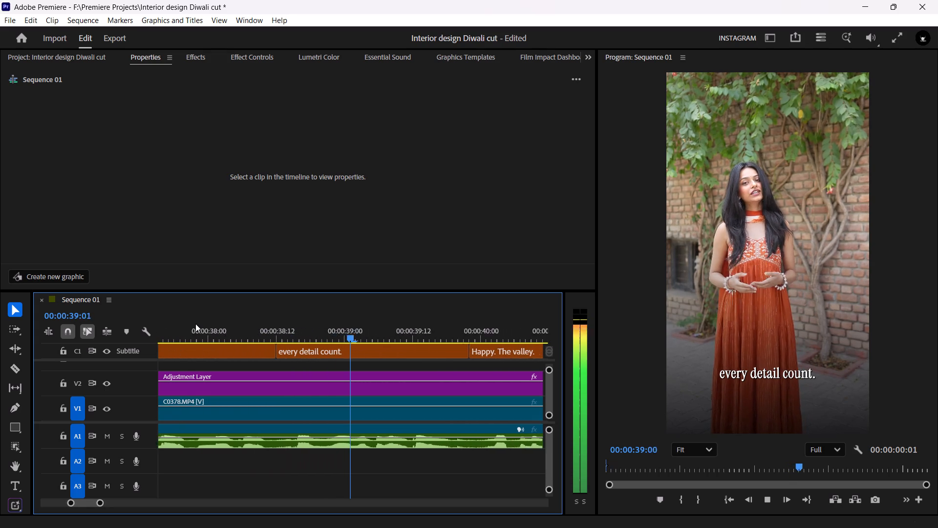
pyautogui.press('space')
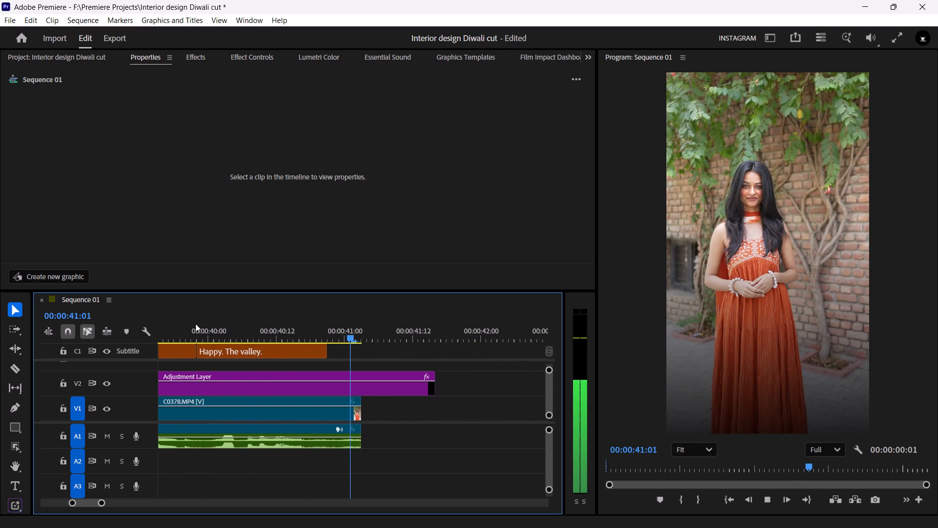
# Replay the ending and trim the start of the "Happy. The valley." caption to 00:00:40:00.
pyautogui.moveTo(261, 324); pyautogui.dragTo(187, 316)
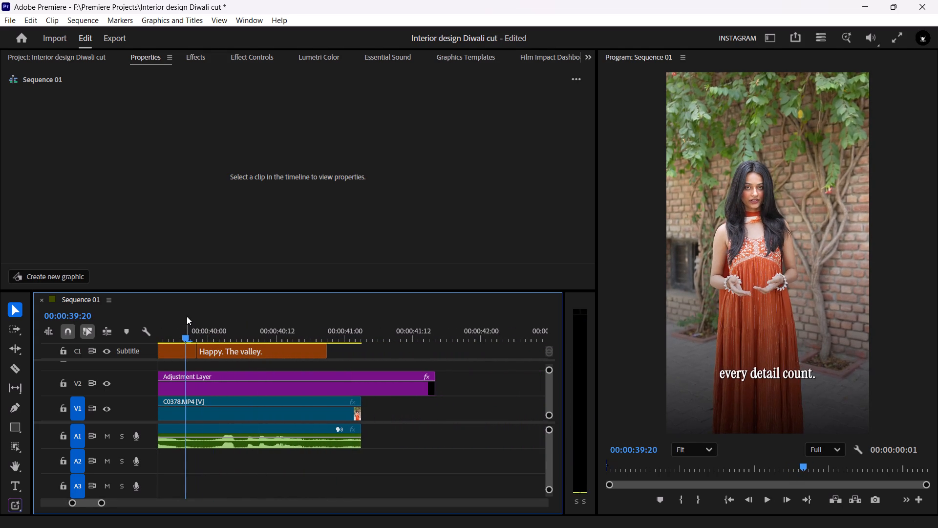
pyautogui.press('space')
pyautogui.press('space')
pyautogui.moveTo(341, 325); pyautogui.dragTo(330, 324)
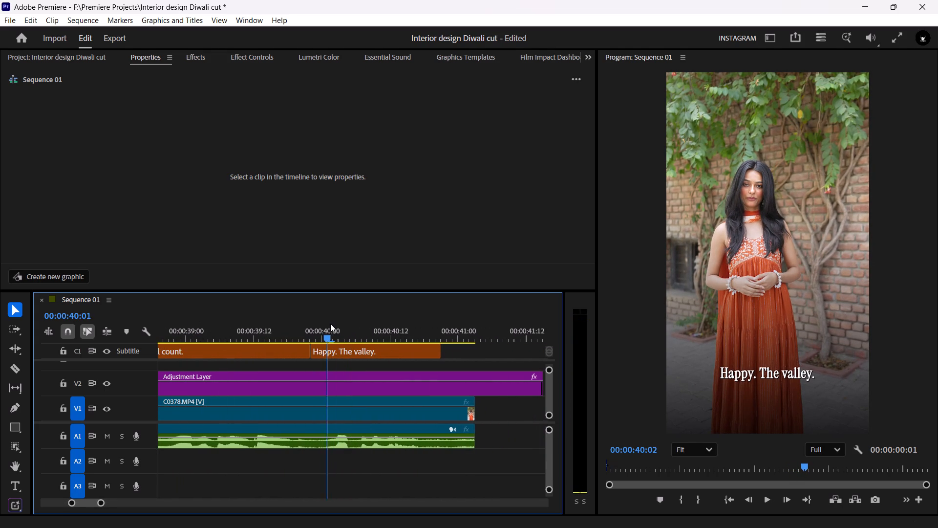
pyautogui.moveTo(330, 324); pyautogui.dragTo(324, 324)
pyautogui.moveTo(314, 349); pyautogui.dragTo(324, 352)
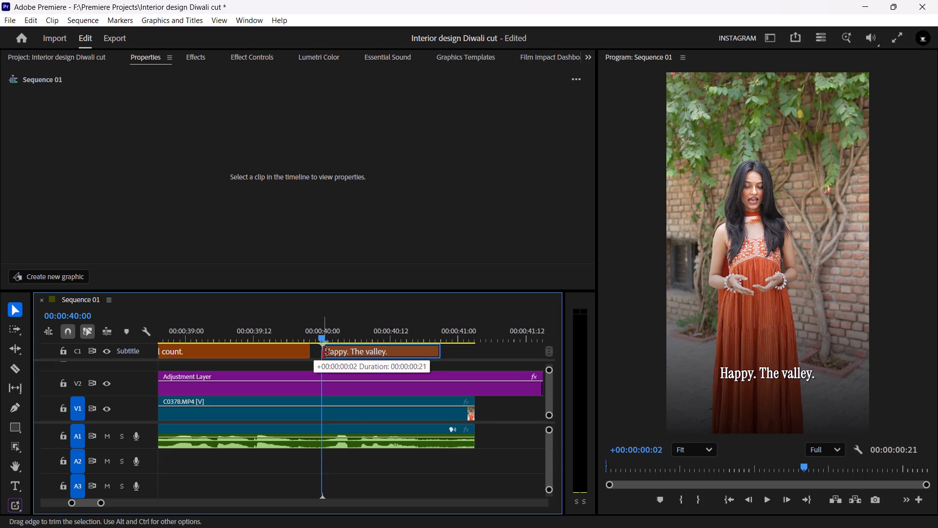
pyautogui.moveTo(324, 352); pyautogui.dragTo(325, 352)
# Replace the last caption's text with "Happy Diwali".
pyautogui.doubleClick(346, 352)
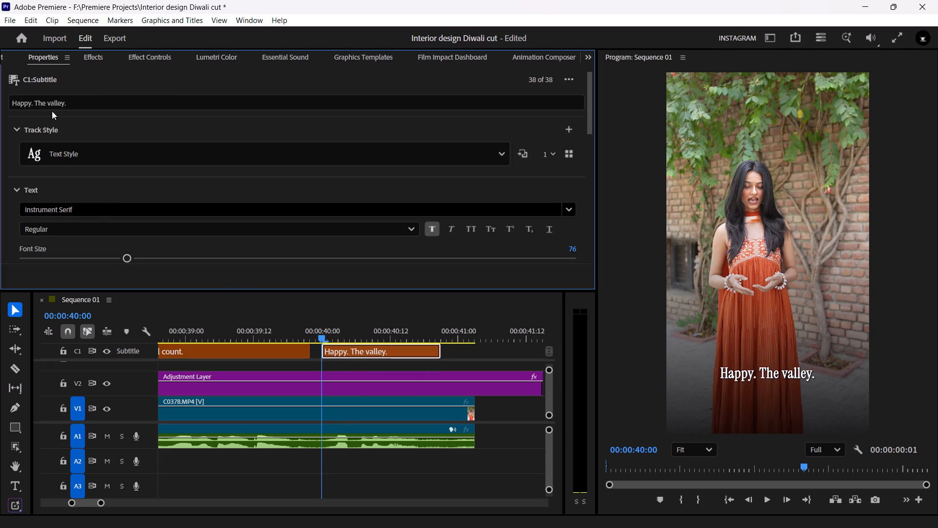
pyautogui.doubleClick(53, 103)
pyautogui.write('Happy Diwali')
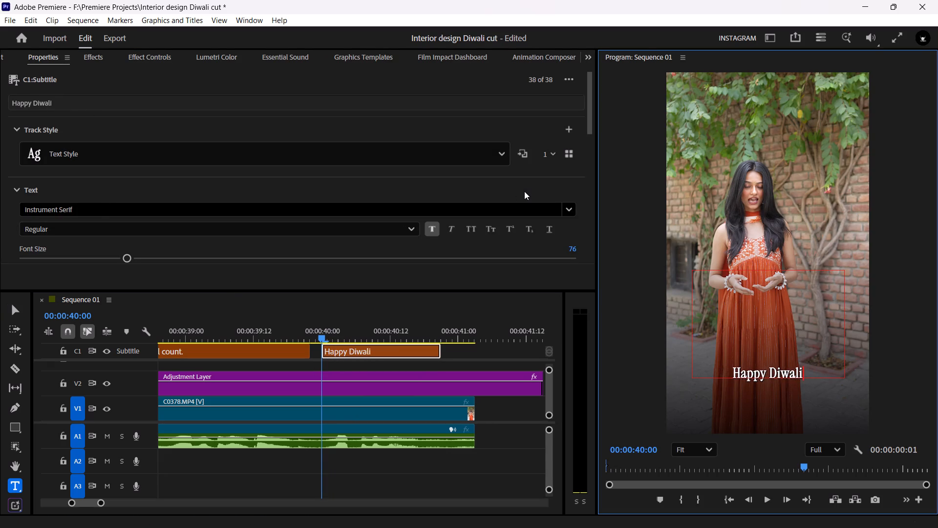
pyautogui.click(434, 496)
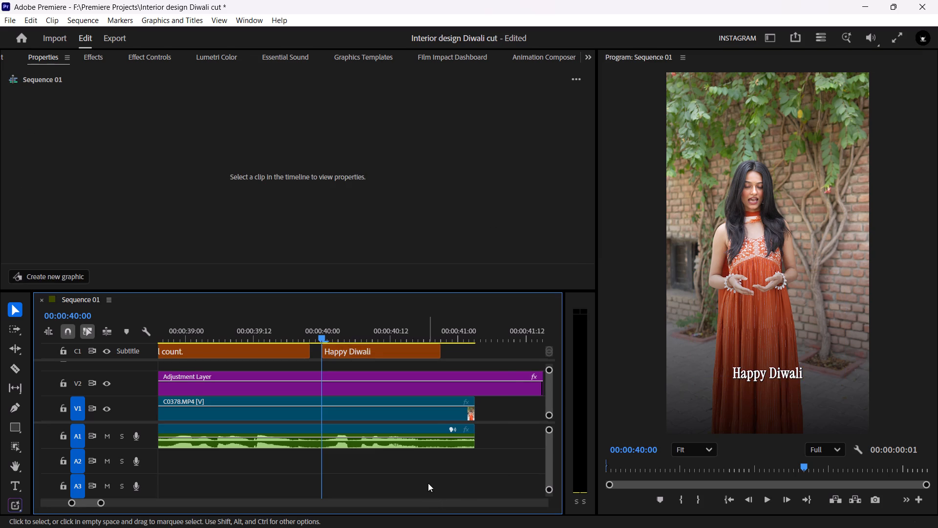
# Play the ending, split the last C0378 clip at 00:00:40:21 where the final caption ends, and delete the leftover tail.
pyautogui.press('space')
pyautogui.press('space')
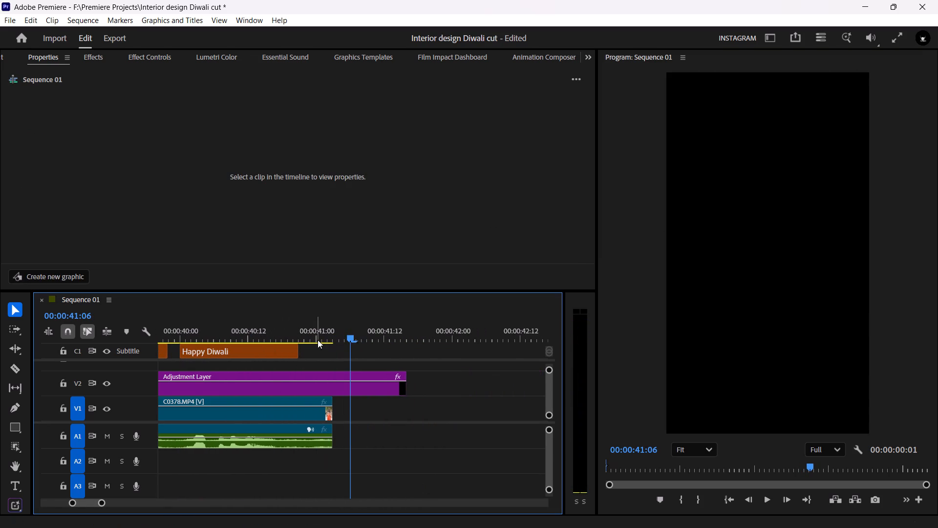
pyautogui.moveTo(309, 334); pyautogui.dragTo(306, 332)
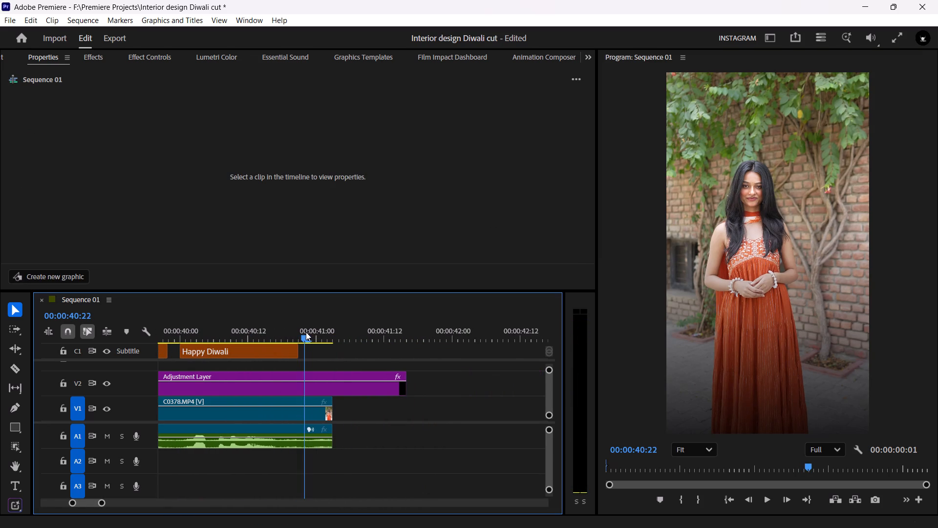
pyautogui.moveTo(306, 332); pyautogui.dragTo(304, 331)
pyautogui.click(307, 409)
pyautogui.press('c')
pyautogui.click(315, 413)
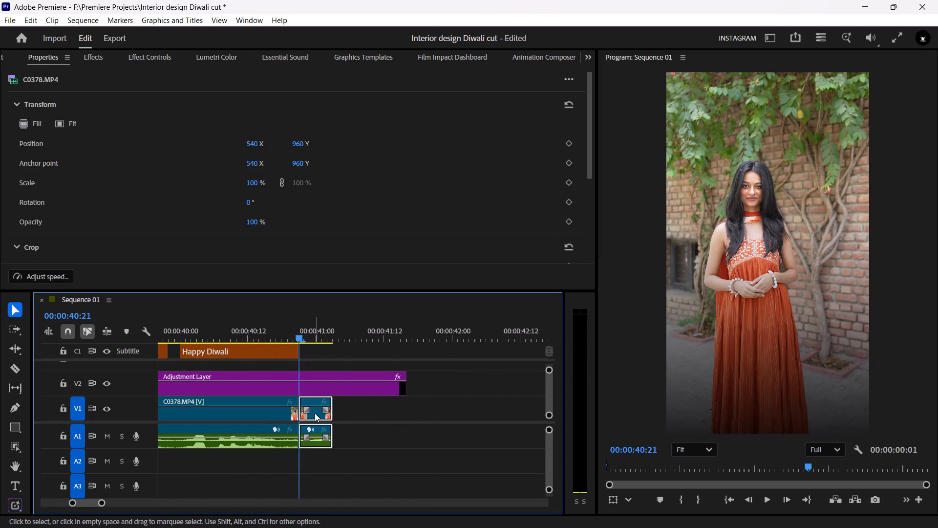
pyautogui.press('Delete')
# Trim the end of the Adjustment Layer on V2 to the end of the last clip at 00:00:40:21.
pyautogui.moveTo(410, 386); pyautogui.dragTo(340, 387)
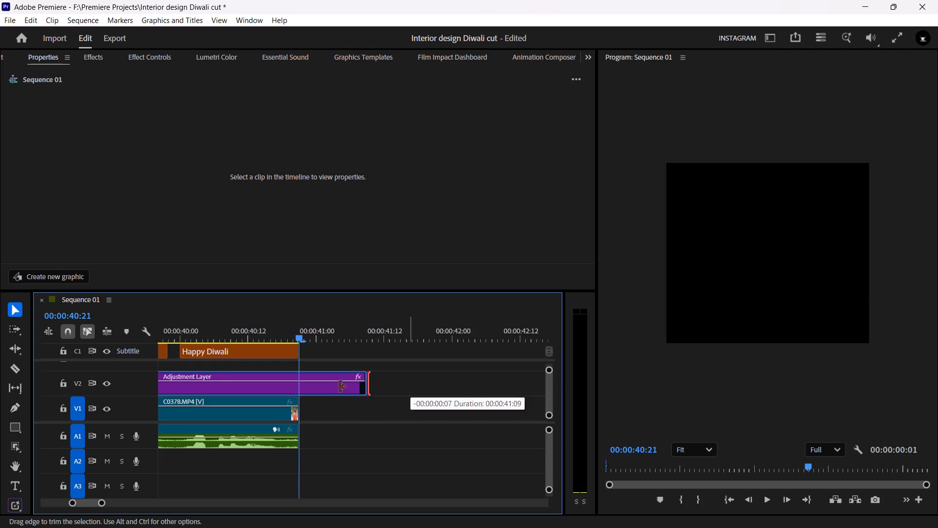
pyautogui.moveTo(340, 387); pyautogui.dragTo(301, 389)
pyautogui.click(364, 384)
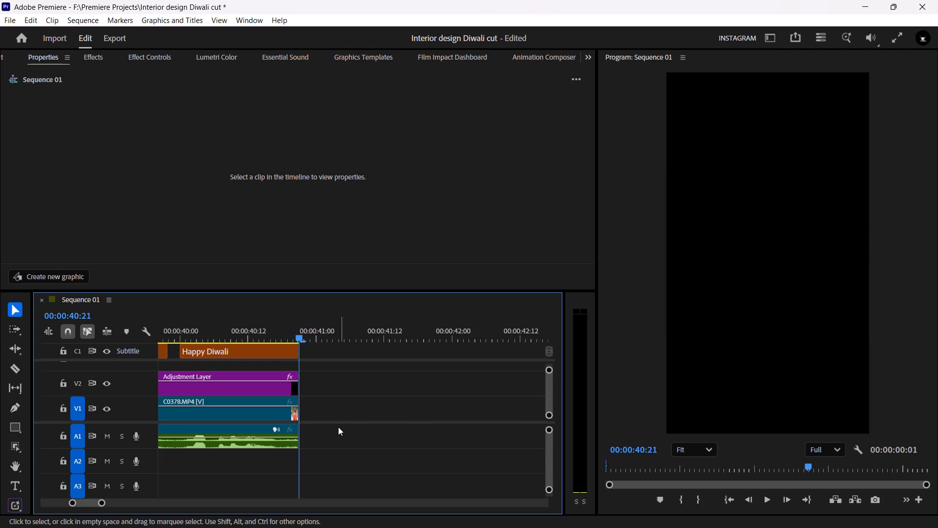
# Save the project.
pyautogui.keyDown('alt'); pyautogui.scroll(-20, 337, 425); pyautogui.keyUp('alt')
pyautogui.keyDown('alt'); pyautogui.scroll(-1, 337, 425); pyautogui.keyUp('alt')
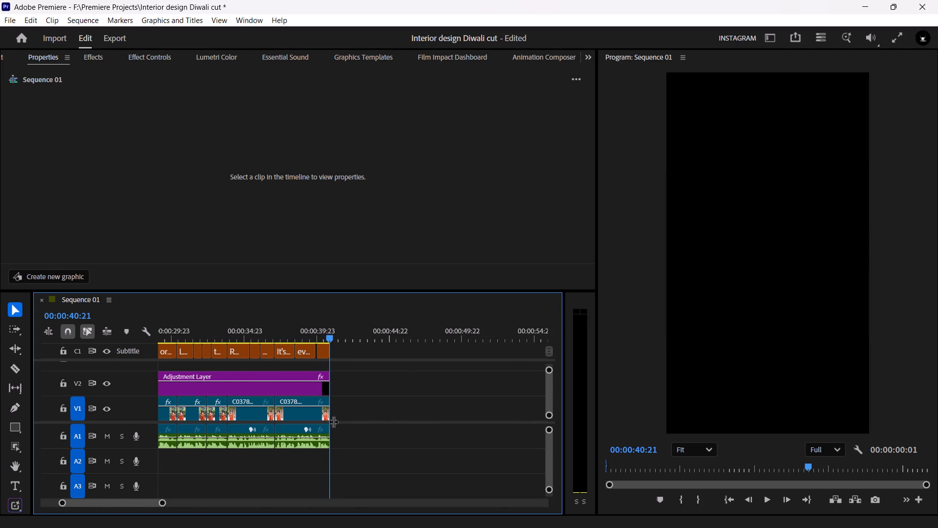
pyautogui.hotkey('ctrl', 's')
# Return the playhead to the start of the sequence at 00:00:00:00.
pyautogui.moveTo(645, 468); pyautogui.dragTo(557, 454)
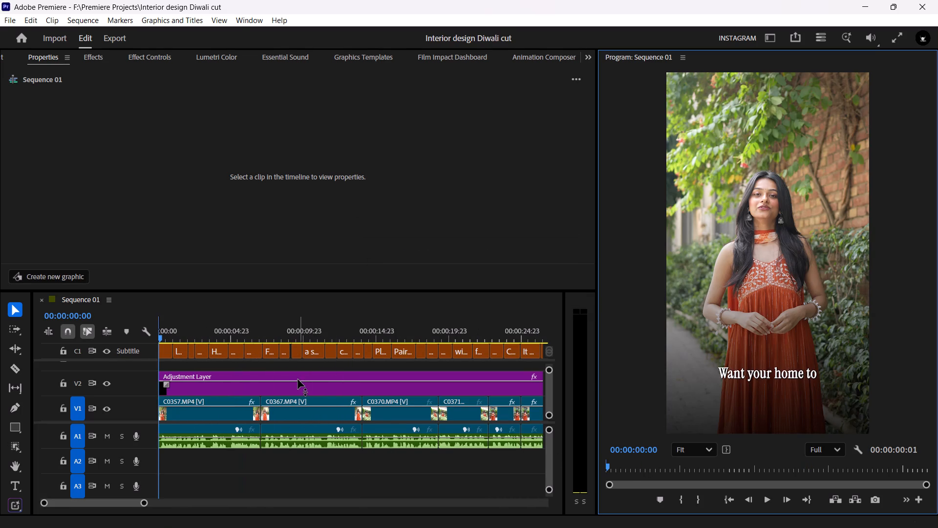
# Play from the sequence start to the "First - Lighting" caption and change its text to "1st - Lighting".
pyautogui.press('space')
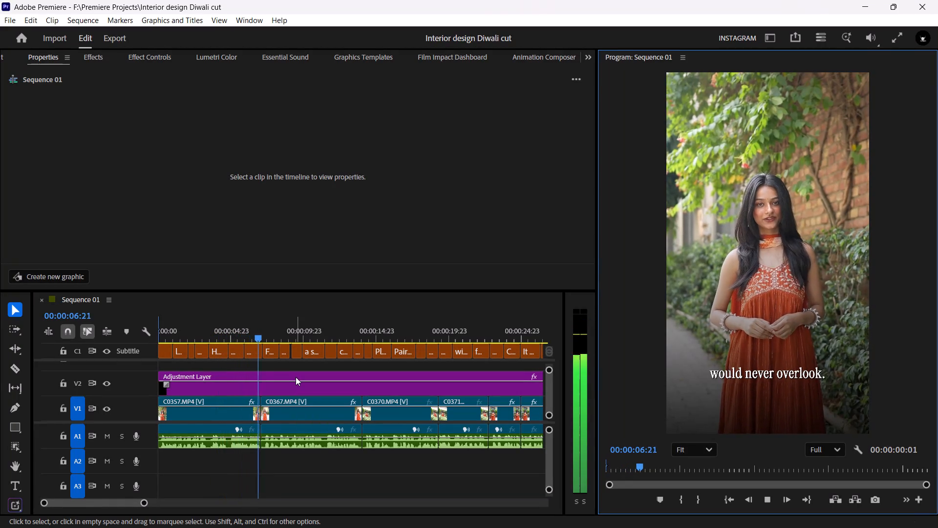
pyautogui.press('space')
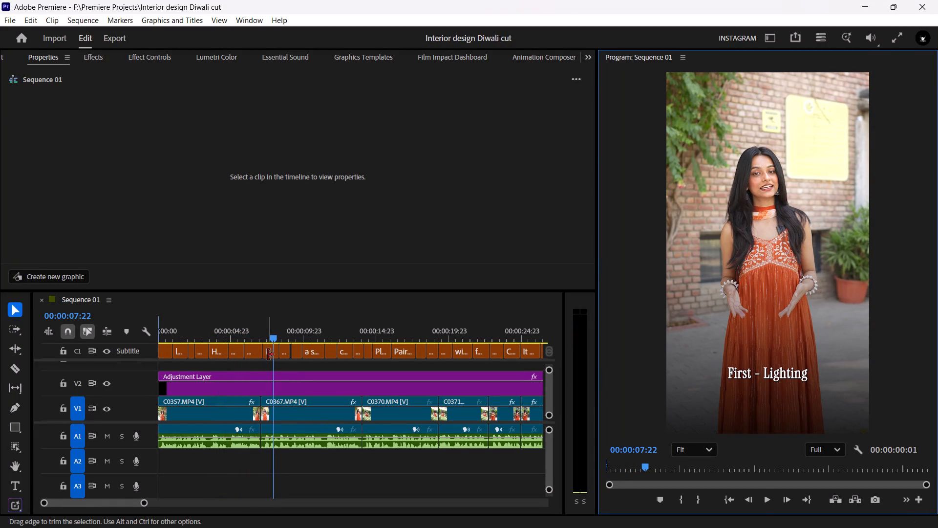
pyautogui.click(269, 354)
pyautogui.doubleClick(61, 103)
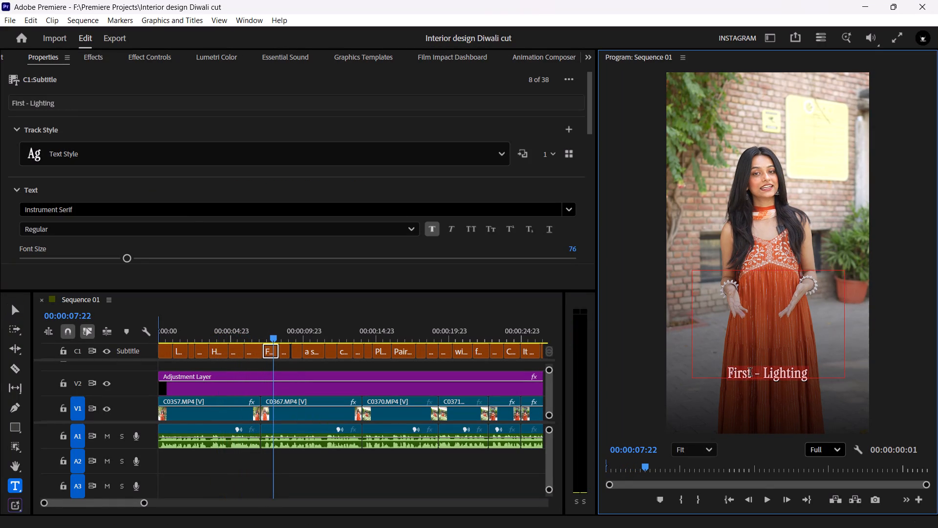
pyautogui.click(750, 373)
pyautogui.hotkey('ctrl', 'shift', 'Left')
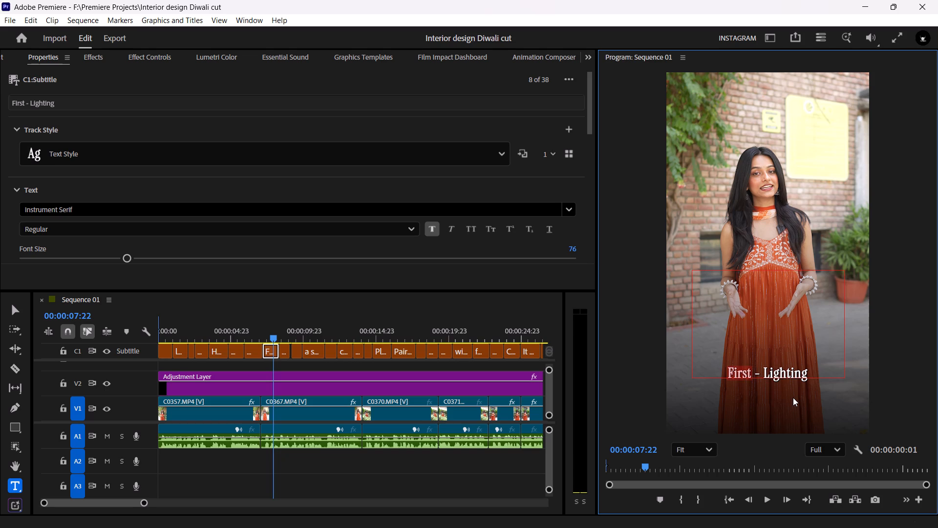
pyautogui.write('1st')
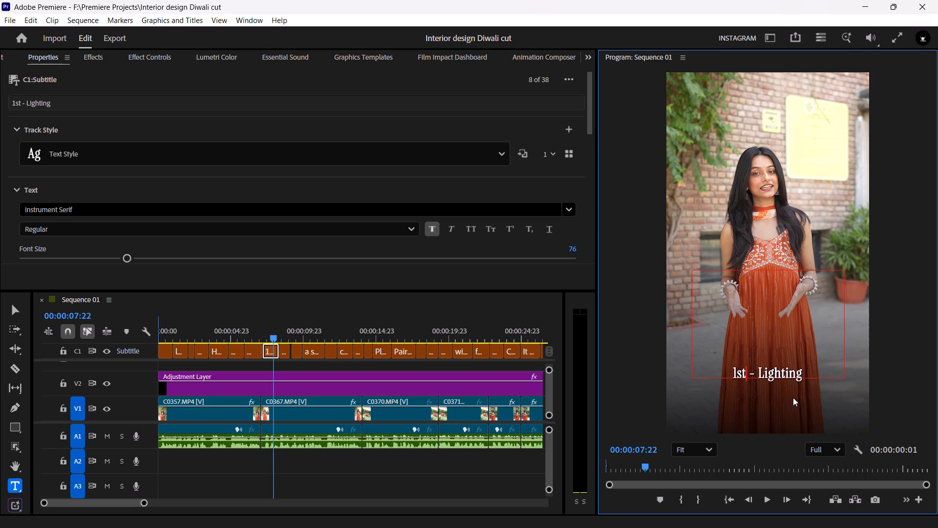
pyautogui.click(384, 472)
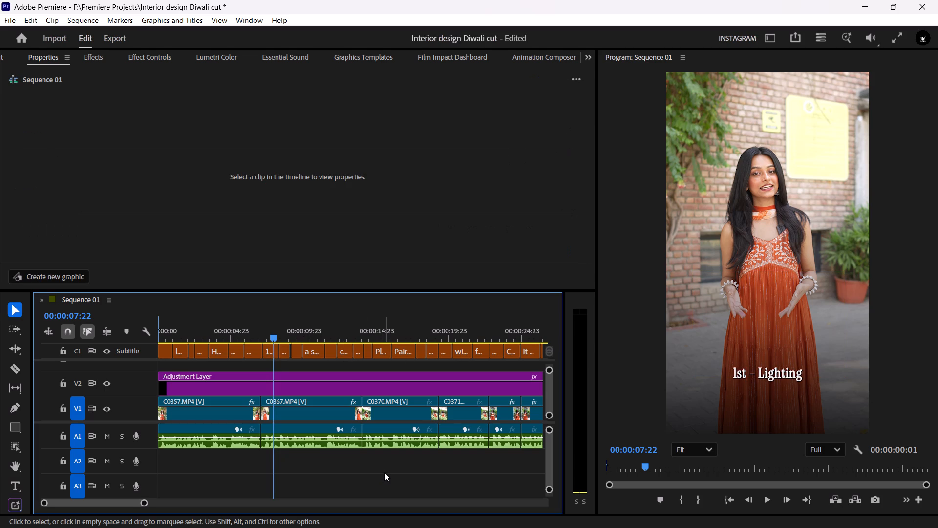
# Review the playback through the second point, go back to the "1st - Lighting" caption and split it at 00:00:07:17.
pyautogui.press('space')
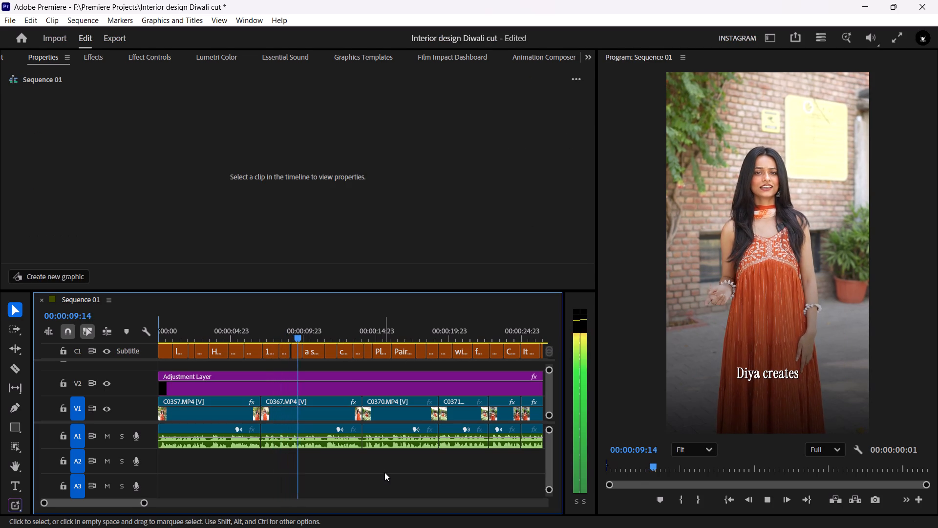
pyautogui.press('space')
pyautogui.press('space')
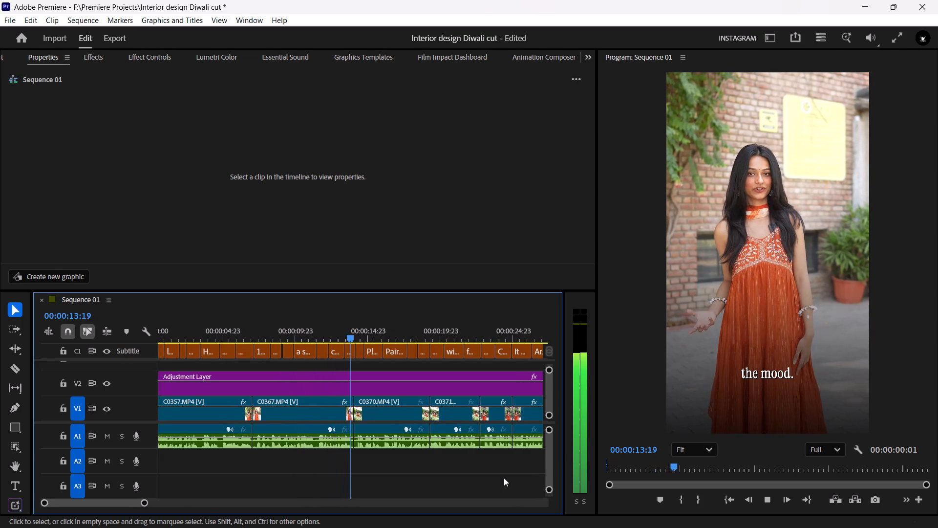
pyautogui.press('space')
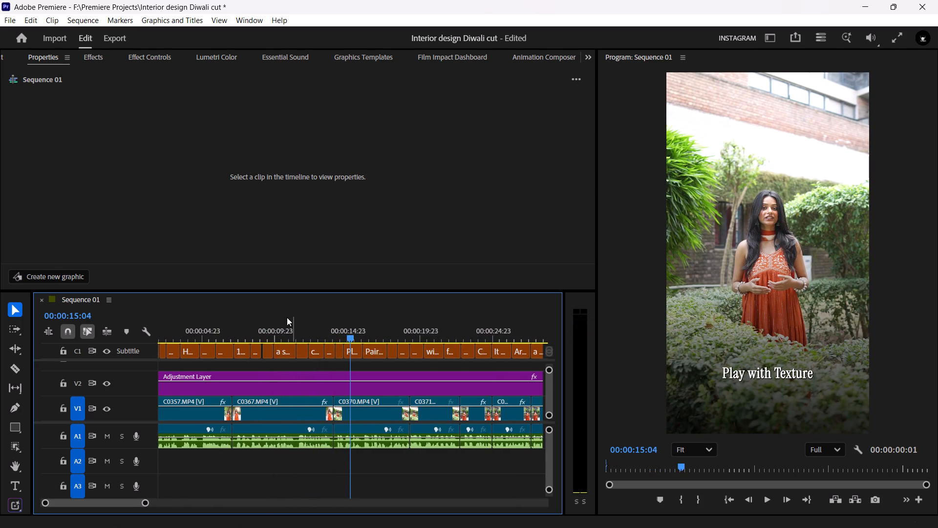
pyautogui.moveTo(347, 335); pyautogui.dragTo(337, 335)
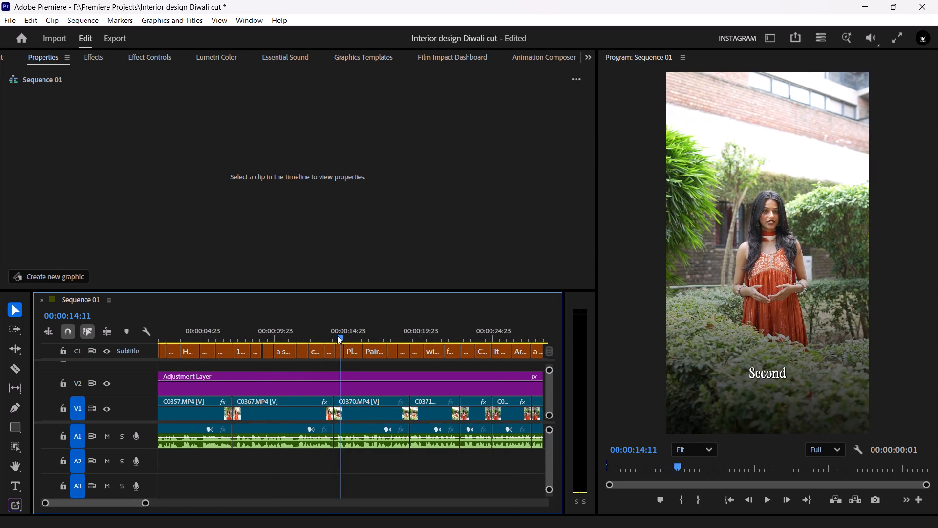
pyautogui.moveTo(337, 335); pyautogui.dragTo(232, 333)
pyautogui.press('space')
pyautogui.press('space')
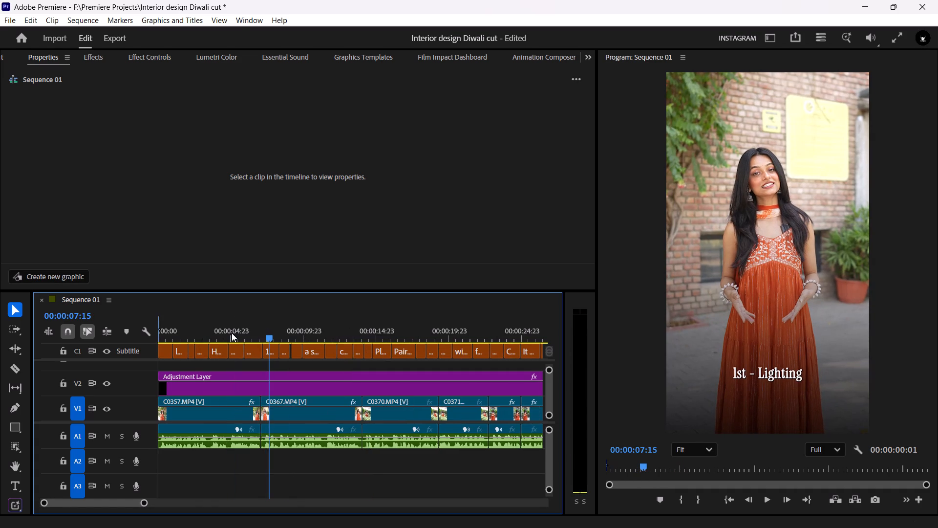
pyautogui.keyDown('alt'); pyautogui.scroll(19, 264, 385); pyautogui.keyUp('alt')
pyautogui.press('space')
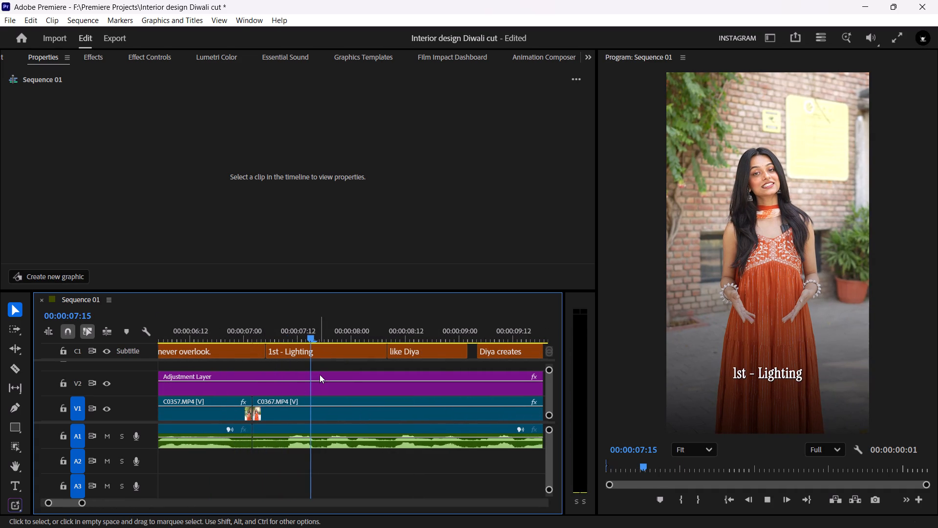
pyautogui.press('space')
pyautogui.click(335, 337)
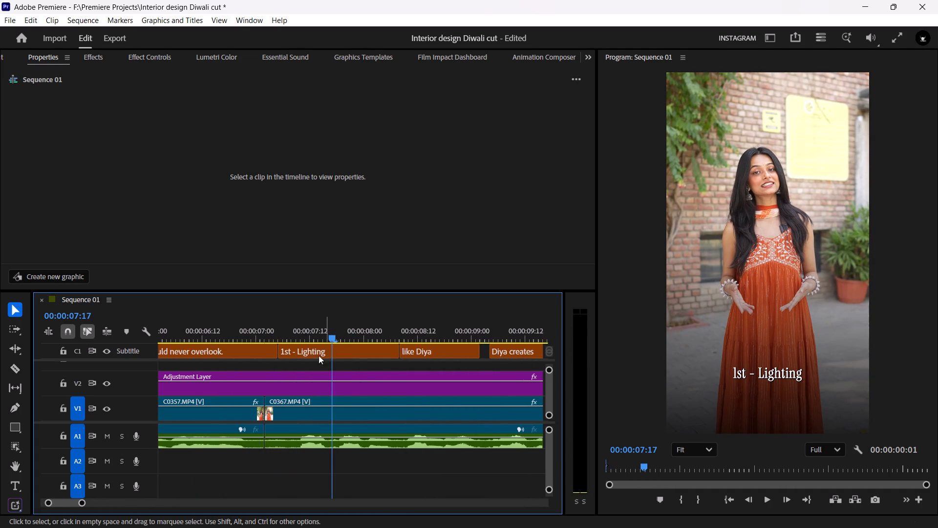
pyautogui.click(313, 352)
pyautogui.press('c')
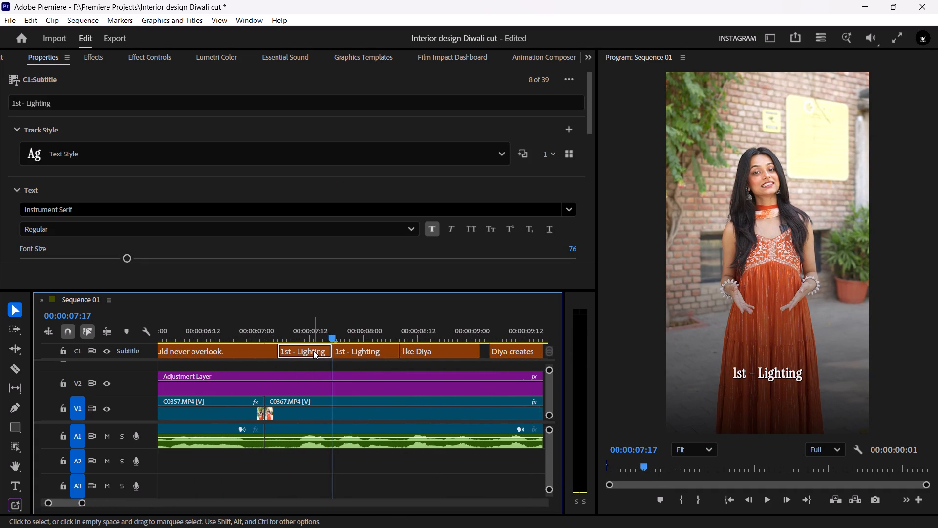
# Shorten the text of the first half of the split "1st - Lighting" caption to "1st".
pyautogui.doubleClick(129, 104)
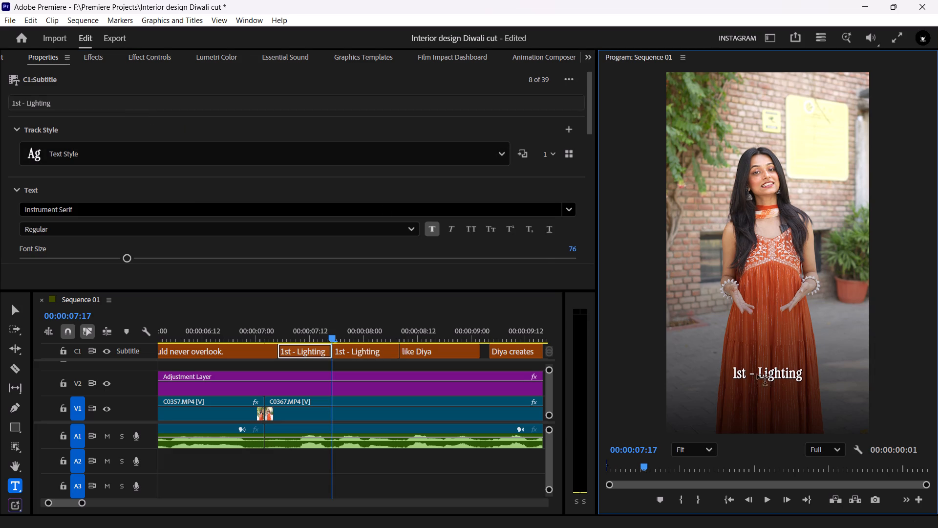
pyautogui.click(294, 331)
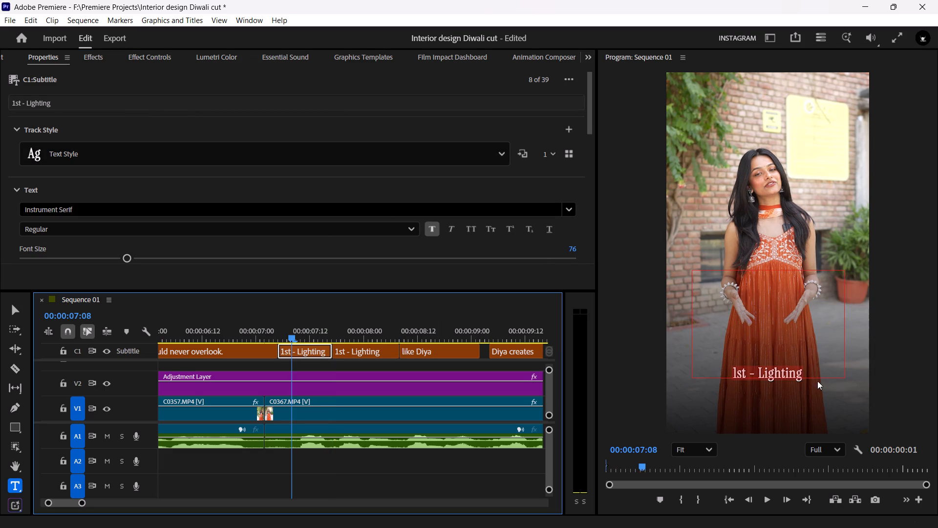
pyautogui.click(815, 373)
pyautogui.press('BackSpace')
pyautogui.press('BackSpace')
pyautogui.press('BackSpace')
pyautogui.press('BackSpace')
pyautogui.press('BackSpace')
pyautogui.press('BackSpace')
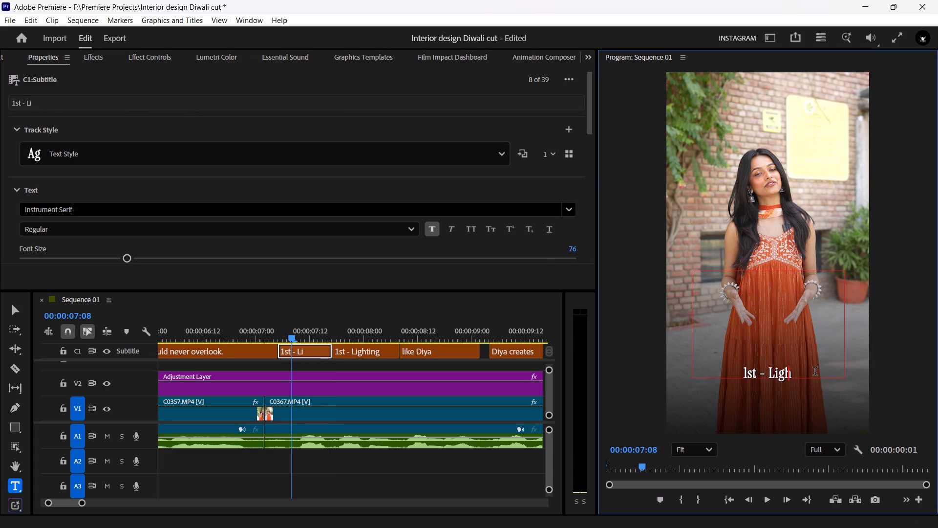
pyautogui.press('BackSpace')
pyautogui.press('BackSpace')
pyautogui.press('BackSpace')
pyautogui.press('BackSpace')
pyautogui.press('BackSpace')
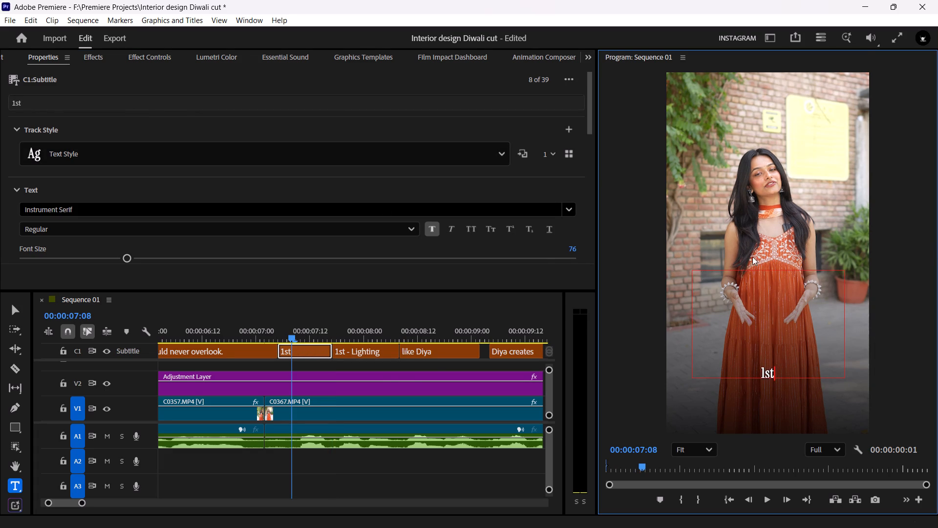
# Shorten the text of the second half of the split "1st - Lighting" caption to "Lighting".
pyautogui.click(347, 345)
pyautogui.click(355, 332)
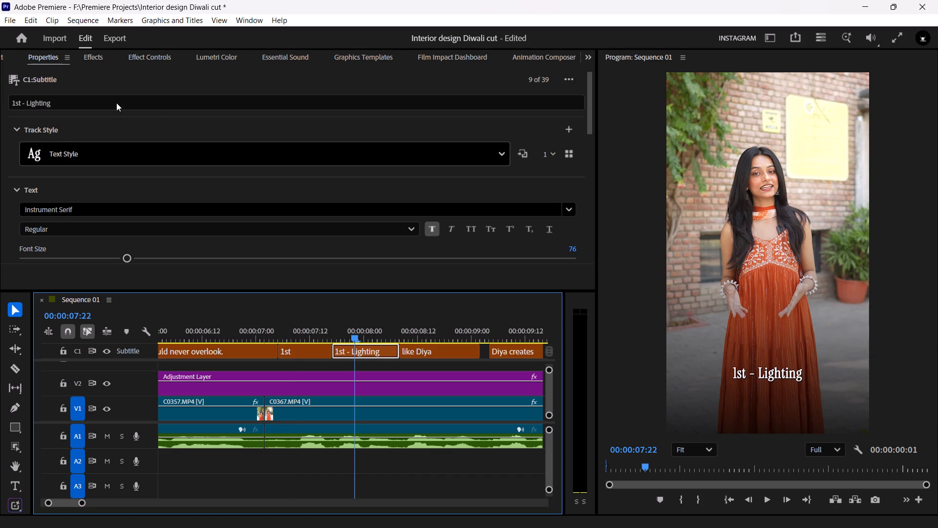
pyautogui.doubleClick(116, 103)
pyautogui.click(762, 379)
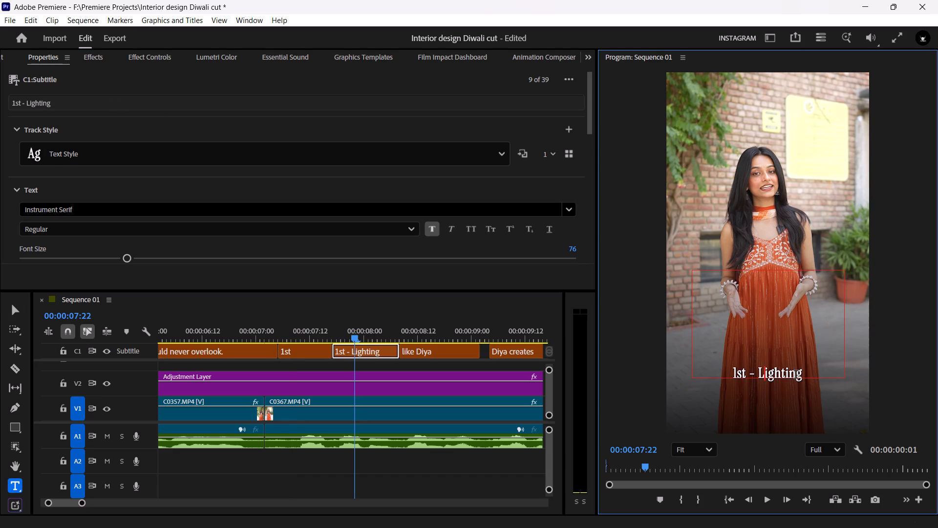
pyautogui.press('Left')
pyautogui.press('BackSpace')
pyautogui.press('BackSpace')
pyautogui.press('BackSpace')
pyautogui.press('BackSpace')
pyautogui.press('BackSpace')
pyautogui.press('BackSpace')
pyautogui.press('BackSpace')
pyautogui.press('BackSpace')
pyautogui.press('BackSpace')
pyautogui.press('BackSpace')
pyautogui.press('BackSpace')
pyautogui.press('BackSpace')
pyautogui.press('BackSpace')
pyautogui.press('BackSpace')
pyautogui.press('BackSpace')
pyautogui.press('BackSpace')
pyautogui.press('BackSpace')
pyautogui.press('BackSpace')
pyautogui.press('BackSpace')
pyautogui.press('BackSpace')
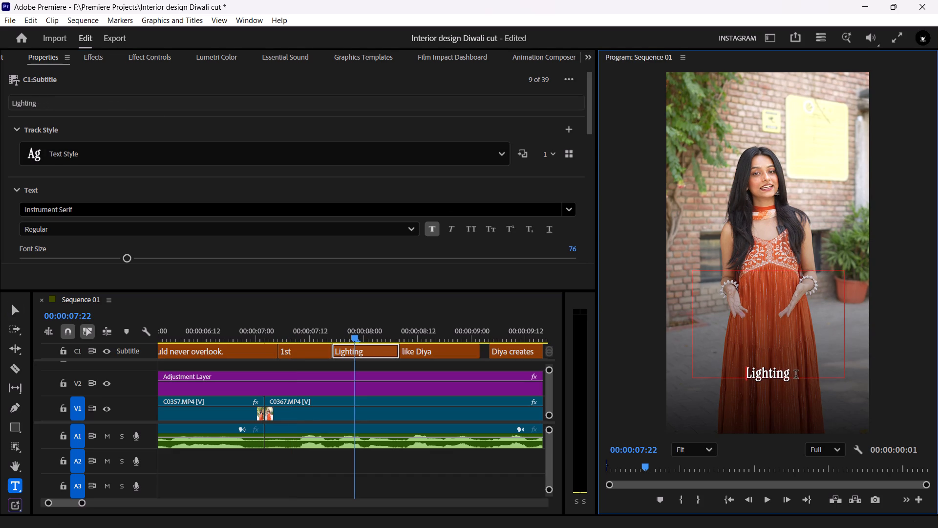
pyautogui.click(302, 477)
# Play on to the "Second" caption before "Play with Texture" and change its text to "2nd".
pyautogui.click(266, 319)
pyautogui.press('space')
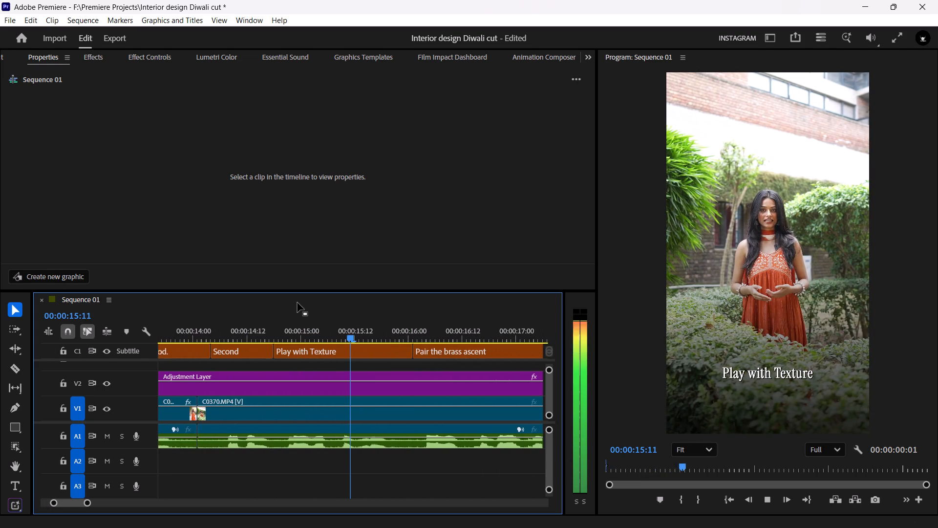
pyautogui.press('space')
pyautogui.moveTo(268, 330); pyautogui.dragTo(260, 330)
pyautogui.click(240, 349)
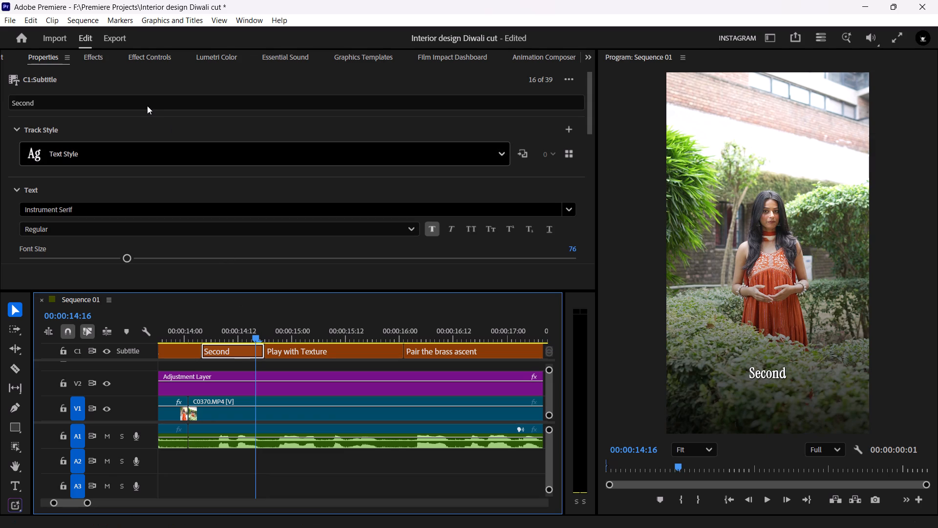
pyautogui.doubleClick(147, 106)
pyautogui.write('2nd')
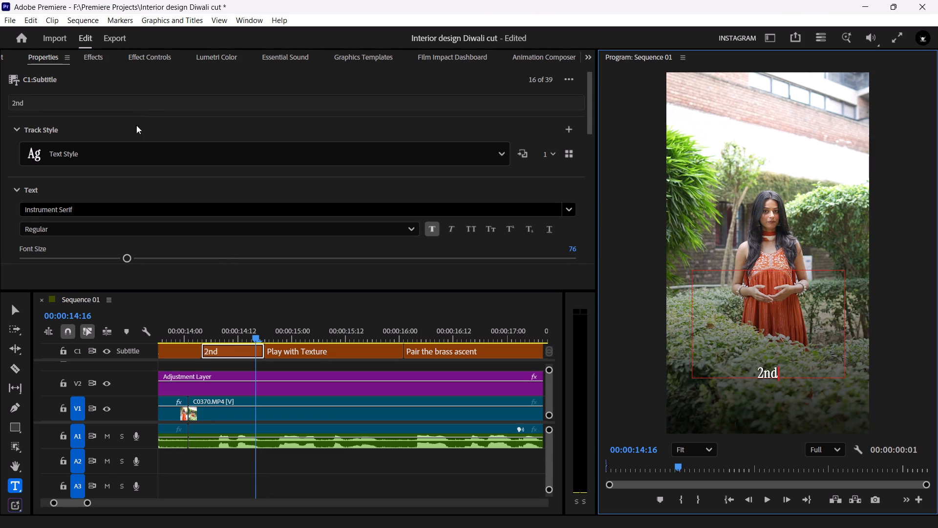
pyautogui.click(250, 465)
# Play on to the "And third" caption before "Create a focal point." and change its text to "And 3rd".
pyautogui.press('space')
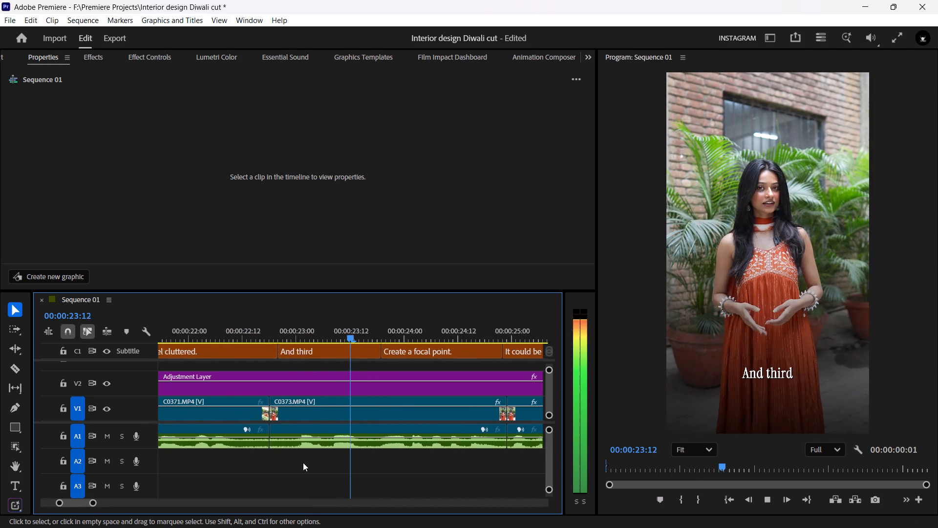
pyautogui.press('space')
pyautogui.moveTo(283, 326); pyautogui.dragTo(275, 325)
pyautogui.click(266, 356)
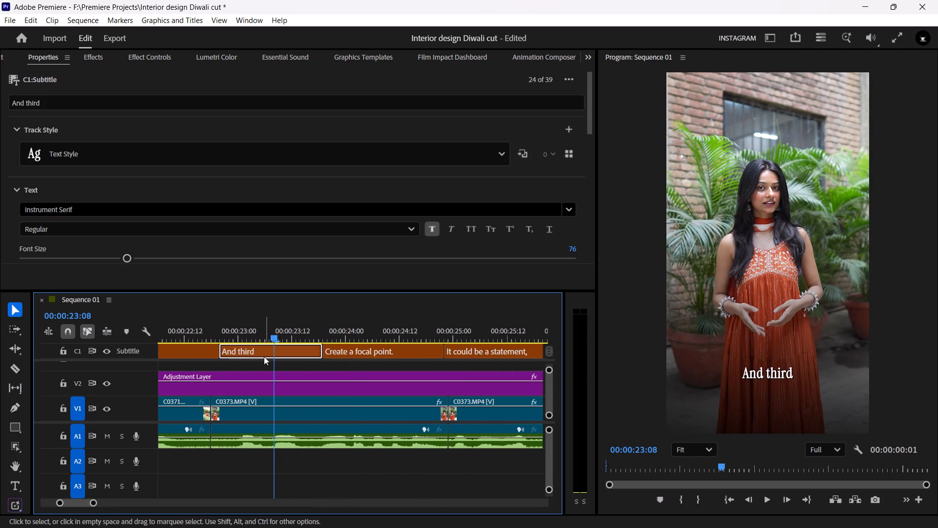
pyautogui.doubleClick(91, 101)
pyautogui.click(806, 377)
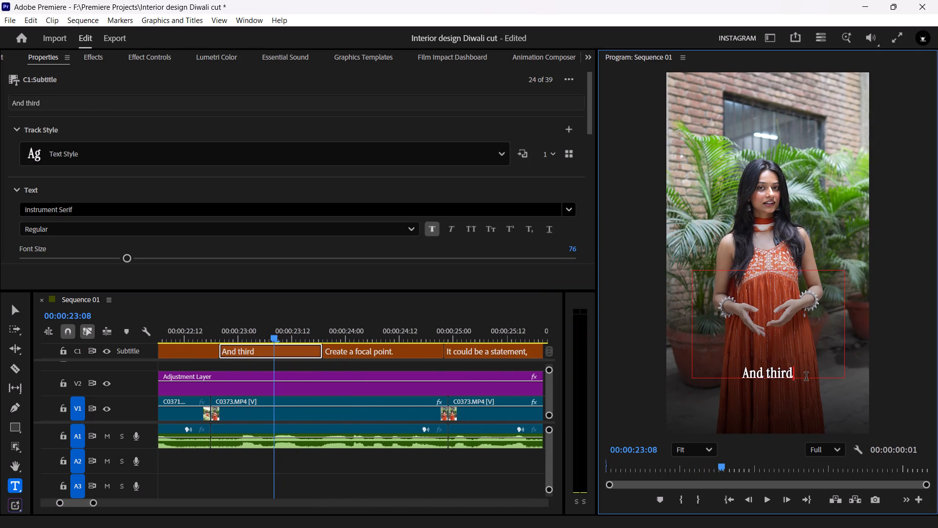
pyautogui.press('BackSpace')
pyautogui.press('BackSpace')
pyautogui.press('BackSpace')
pyautogui.press('BackSpace')
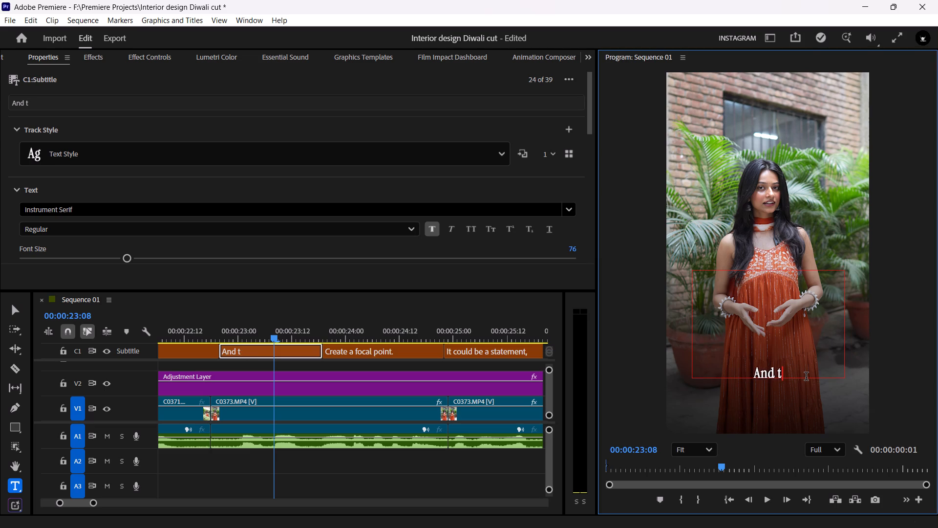
pyautogui.press('BackSpace')
pyautogui.write('3rd')
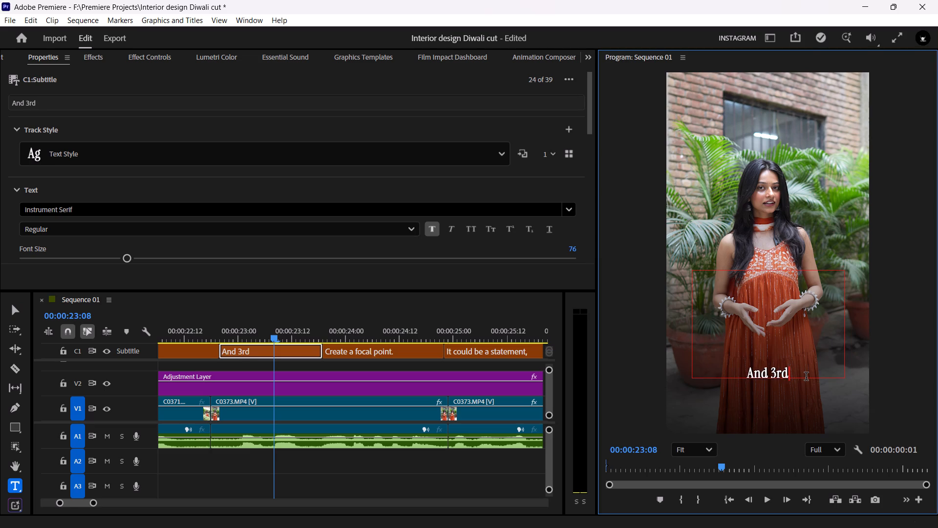
pyautogui.click(329, 485)
# Play on to the "Arrangement of flowers," caption and change its opening capital letter to a lowercase "a".
pyautogui.press('space')
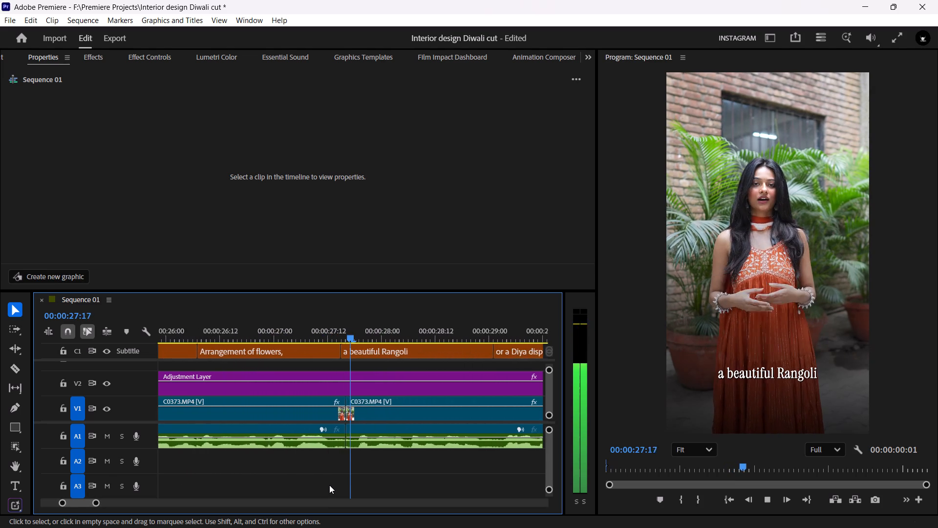
pyautogui.press('space')
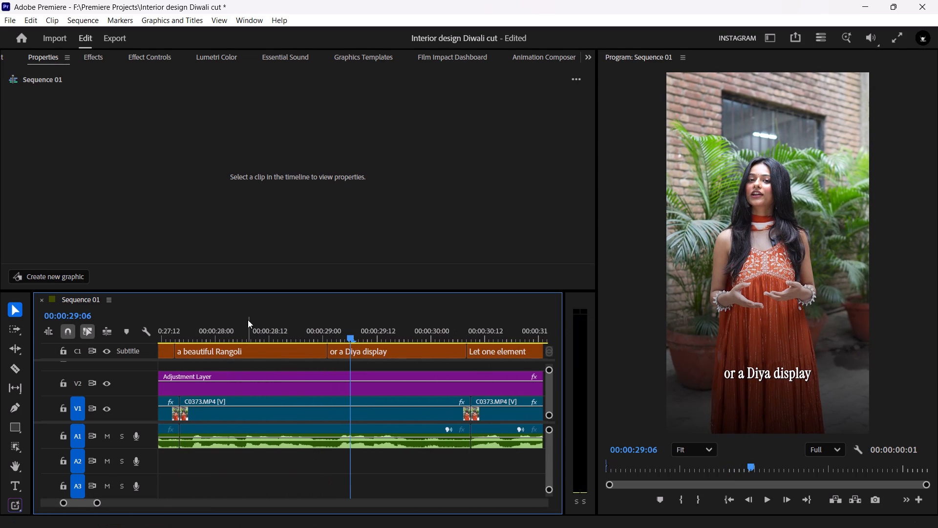
pyautogui.click(244, 321)
pyautogui.moveTo(244, 321); pyautogui.dragTo(207, 328)
pyautogui.moveTo(204, 330); pyautogui.dragTo(152, 328)
pyautogui.moveTo(191, 332); pyautogui.dragTo(165, 334)
pyautogui.doubleClick(167, 352)
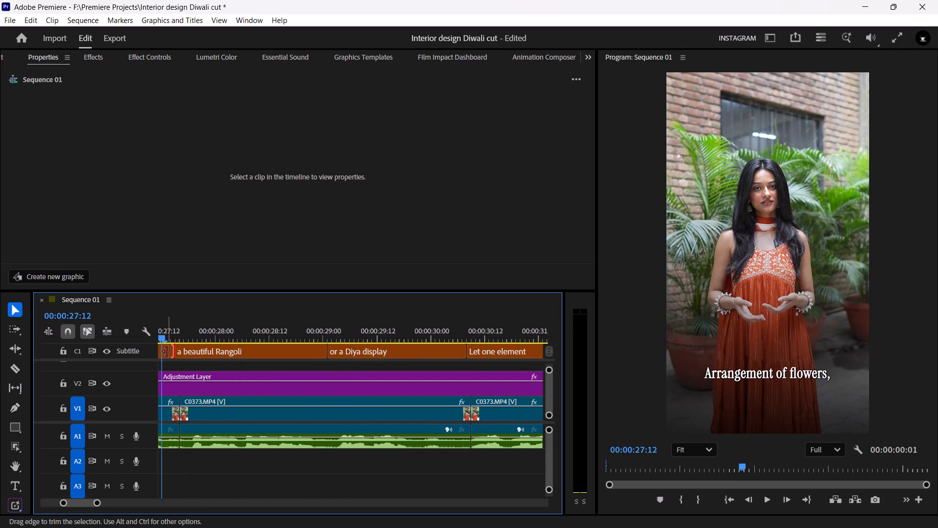
pyautogui.doubleClick(163, 351)
pyautogui.click(167, 335)
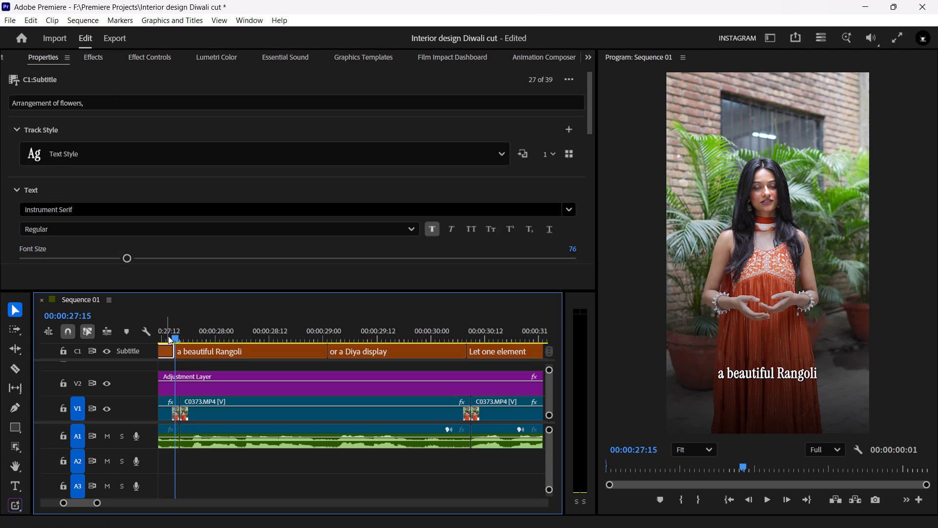
pyautogui.moveTo(168, 336); pyautogui.dragTo(162, 338)
pyautogui.scroll(8, 297, 396)
pyautogui.doubleClick(151, 104)
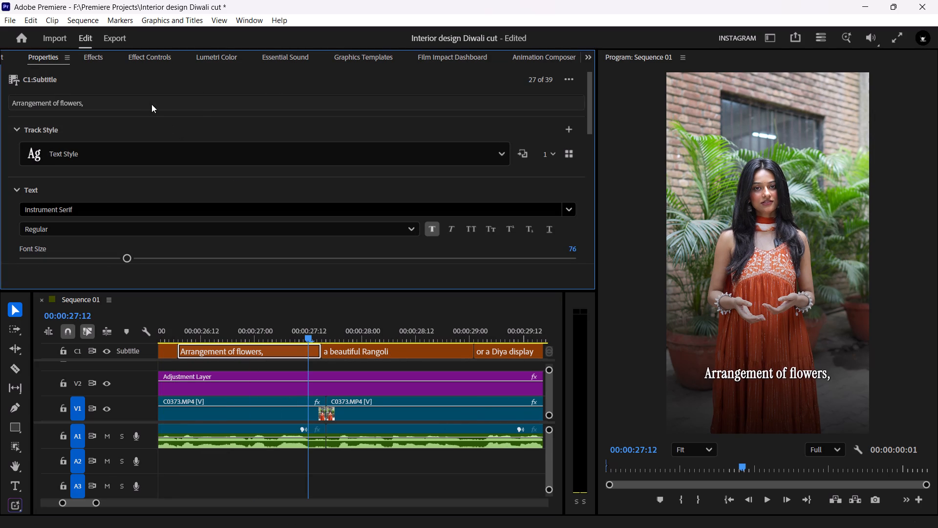
pyautogui.click(713, 374)
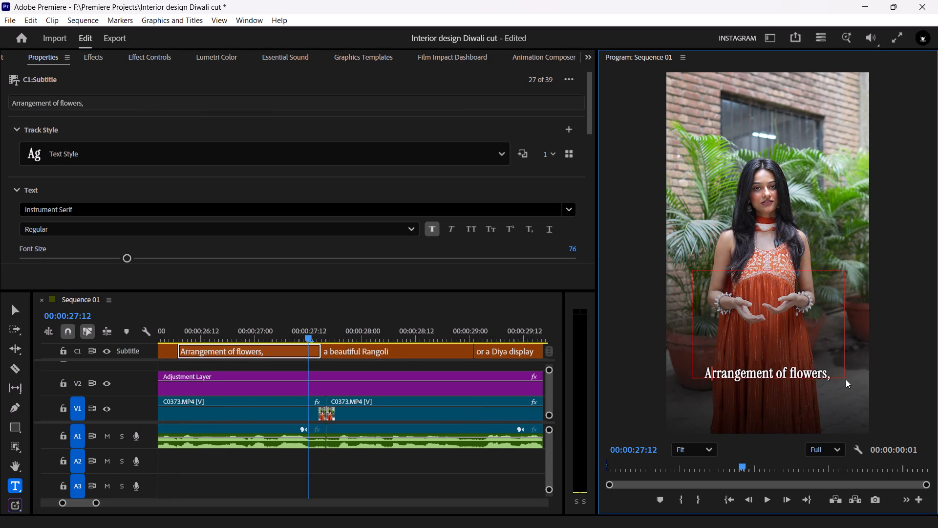
pyautogui.press('BackSpace')
pyautogui.press('a')
pyautogui.click(358, 470)
# Play the rest of the sequence through its ending and save the project.
pyautogui.press('space')
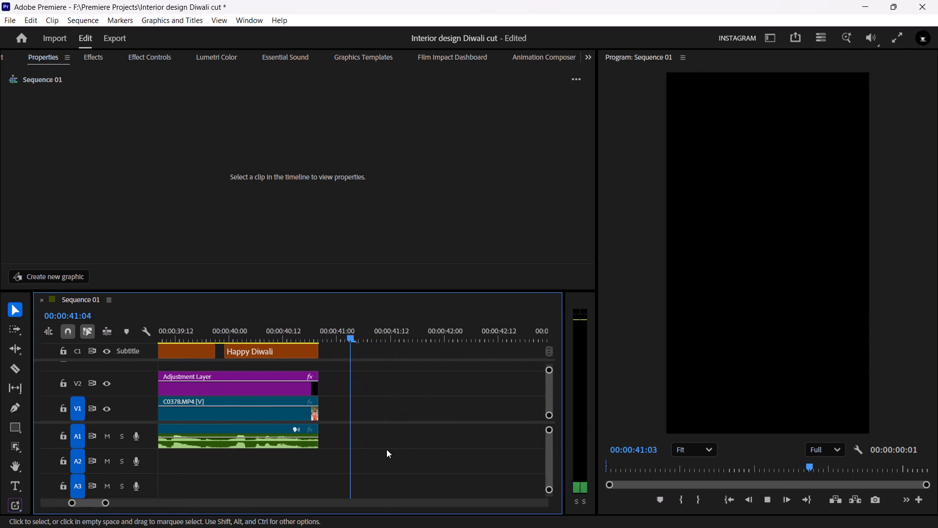
pyautogui.hotkey('ctrl', 's')
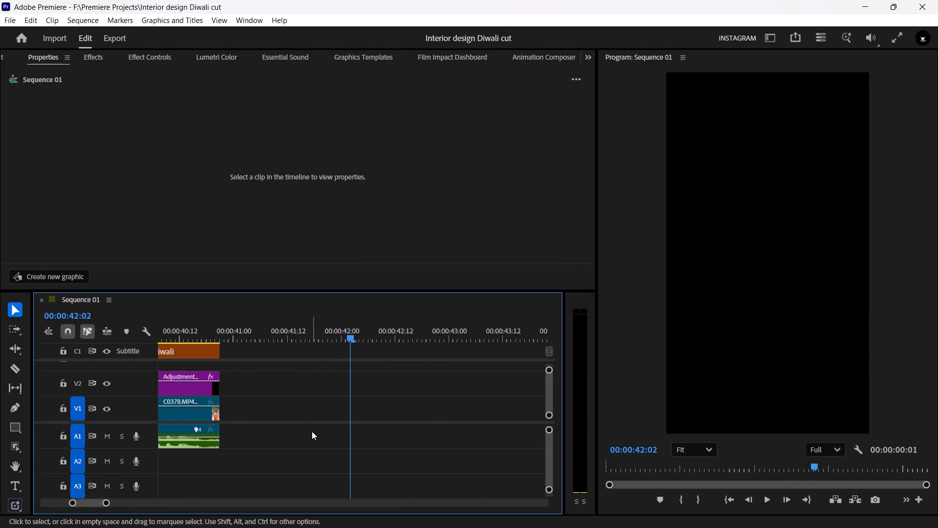
# Return to the start of the sequence and review the opening captions in playback.
pyautogui.scroll(16, 312, 431)
pyautogui.moveTo(641, 467); pyautogui.dragTo(554, 470)
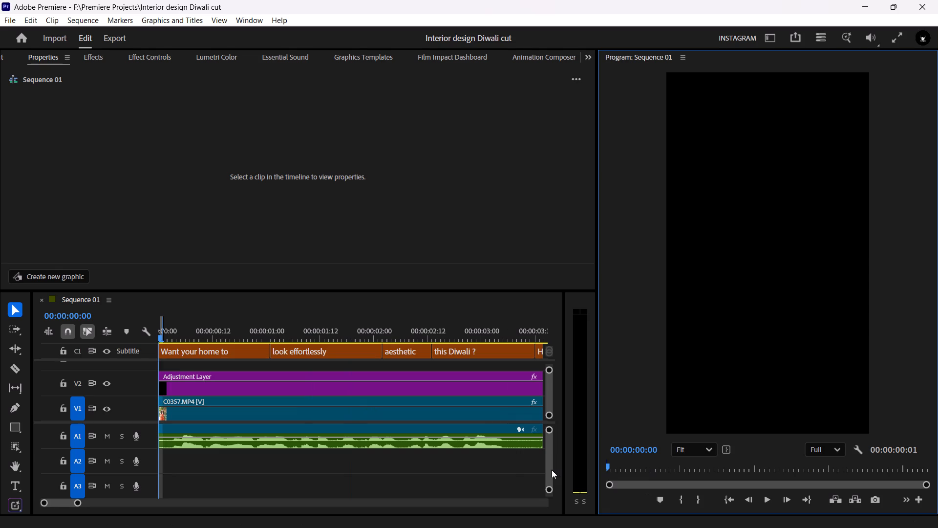
pyautogui.press('space')
pyautogui.press('space')
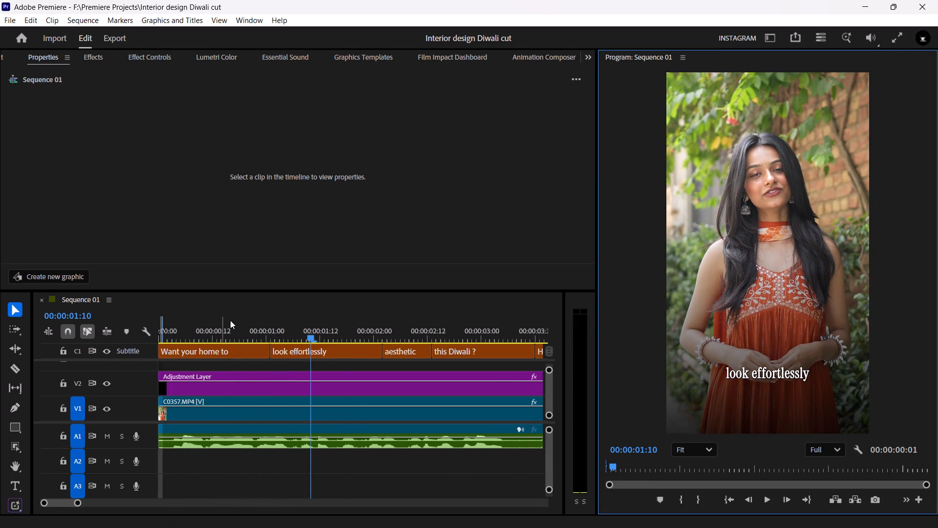
pyautogui.moveTo(230, 320); pyautogui.dragTo(125, 316)
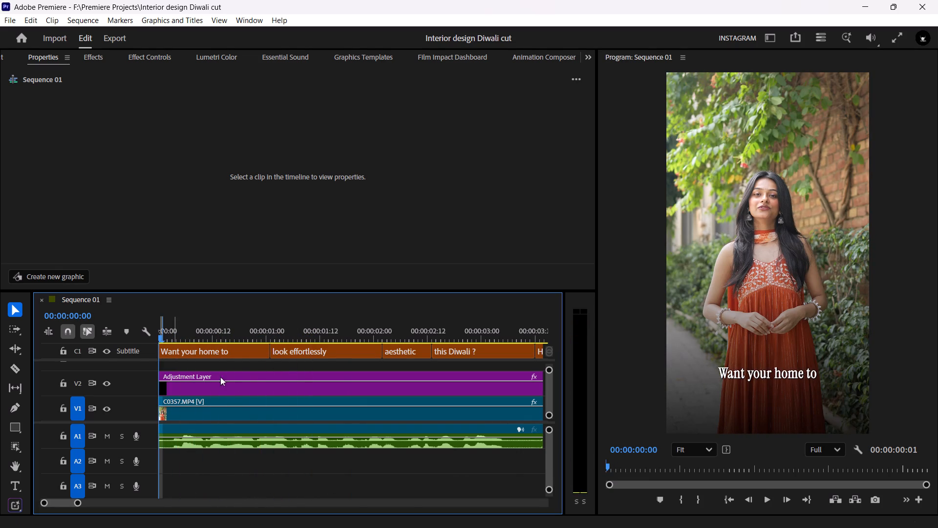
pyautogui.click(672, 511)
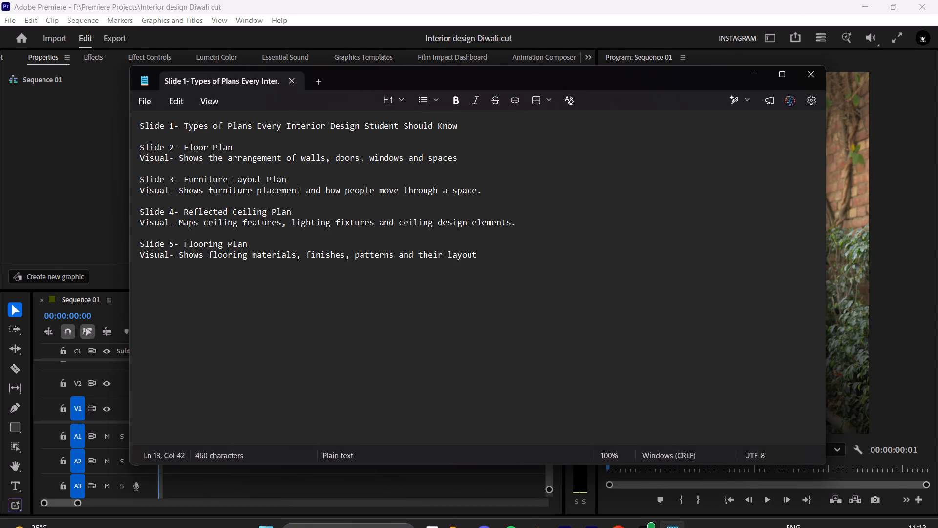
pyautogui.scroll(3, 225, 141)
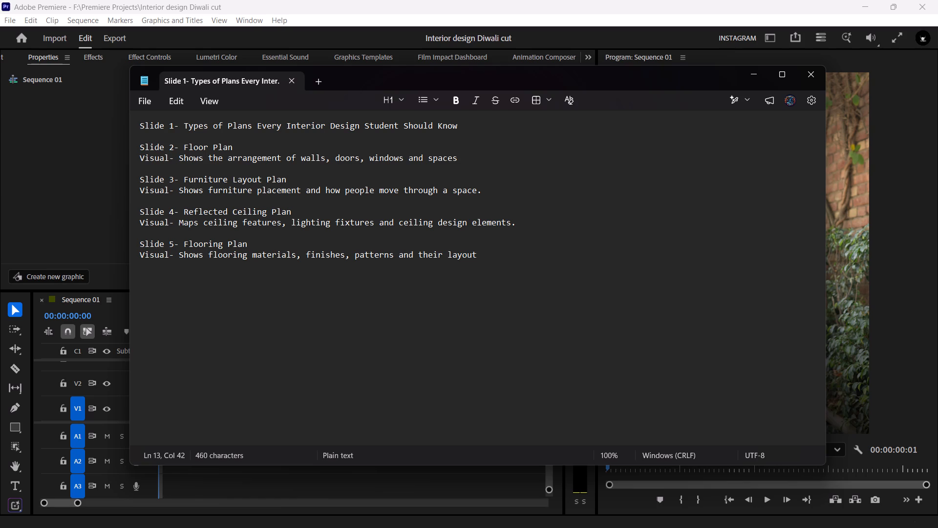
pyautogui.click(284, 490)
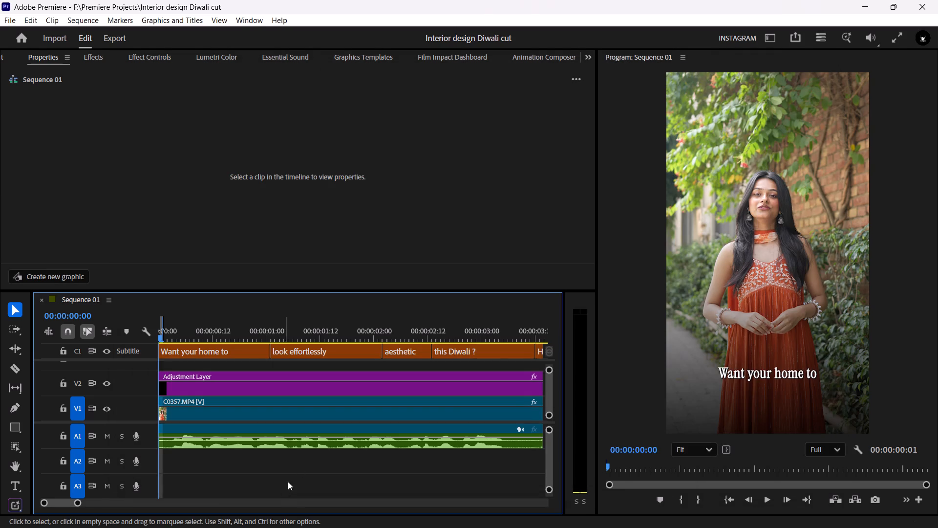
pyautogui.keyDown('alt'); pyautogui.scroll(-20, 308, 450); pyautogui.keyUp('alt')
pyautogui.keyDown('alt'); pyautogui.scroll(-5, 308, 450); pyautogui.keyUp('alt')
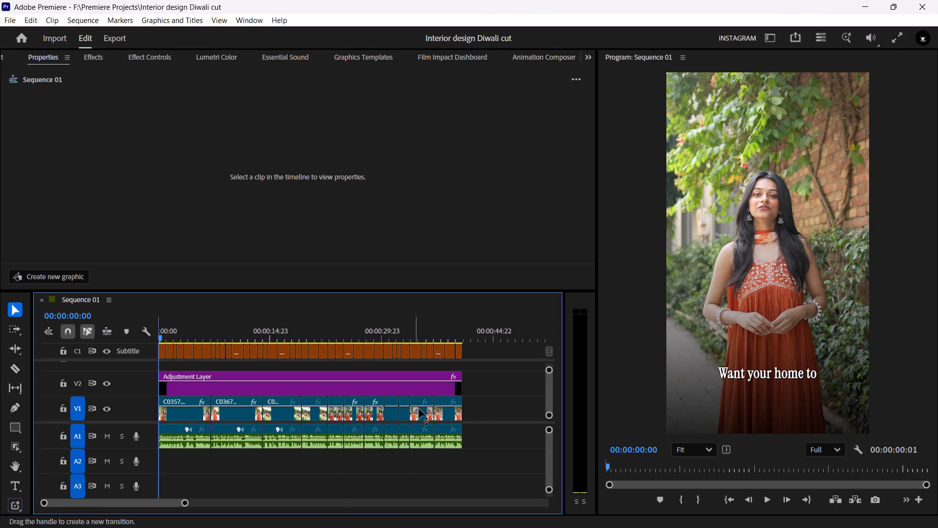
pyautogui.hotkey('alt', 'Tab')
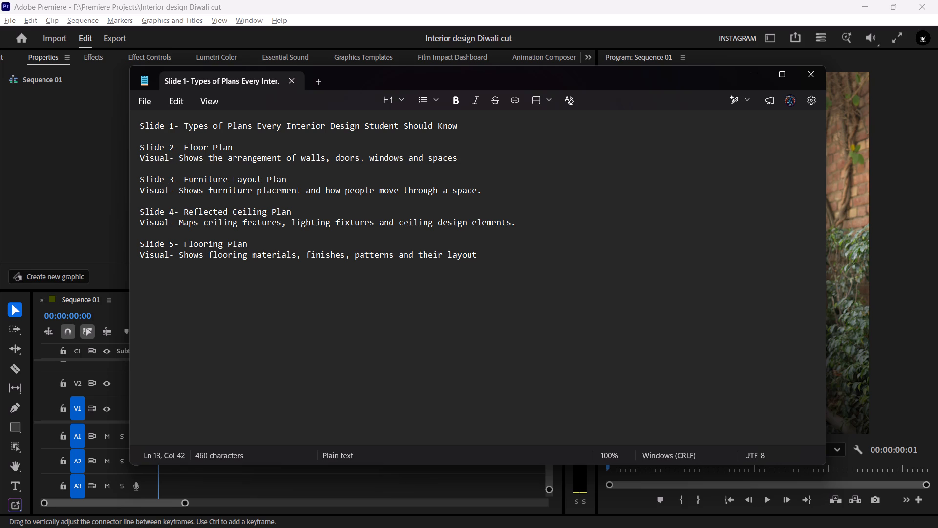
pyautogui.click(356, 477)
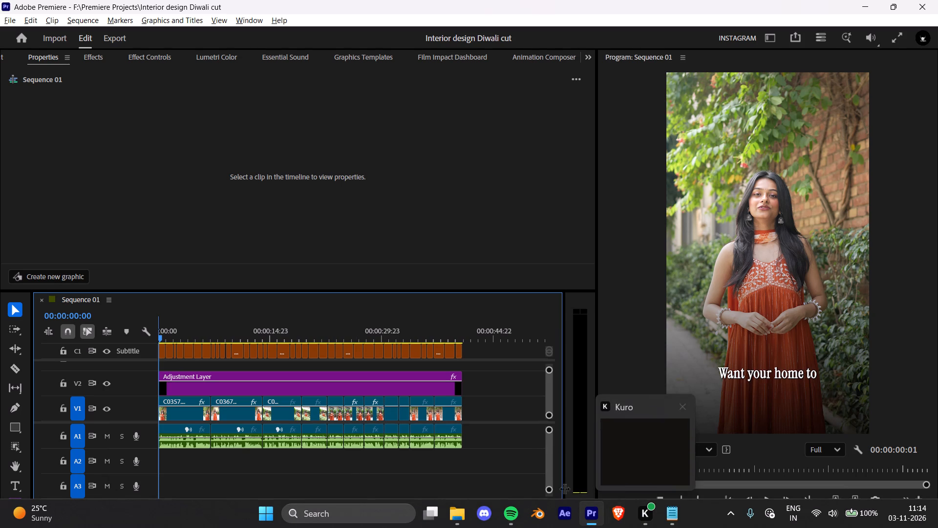
# Replay the opening seconds from the start to check the first captions against the speech.
pyautogui.press('space')
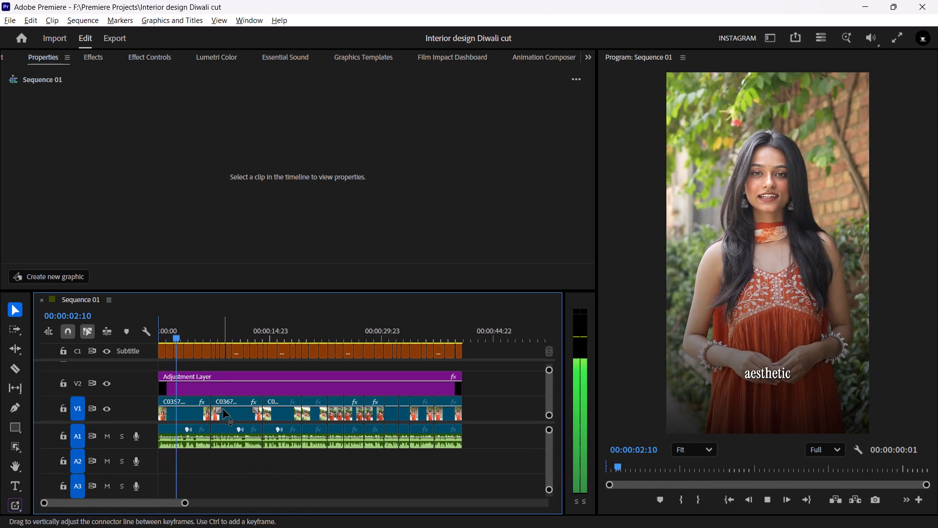
pyautogui.press('space')
pyautogui.press('space')
pyautogui.press('space')
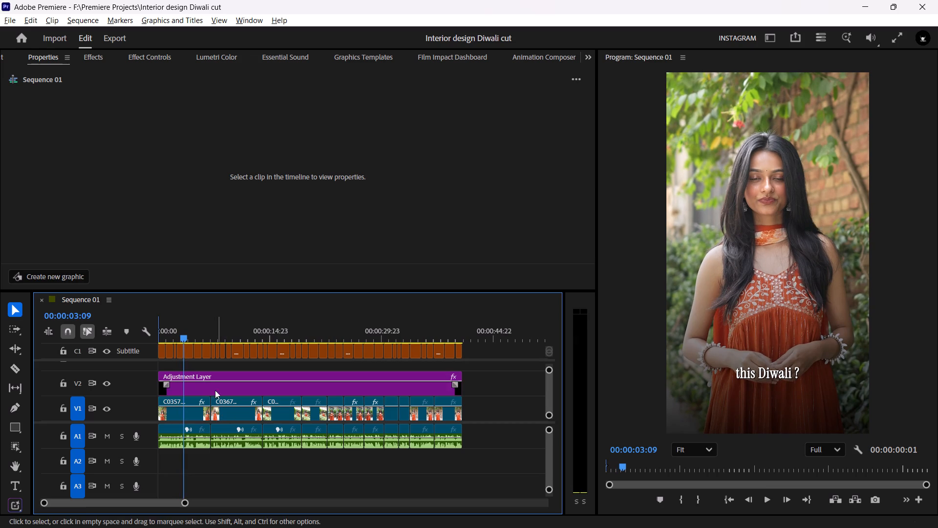
pyautogui.moveTo(177, 332); pyautogui.dragTo(127, 327)
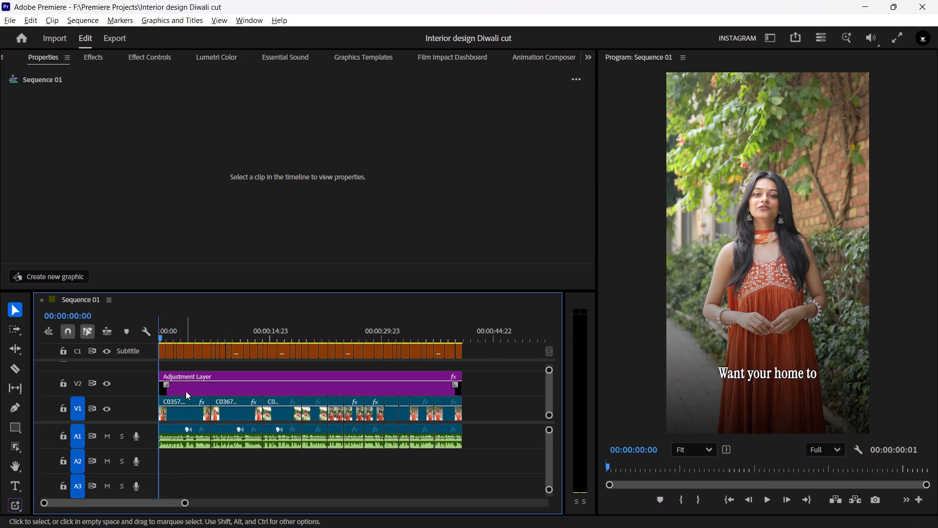
pyautogui.keyDown('alt'); pyautogui.scroll(17, 191, 396); pyautogui.keyUp('alt')
pyautogui.scroll(13, 209, 396)
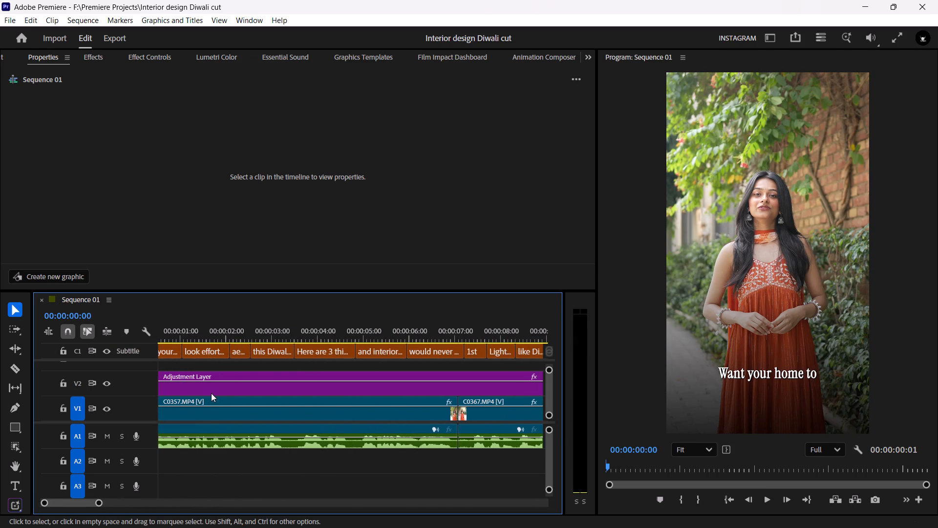
pyautogui.scroll(6, 211, 393)
pyautogui.press('space')
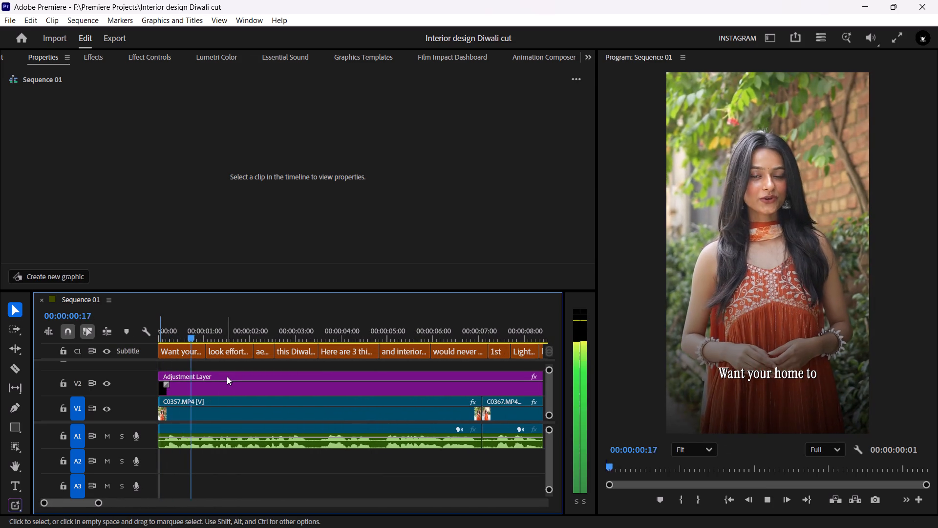
pyautogui.press('space')
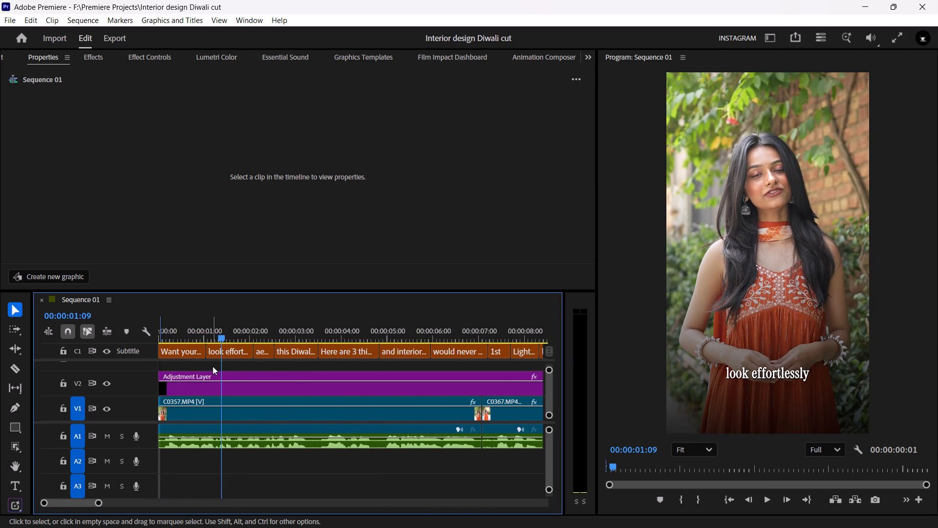
# Select every caption on the Subtitle track, upgrade them all to graphics, and save the project.
pyautogui.click(195, 352)
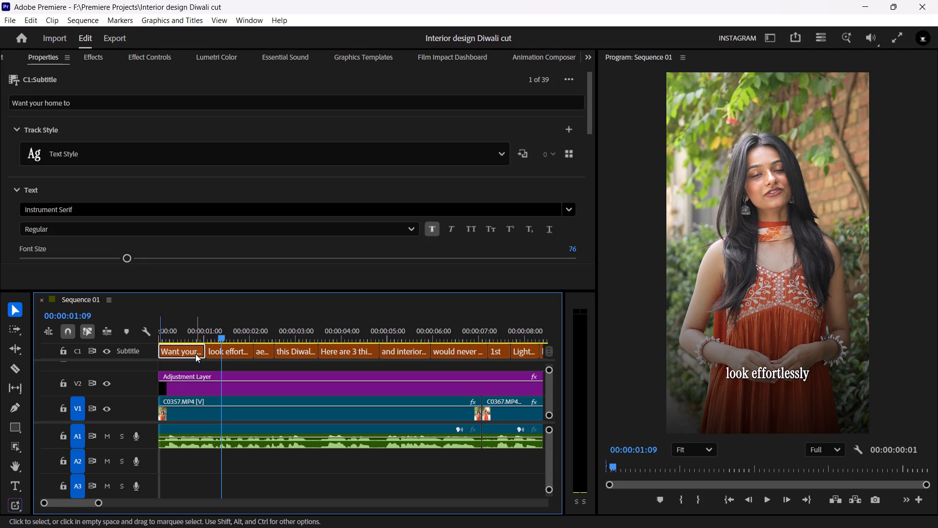
pyautogui.press('`')
pyautogui.click(609, 129)
pyautogui.keyDown('alt'); pyautogui.scroll(-15, 626, 166); pyautogui.keyUp('alt')
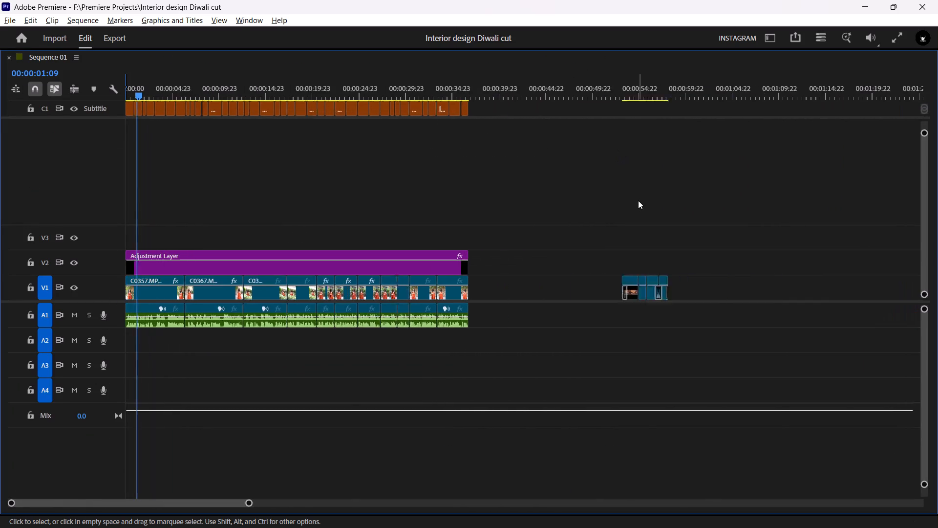
pyautogui.keyDown('alt'); pyautogui.scroll(-2, 638, 200); pyautogui.keyUp('alt')
pyautogui.moveTo(459, 107); pyautogui.dragTo(57, 95)
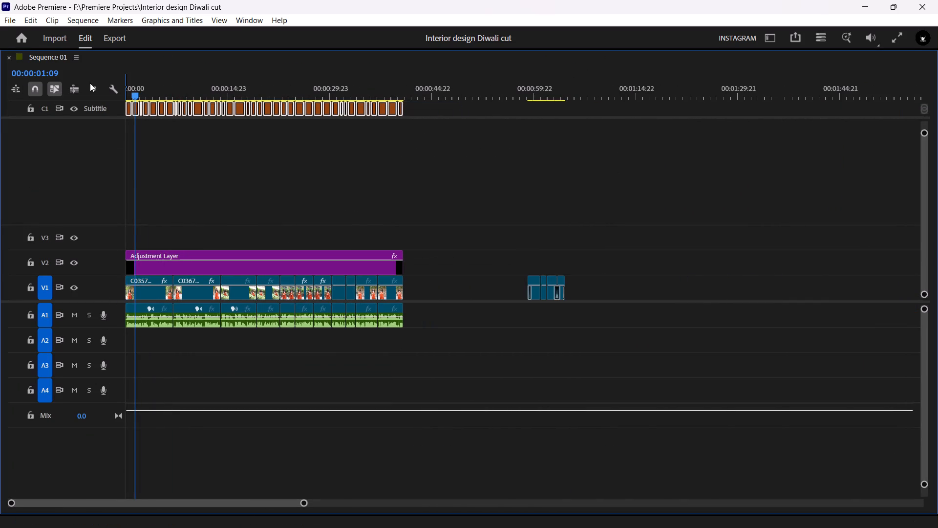
pyautogui.press('`')
pyautogui.click(186, 19)
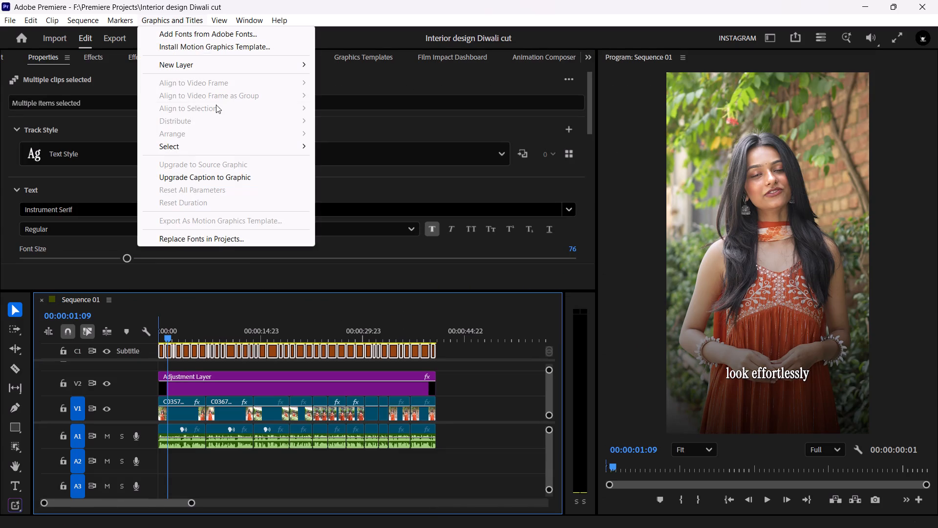
pyautogui.click(218, 175)
pyautogui.press('`')
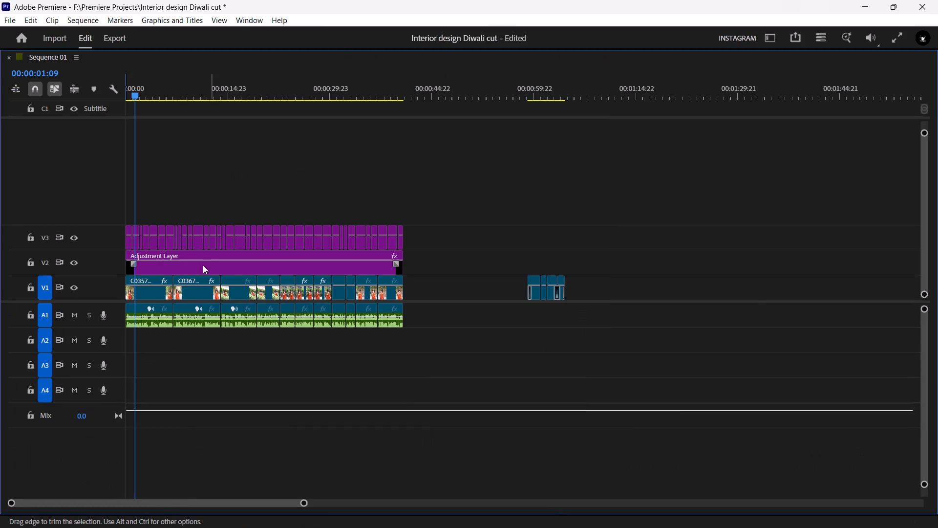
pyautogui.keyDown('alt'); pyautogui.scroll(13, 252, 271); pyautogui.keyUp('alt')
pyautogui.scroll(8, 232, 283)
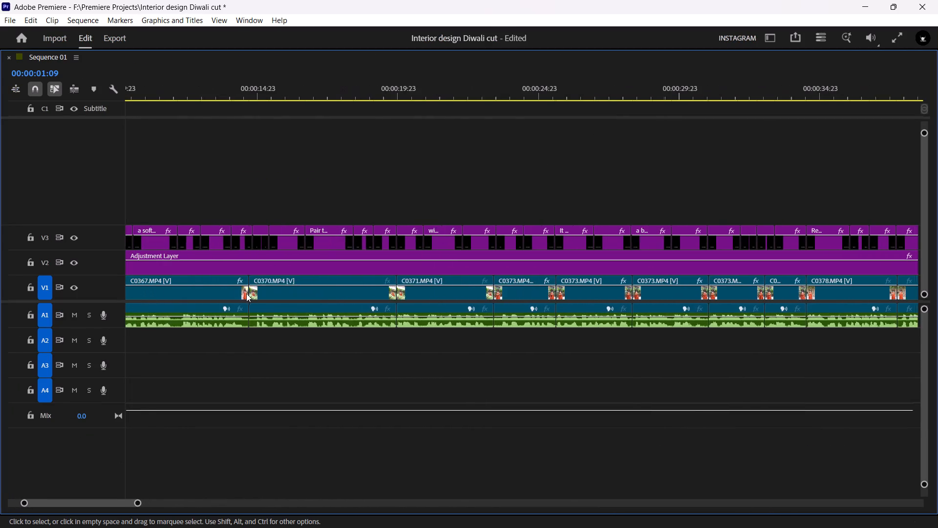
pyautogui.scroll(19, 246, 293)
pyautogui.scroll(20, 247, 284)
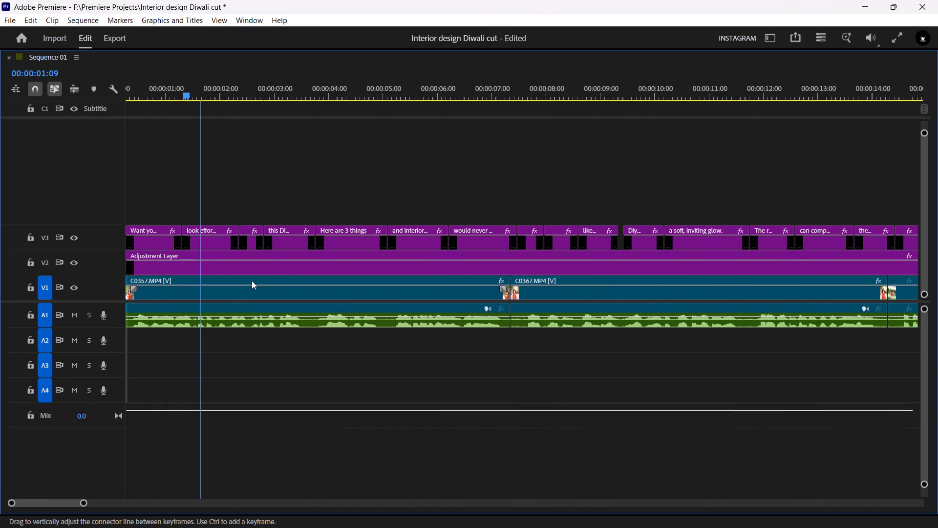
pyautogui.hotkey('ctrl', 's')
# Move the playhead to the start of the sequence and clear its In and Out points.
pyautogui.keyDown('alt'); pyautogui.scroll(7, 209, 320); pyautogui.keyUp('alt')
pyautogui.scroll(15, 187, 336)
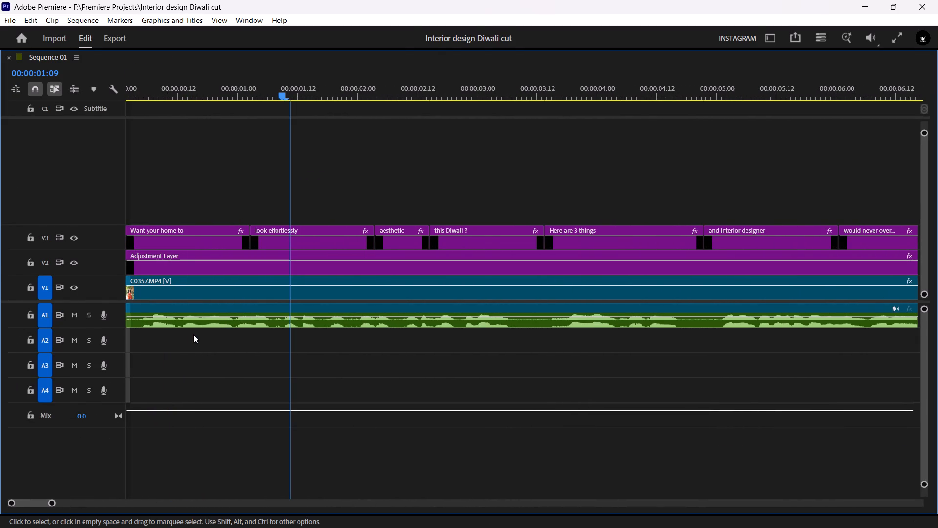
pyautogui.click(132, 358)
pyautogui.moveTo(163, 88); pyautogui.dragTo(104, 90)
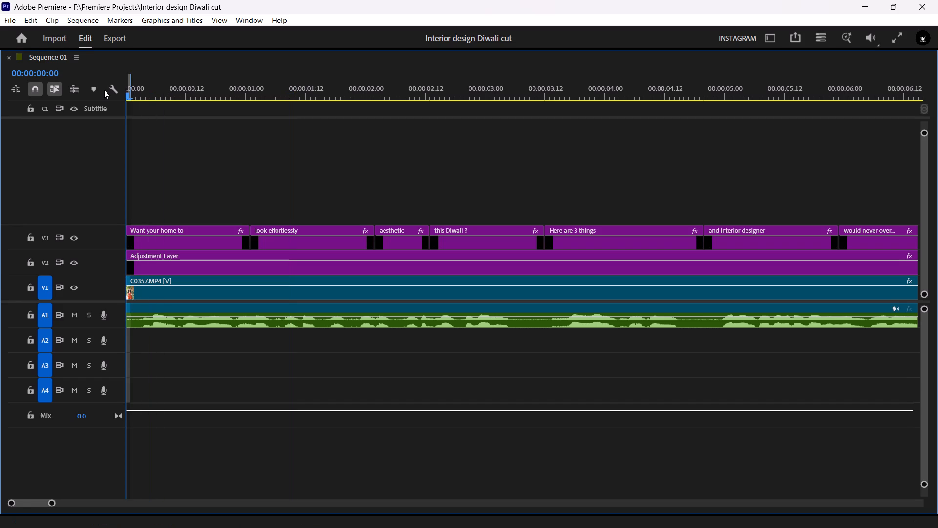
pyautogui.write('ioii')
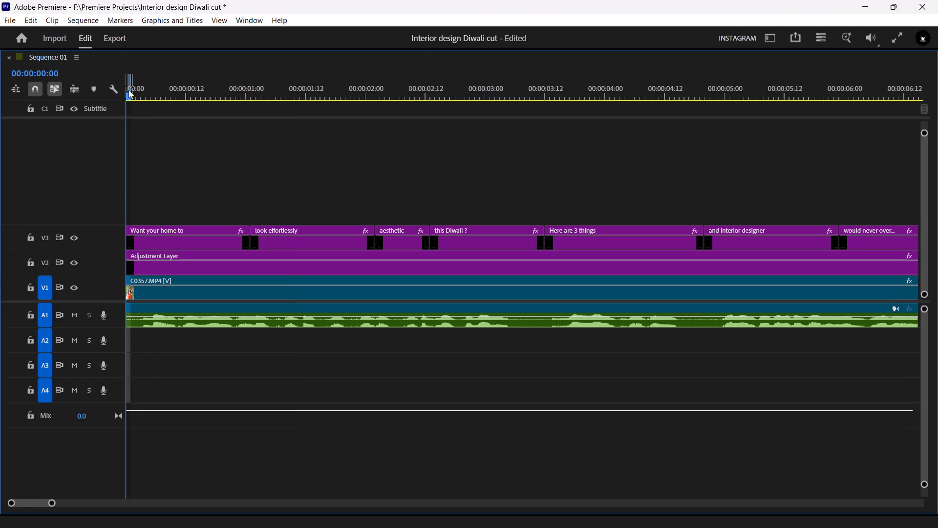
pyautogui.rightClick(128, 79)
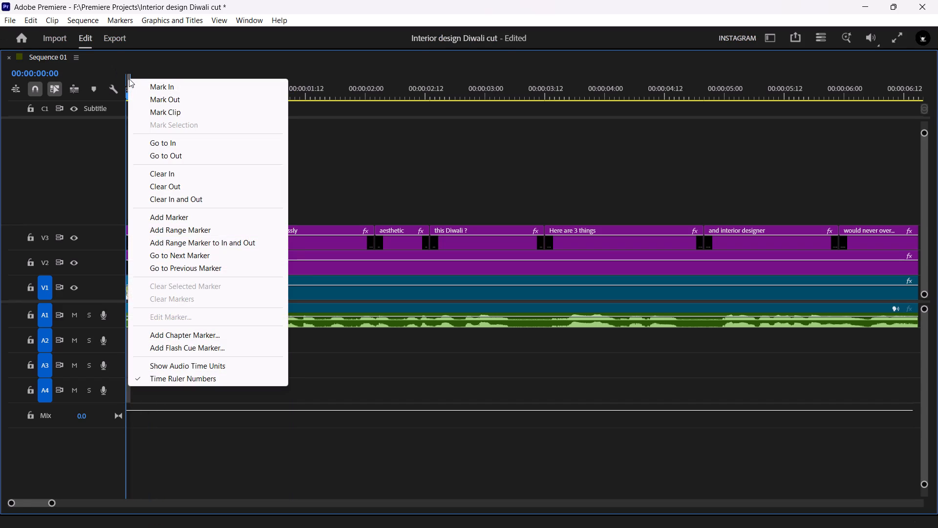
pyautogui.click(174, 198)
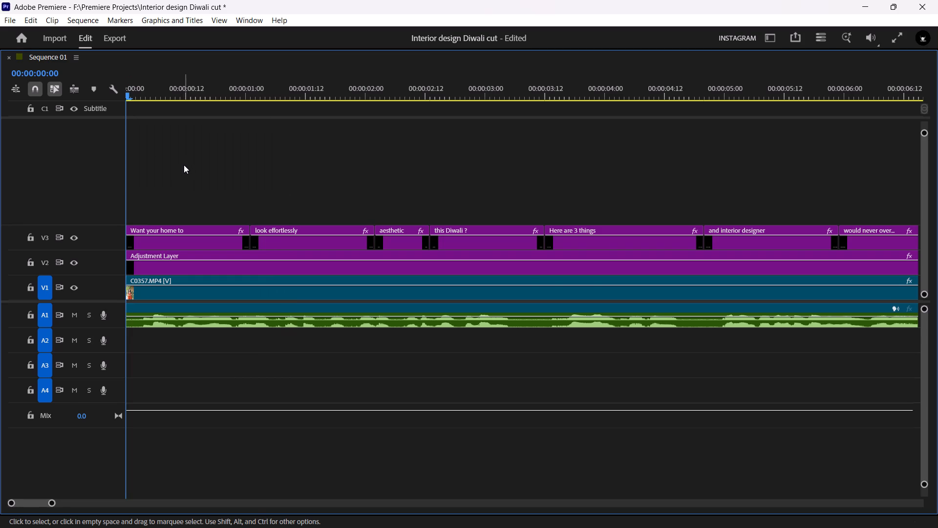
# Save the project and return the maximized timeline to the normal workspace layout.
pyautogui.hotkey('ctrl', 's')
pyautogui.press('`')
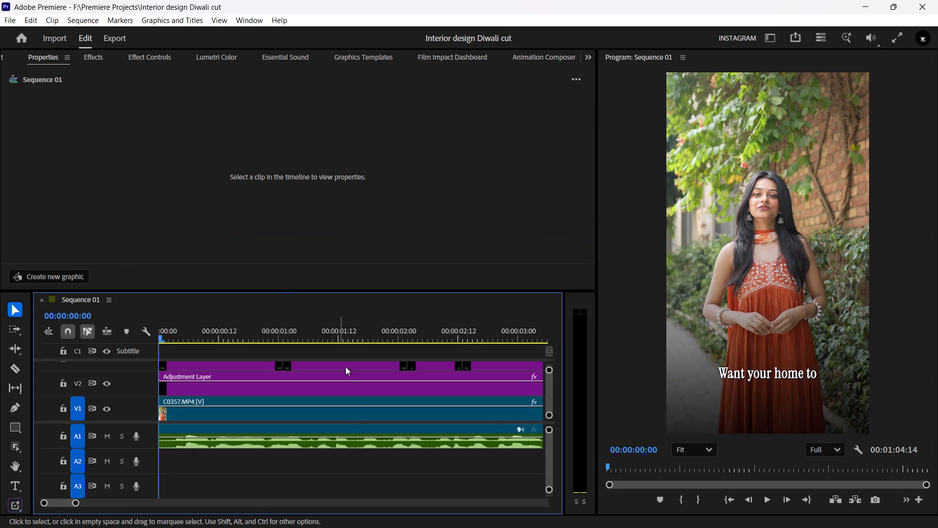
# Play the separate group of V1 clips after the main cut, from 00:00:58:18 to the end of the sequence.
pyautogui.keyDown('alt'); pyautogui.scroll(-20, 354, 421); pyautogui.keyUp('alt')
pyautogui.keyDown('alt'); pyautogui.scroll(-12, 354, 421); pyautogui.keyUp('alt')
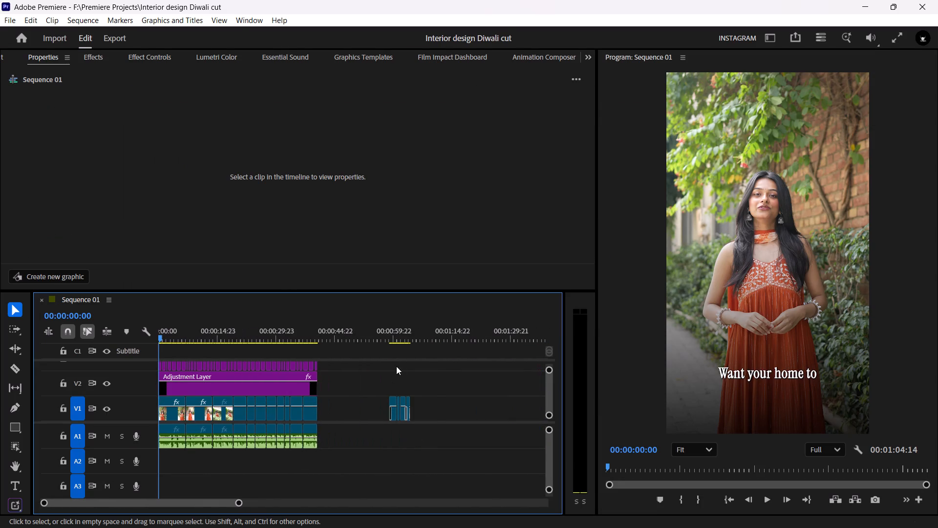
pyautogui.moveTo(392, 341); pyautogui.dragTo(385, 339)
pyautogui.press('space')
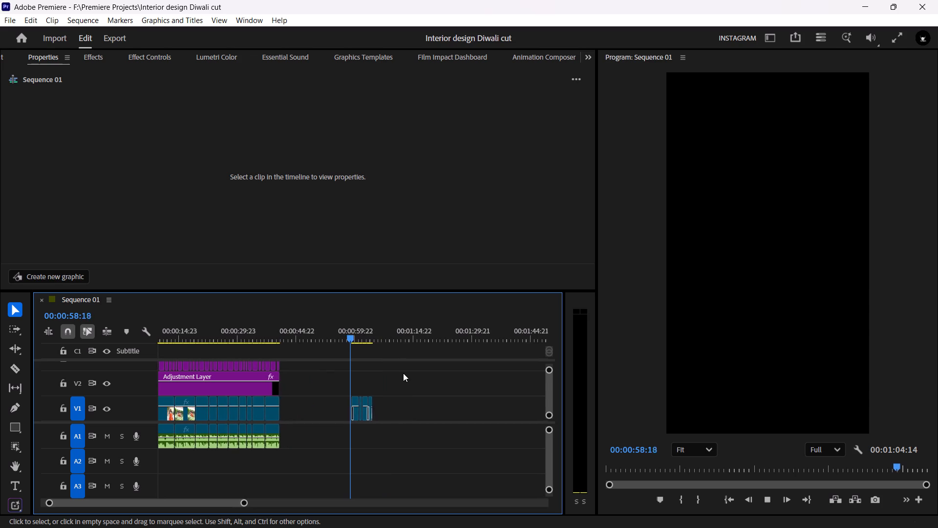
pyautogui.keyDown('alt'); pyautogui.scroll(18, 371, 364); pyautogui.keyUp('alt')
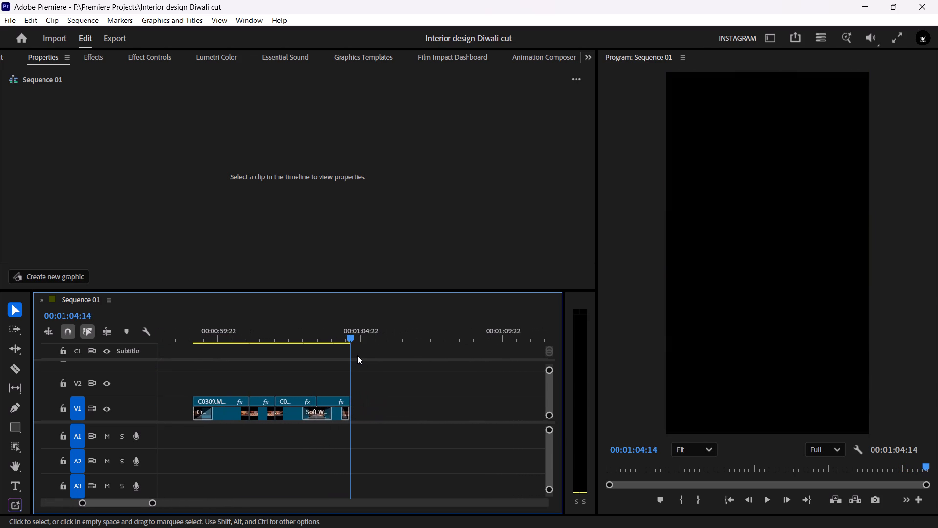
pyautogui.press('space')
pyautogui.keyDown('alt'); pyautogui.scroll(-16, 359, 342); pyautogui.keyUp('alt')
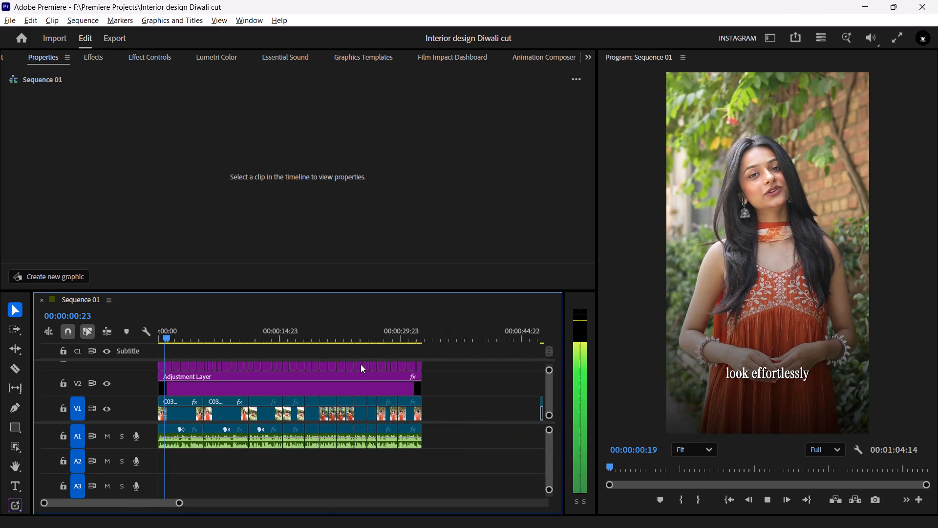
pyautogui.keyDown('alt'); pyautogui.scroll(-5, 361, 364); pyautogui.keyUp('alt')
pyautogui.press('space')
# Return the playhead to the start of the sequence and add a video track directly above V1.
pyautogui.scroll(-16, 383, 398)
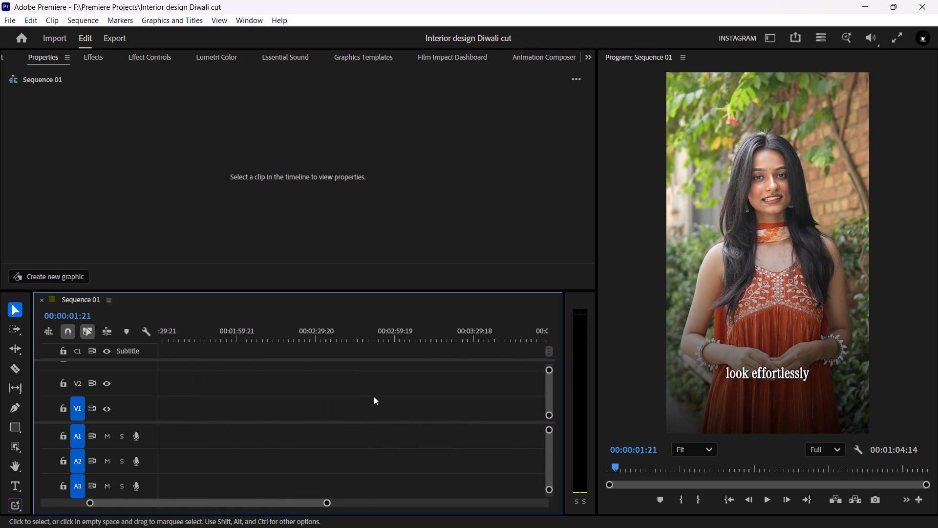
pyautogui.scroll(-9, 374, 396)
pyautogui.moveTo(349, 504); pyautogui.dragTo(633, 488)
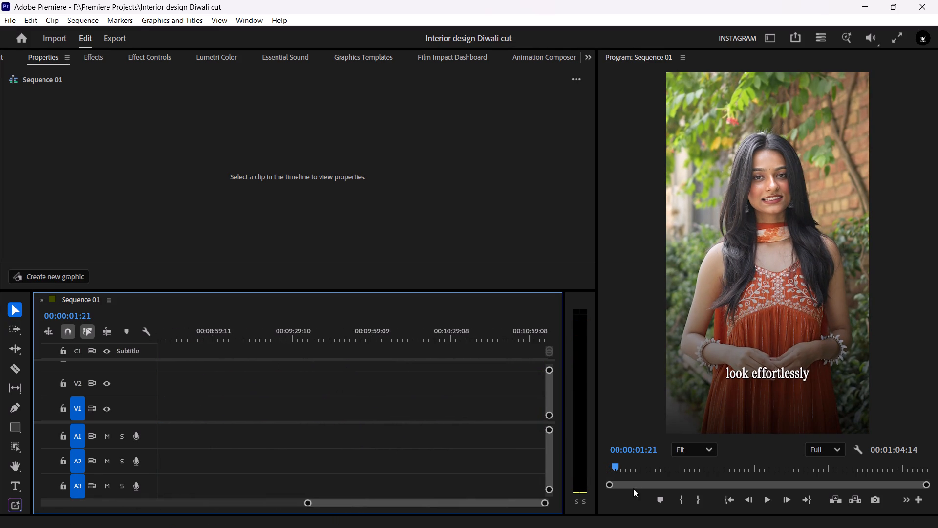
pyautogui.moveTo(633, 488); pyautogui.dragTo(41, 499)
pyautogui.keyDown('alt'); pyautogui.scroll(11, 217, 391); pyautogui.keyUp('alt')
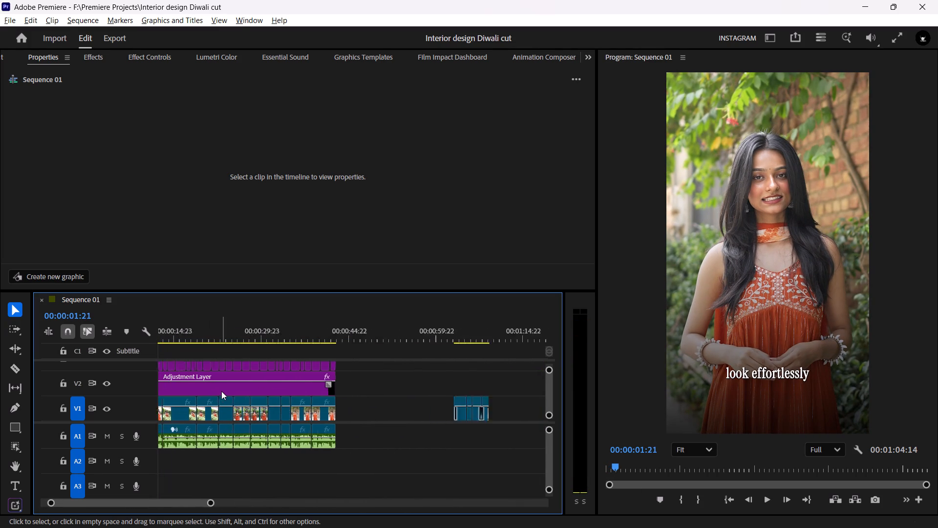
pyautogui.keyDown('alt'); pyautogui.scroll(10, 221, 391); pyautogui.keyUp('alt')
pyautogui.scroll(20, 225, 393)
pyautogui.scroll(3, 225, 393)
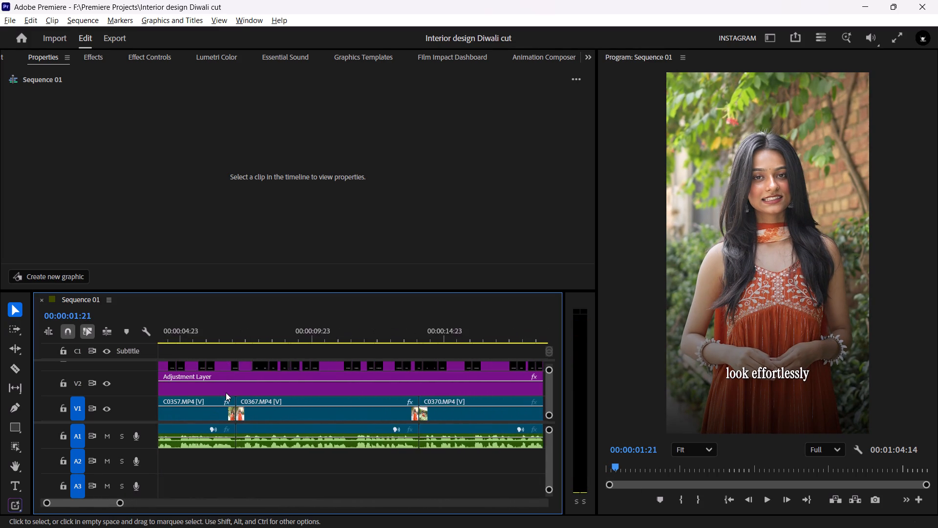
pyautogui.scroll(6, 226, 393)
pyautogui.scroll(20, 226, 393)
pyautogui.scroll(1, 226, 393)
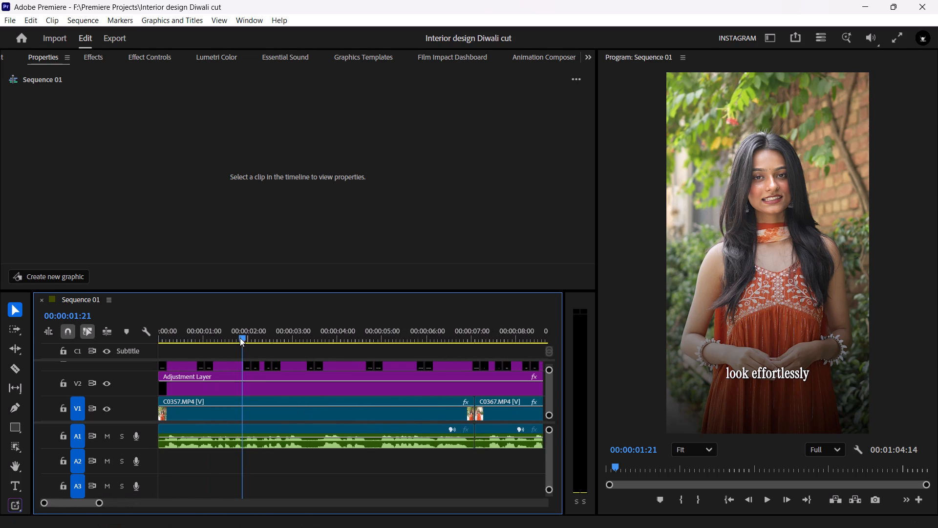
pyautogui.moveTo(239, 338); pyautogui.dragTo(101, 337)
pyautogui.moveTo(181, 338); pyautogui.dragTo(123, 332)
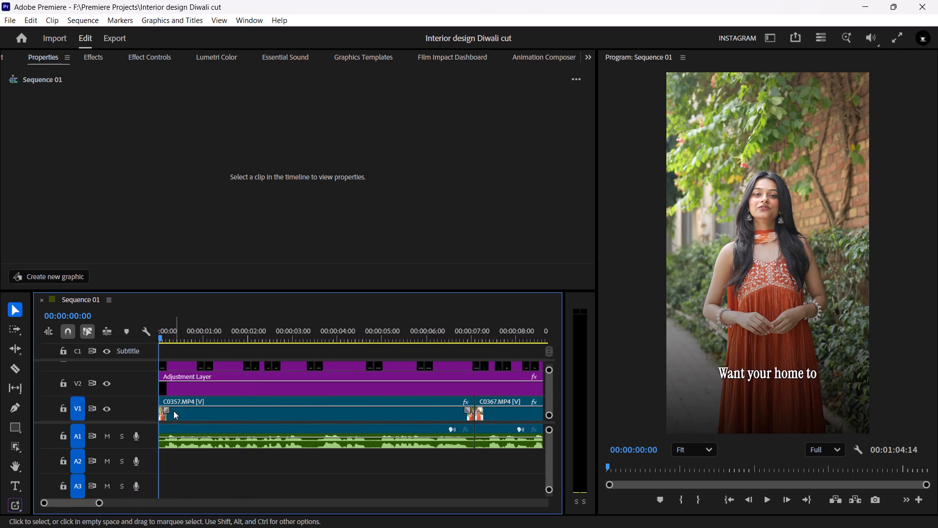
pyautogui.rightClick(134, 406)
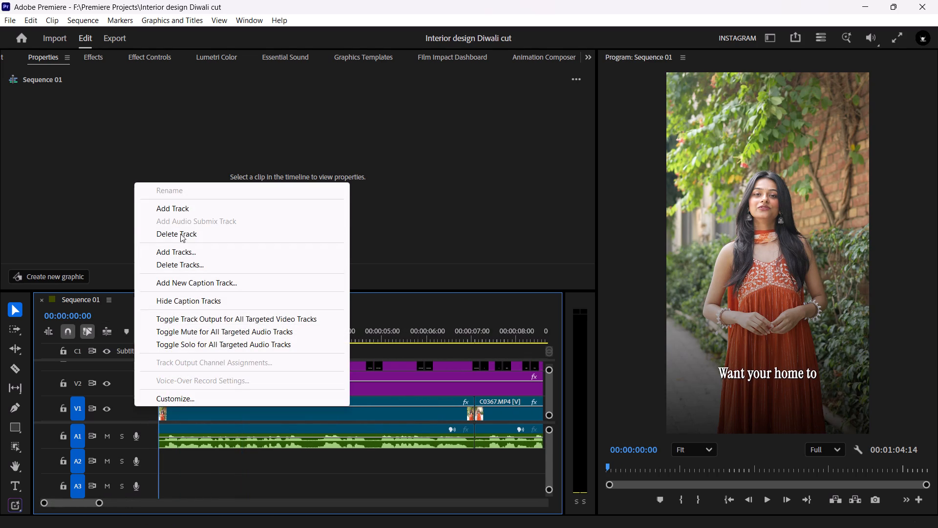
pyautogui.click(181, 209)
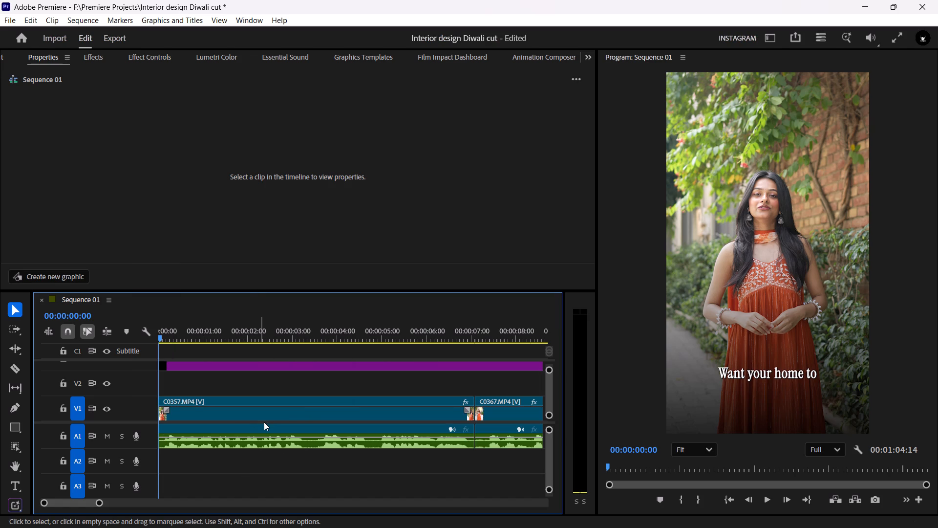
# Create an object mask around the woman in the first V1 clip, C0357.MP4, at 00:00:02:02.
pyautogui.press('space')
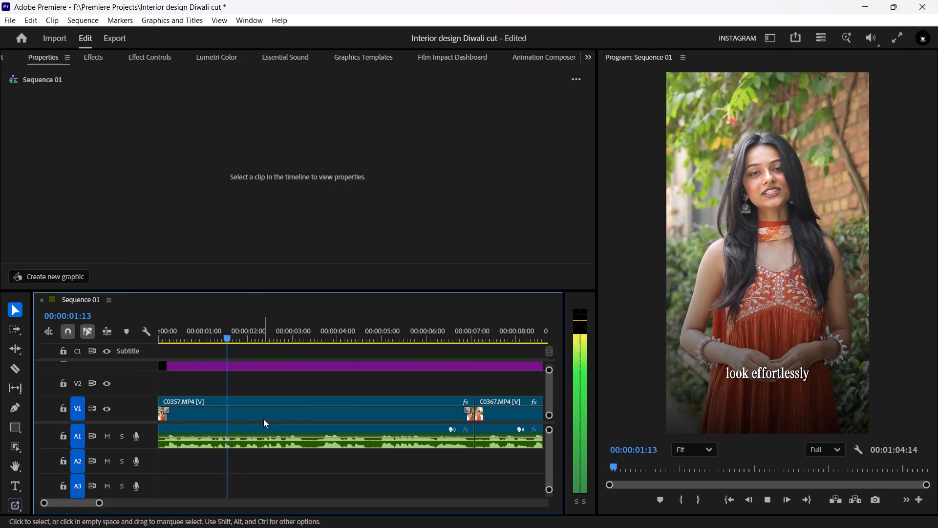
pyautogui.press('space')
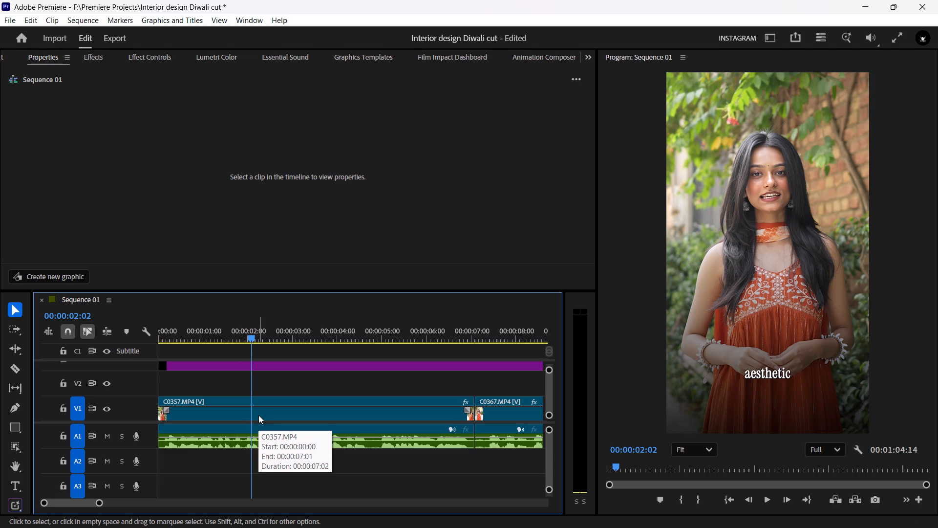
pyautogui.click(231, 407)
pyautogui.click(19, 449)
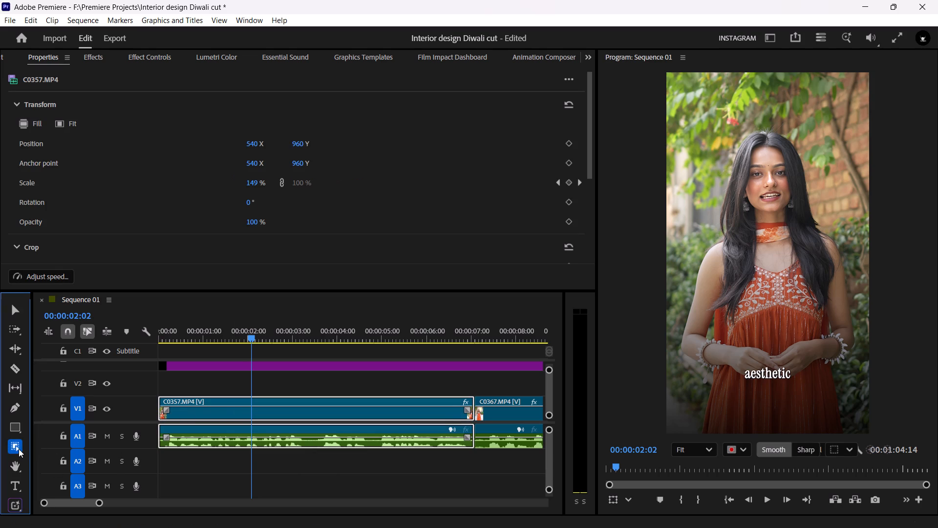
pyautogui.click(752, 258)
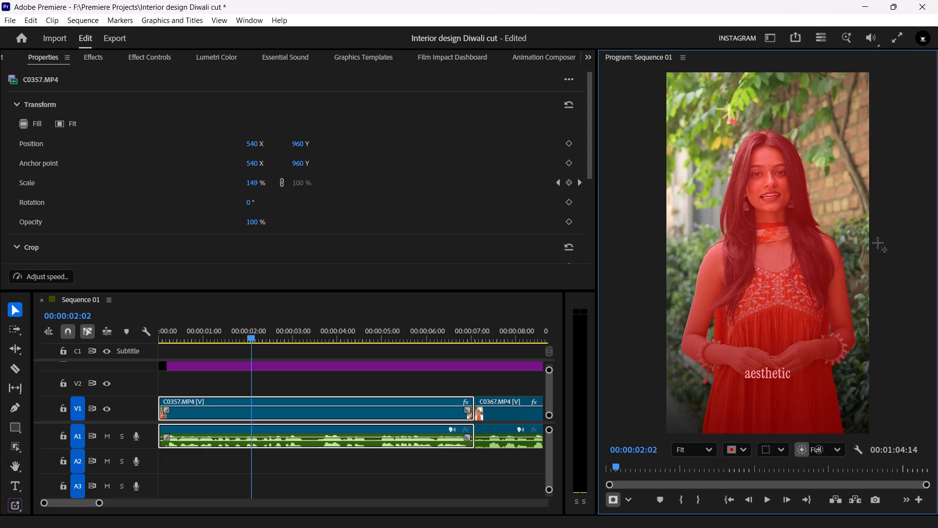
pyautogui.click(768, 192)
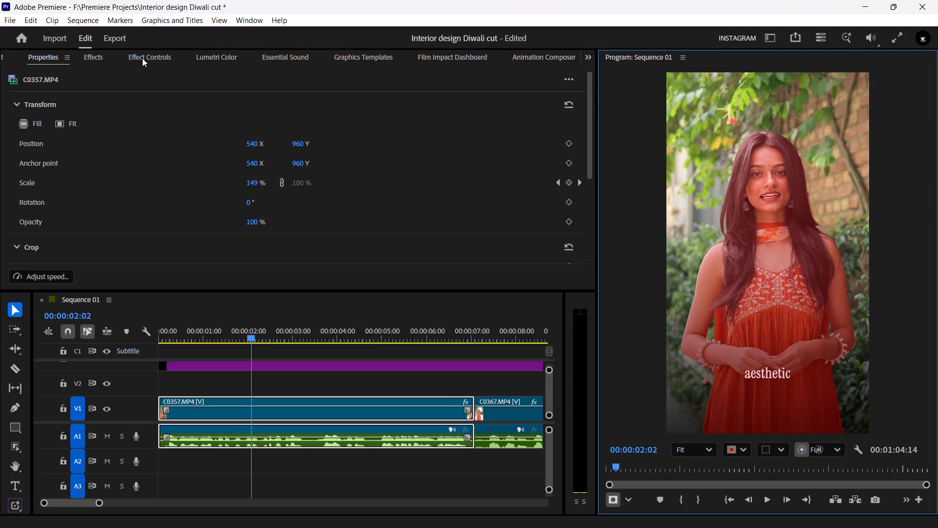
# Track the woman's object mask forward and backward through C0357.MP4.
pyautogui.click(142, 58)
pyautogui.click(194, 133)
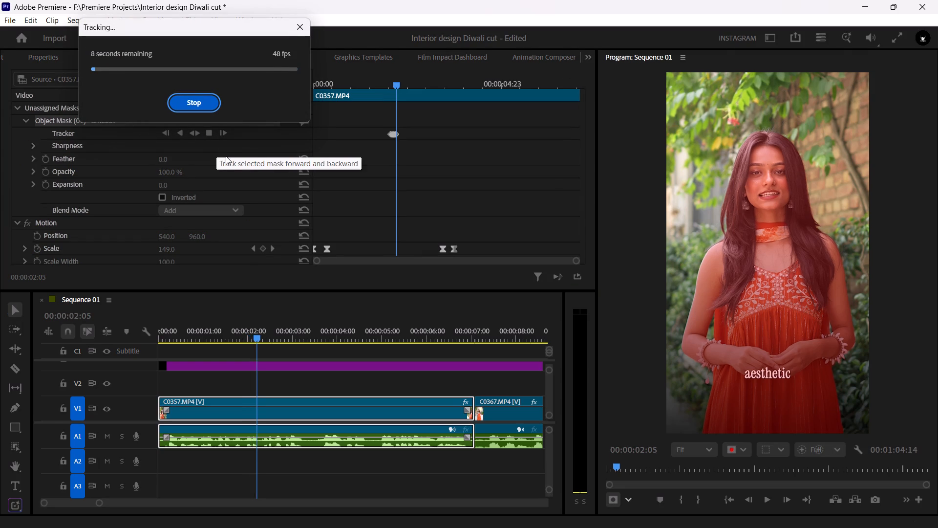
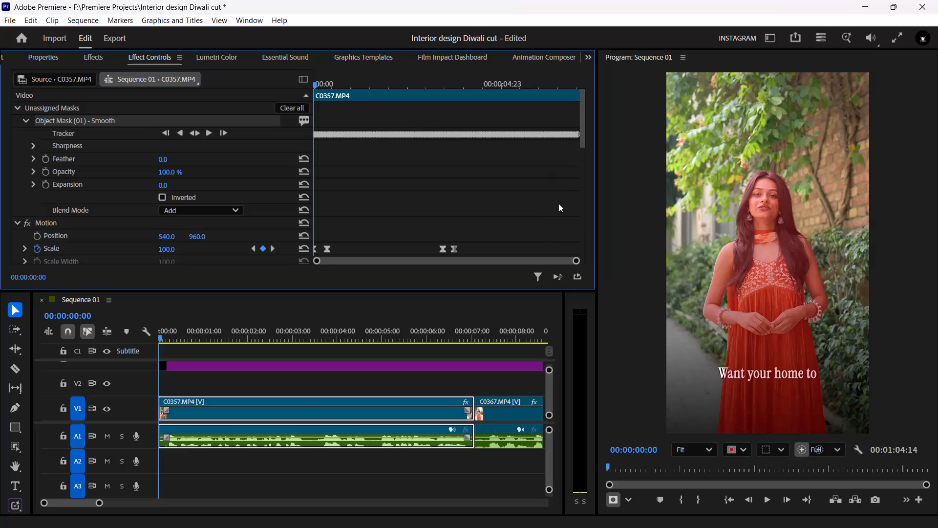
# Enlarge the timeline and add another video track directly above the empty V2 track.
pyautogui.scroll(4, 430, 351)
pyautogui.click(348, 380)
pyautogui.press('`')
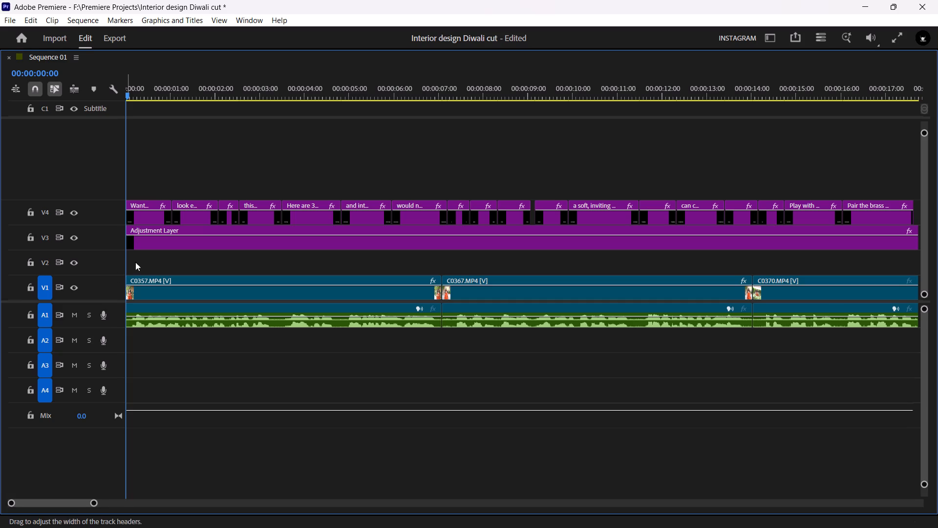
pyautogui.click(188, 246)
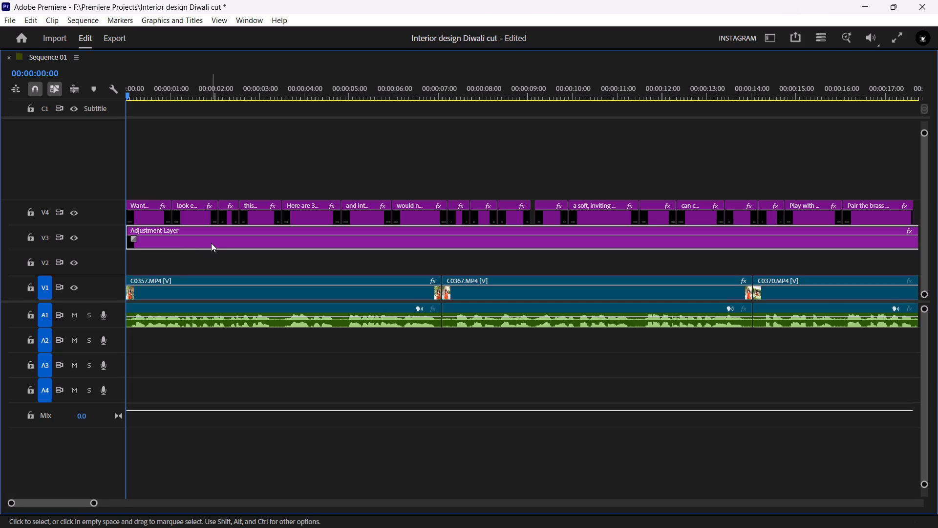
pyautogui.click(211, 243)
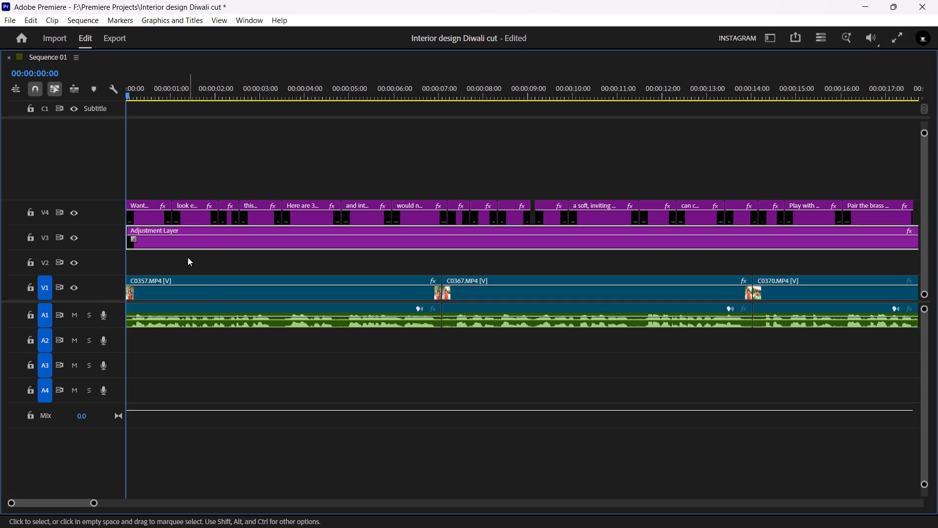
pyautogui.click(103, 262)
pyautogui.rightClick(103, 262)
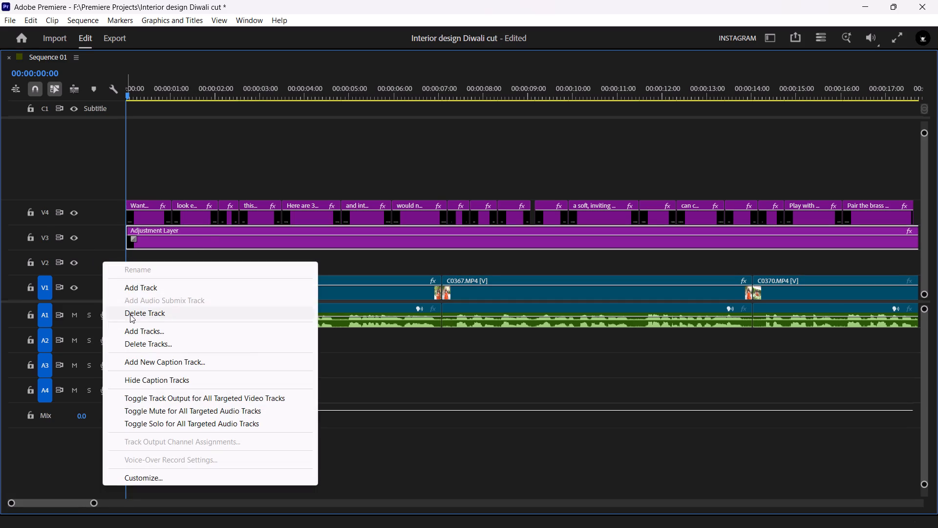
pyautogui.click(134, 284)
# Duplicate the masked C0357.MP4 video clip from V1 onto V3 at the sequence start, just below the adjustment layer.
pyautogui.click(214, 248)
pyautogui.click(202, 291)
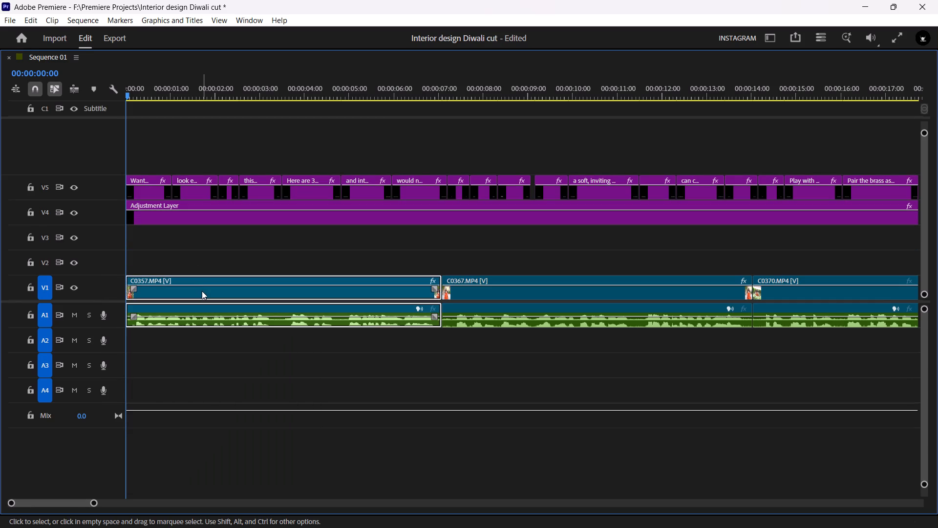
pyautogui.keyDown('alt'); pyautogui.moveTo(204, 296); pyautogui.dragTo(203, 234); pyautogui.keyUp('alt')
pyautogui.click(192, 263)
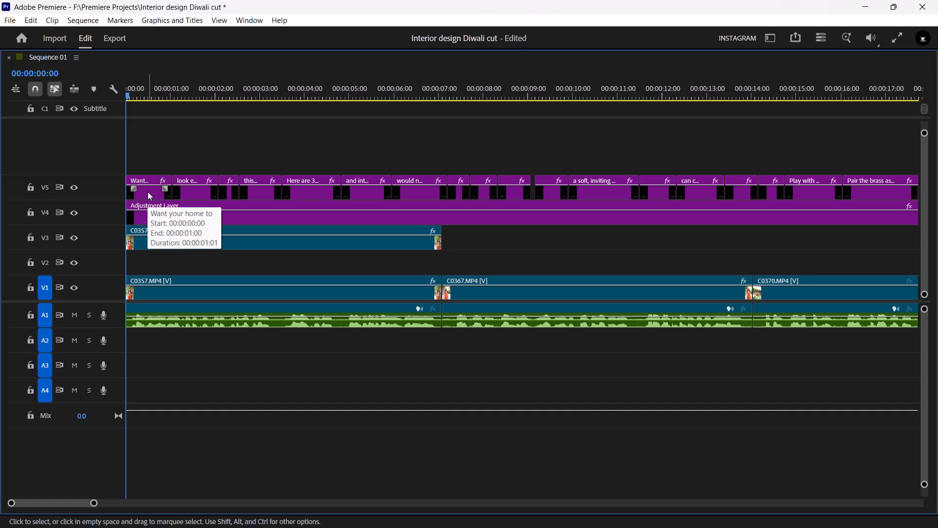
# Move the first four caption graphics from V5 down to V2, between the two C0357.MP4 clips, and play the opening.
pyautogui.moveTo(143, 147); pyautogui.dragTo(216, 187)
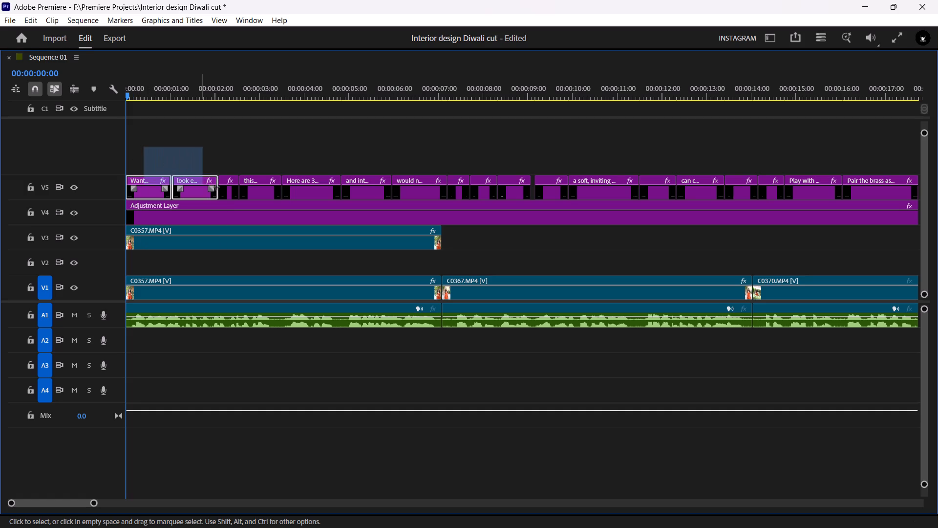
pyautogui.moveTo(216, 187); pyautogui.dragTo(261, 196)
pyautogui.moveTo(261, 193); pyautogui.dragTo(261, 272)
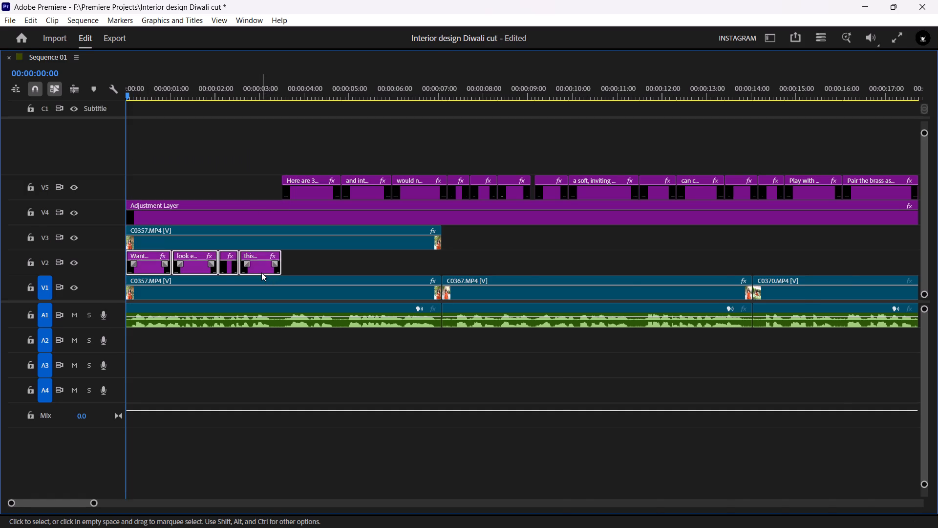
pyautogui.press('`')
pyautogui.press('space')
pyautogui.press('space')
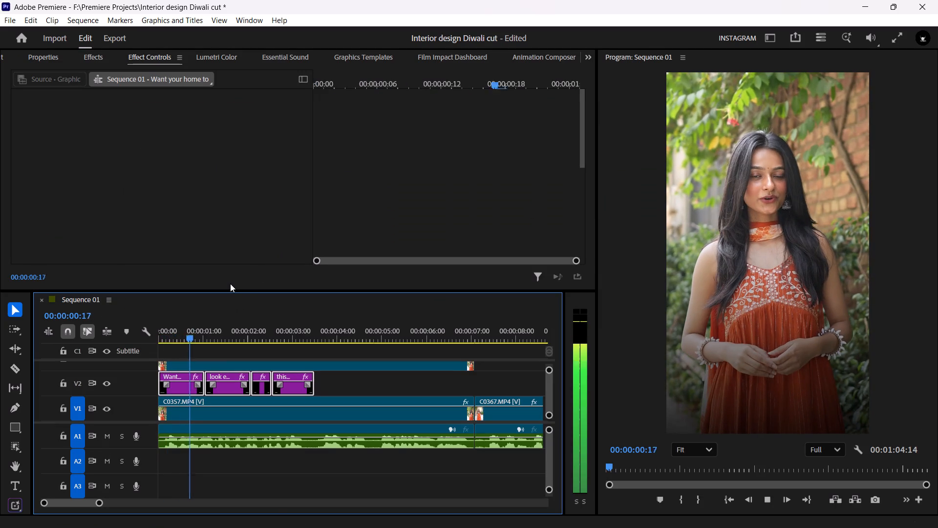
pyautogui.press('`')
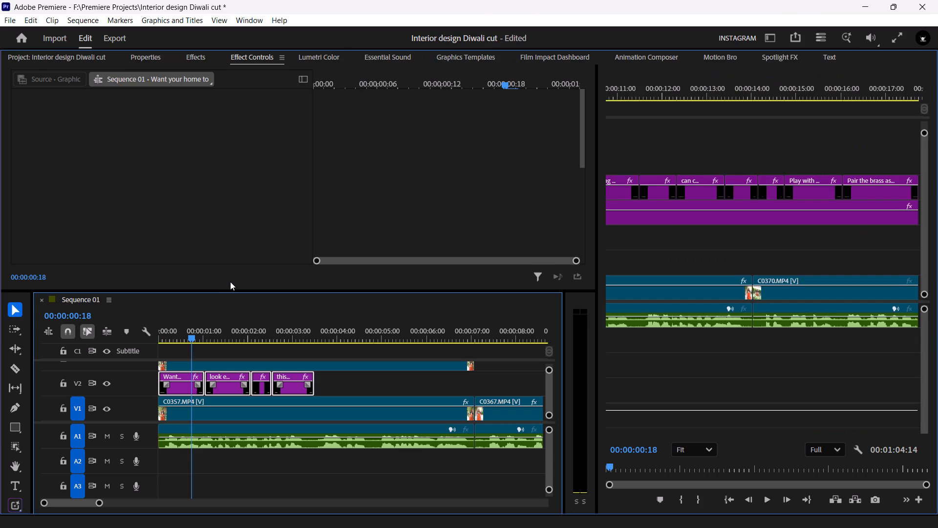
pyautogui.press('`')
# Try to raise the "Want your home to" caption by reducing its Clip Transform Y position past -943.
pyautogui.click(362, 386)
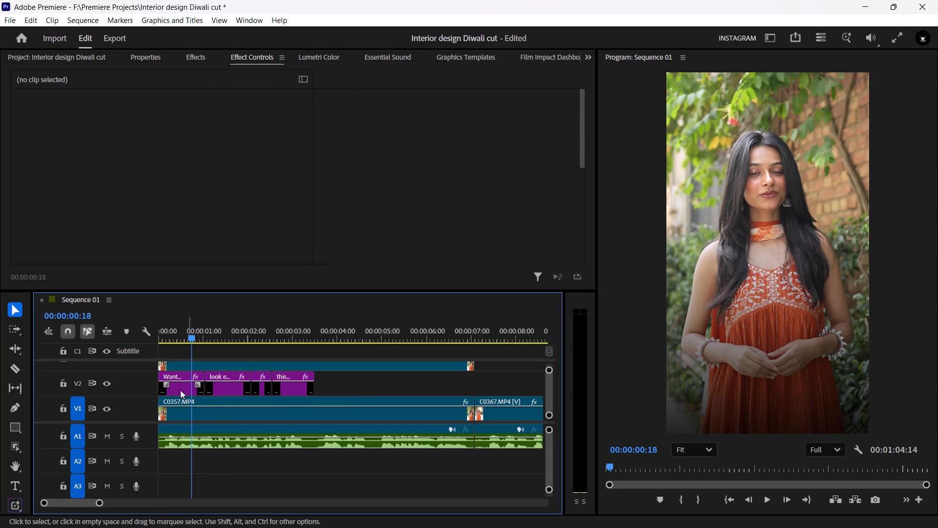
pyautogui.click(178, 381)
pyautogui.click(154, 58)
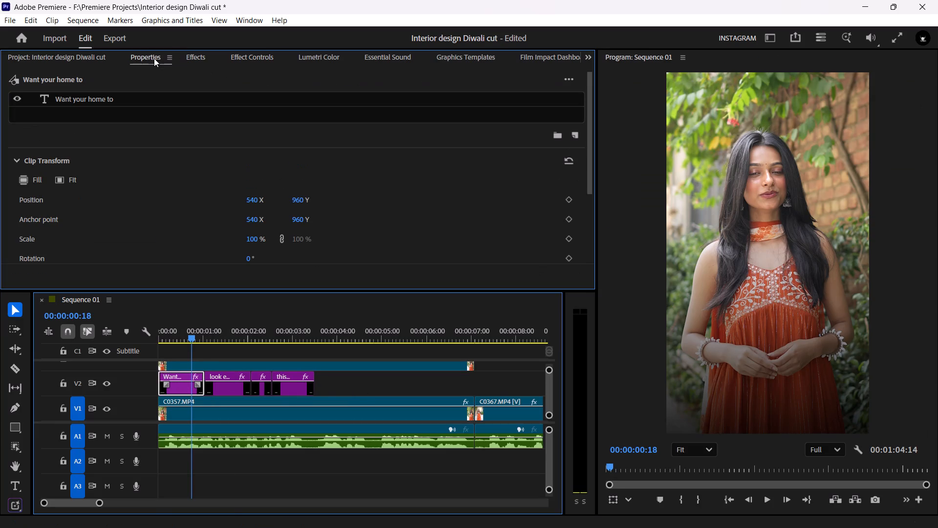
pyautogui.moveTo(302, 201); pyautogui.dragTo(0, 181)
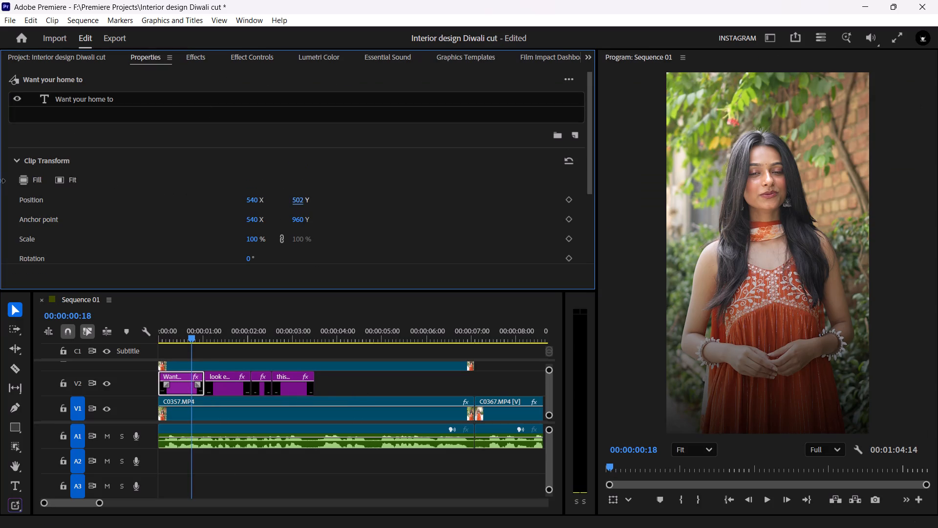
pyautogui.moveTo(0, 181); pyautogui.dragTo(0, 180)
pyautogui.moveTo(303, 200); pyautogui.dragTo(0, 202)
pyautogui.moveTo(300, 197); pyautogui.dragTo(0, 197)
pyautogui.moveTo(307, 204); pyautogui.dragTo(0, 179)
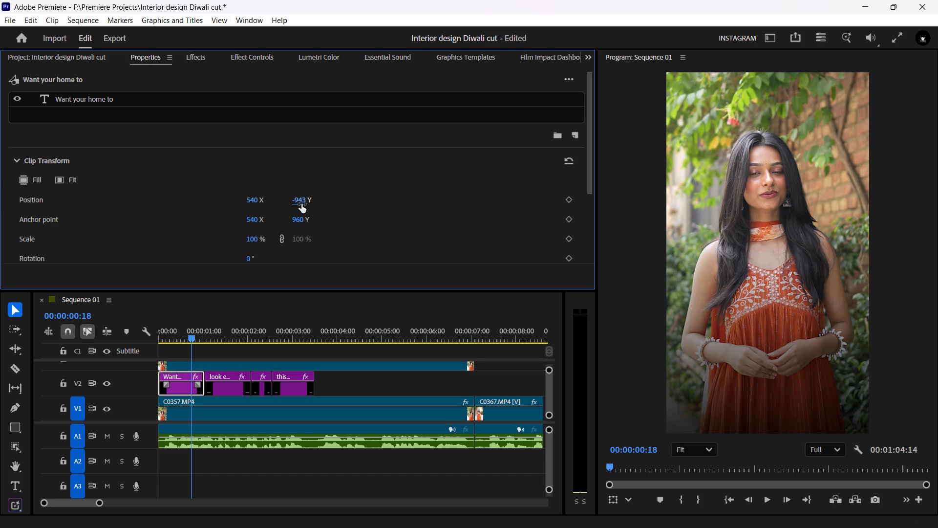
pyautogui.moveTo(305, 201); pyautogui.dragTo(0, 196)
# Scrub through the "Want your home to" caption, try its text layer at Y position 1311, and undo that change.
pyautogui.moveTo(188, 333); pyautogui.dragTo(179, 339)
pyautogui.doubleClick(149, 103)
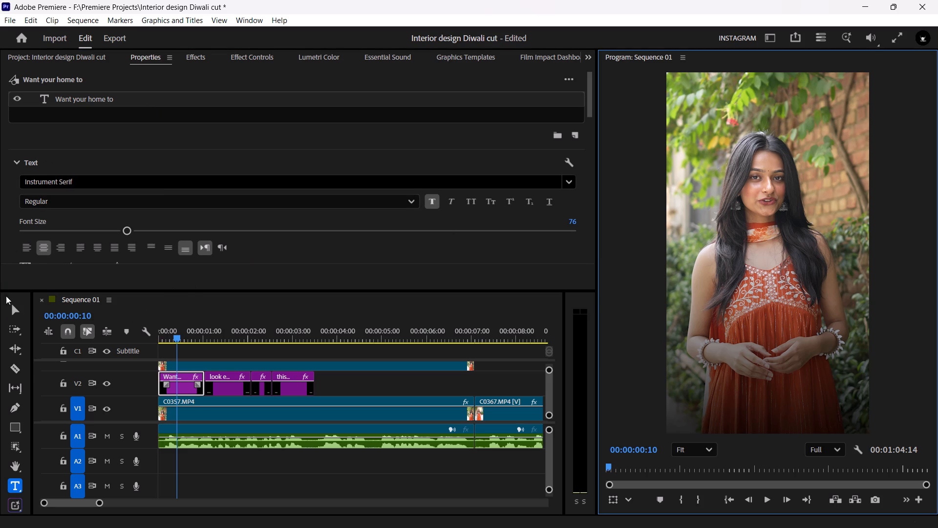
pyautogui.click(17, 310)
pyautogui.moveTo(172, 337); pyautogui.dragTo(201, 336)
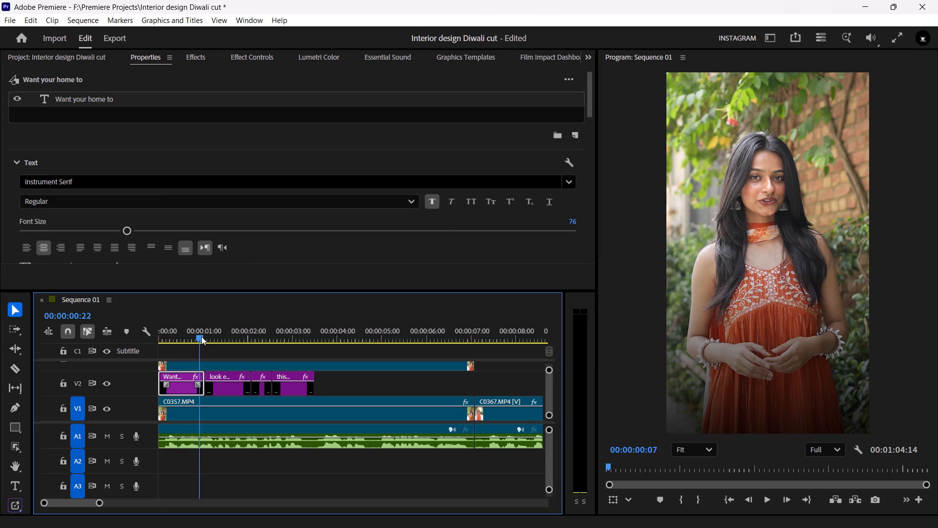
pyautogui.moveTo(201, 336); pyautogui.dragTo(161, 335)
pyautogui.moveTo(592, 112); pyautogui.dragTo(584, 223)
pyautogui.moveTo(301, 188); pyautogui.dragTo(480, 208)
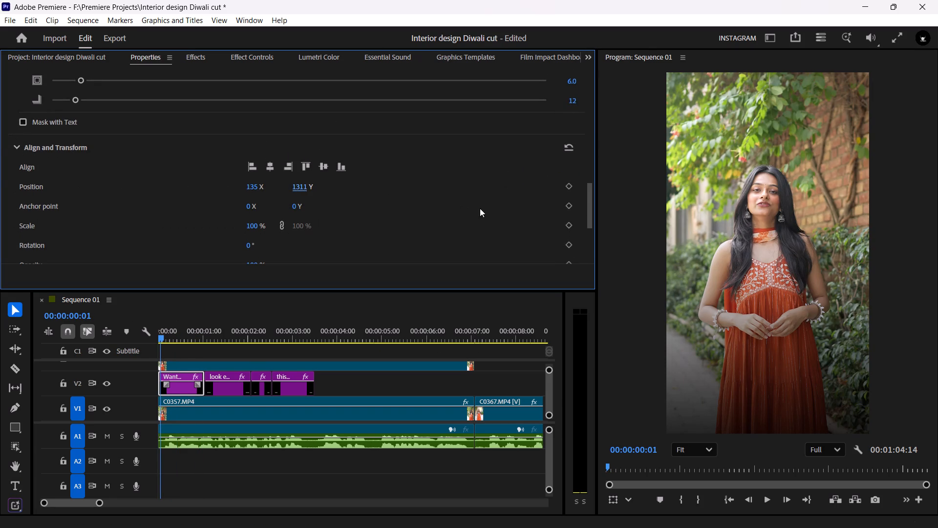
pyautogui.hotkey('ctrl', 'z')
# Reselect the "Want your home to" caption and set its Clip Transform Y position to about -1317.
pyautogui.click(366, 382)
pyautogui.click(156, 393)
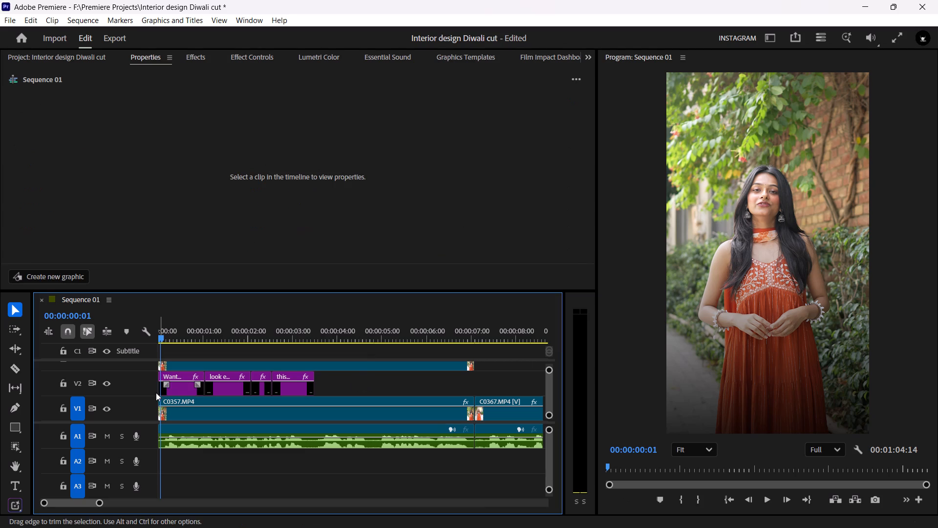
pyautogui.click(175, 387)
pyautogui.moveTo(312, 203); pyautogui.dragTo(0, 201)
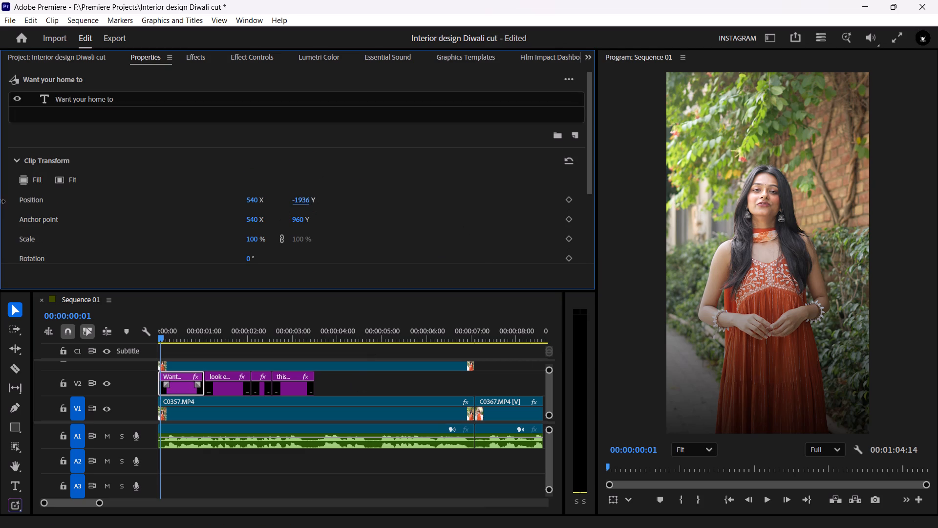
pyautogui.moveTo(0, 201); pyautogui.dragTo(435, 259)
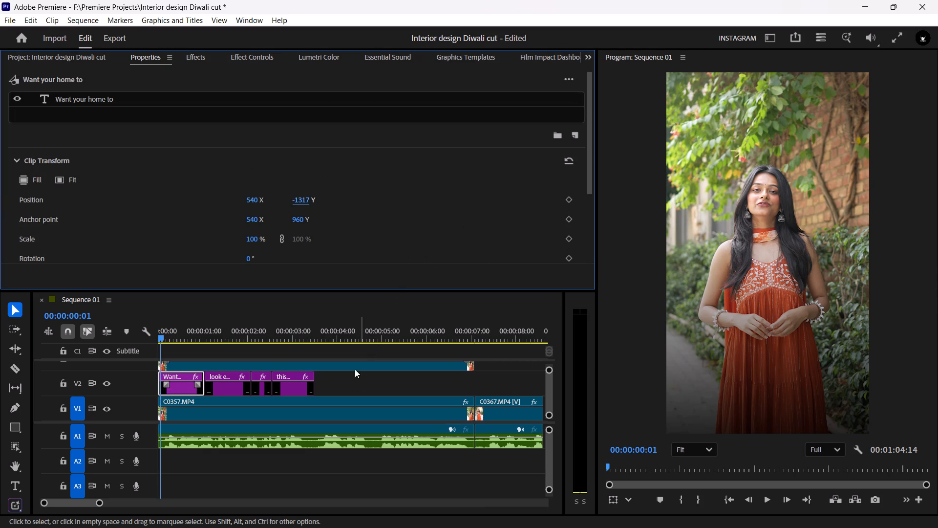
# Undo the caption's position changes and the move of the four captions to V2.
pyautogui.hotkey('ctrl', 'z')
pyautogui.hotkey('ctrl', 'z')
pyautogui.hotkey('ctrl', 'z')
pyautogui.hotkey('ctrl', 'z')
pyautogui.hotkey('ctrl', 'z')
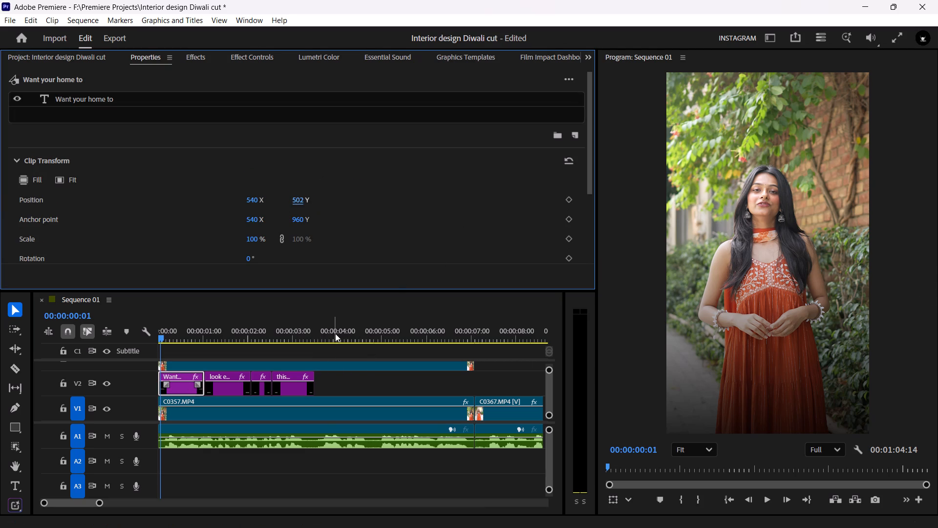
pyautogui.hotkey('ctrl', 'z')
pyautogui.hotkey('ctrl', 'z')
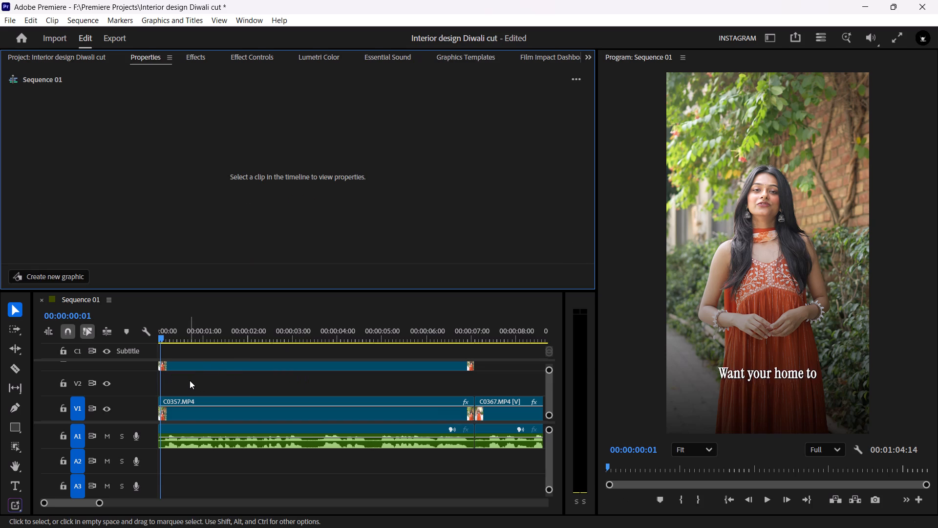
# Save the Interior design Diwali cut project and close Premiere.
pyautogui.hotkey('ctrl', 's')
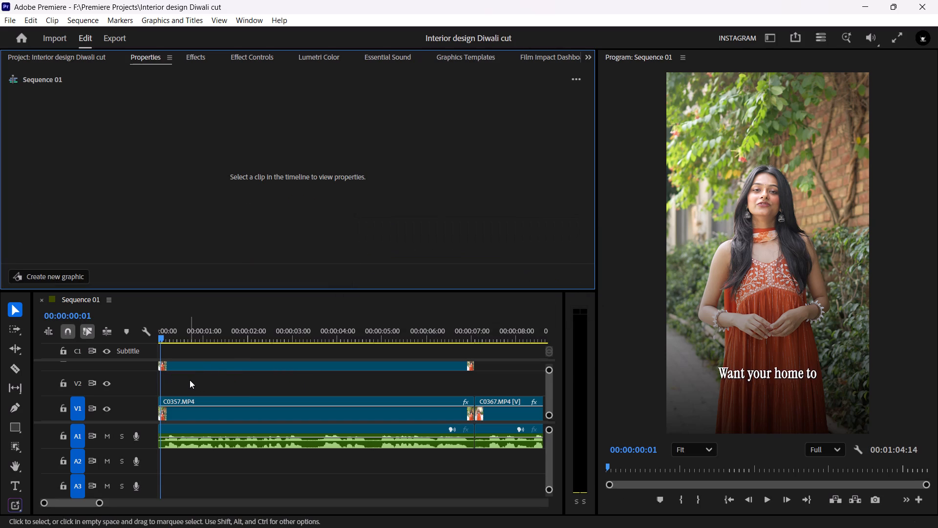
pyautogui.click(937, 0)
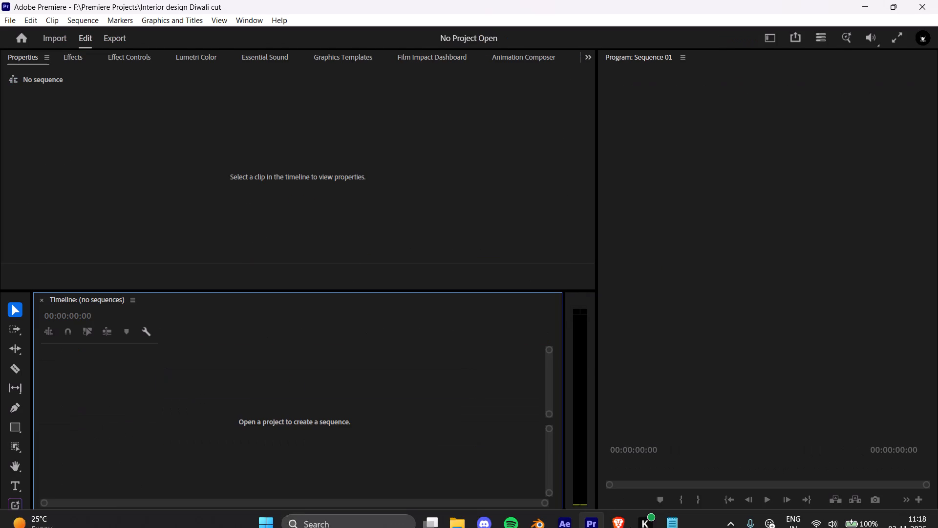
# Relaunch Premiere and reopen the Interior design Diwali cut project, skipping the missing-media relink and accepting the font substitution.
pyautogui.click(590, 515)
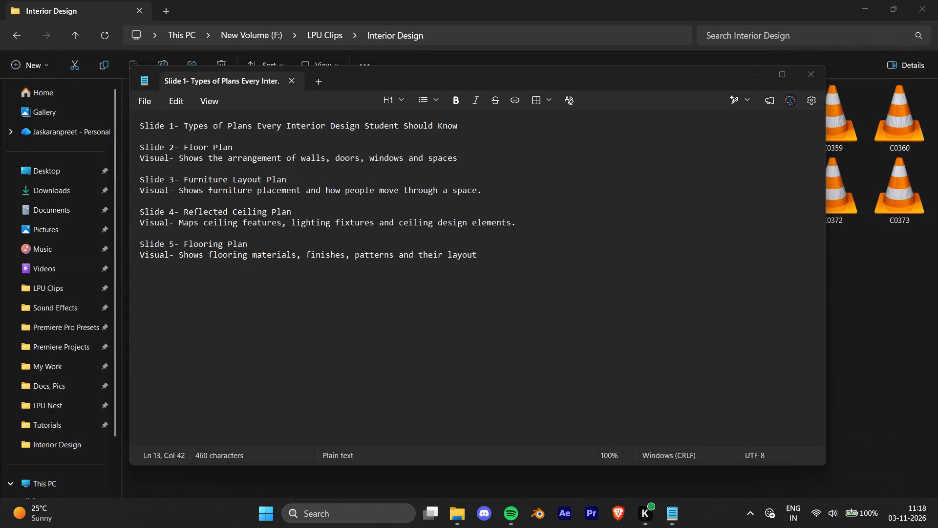
pyautogui.click(766, 264)
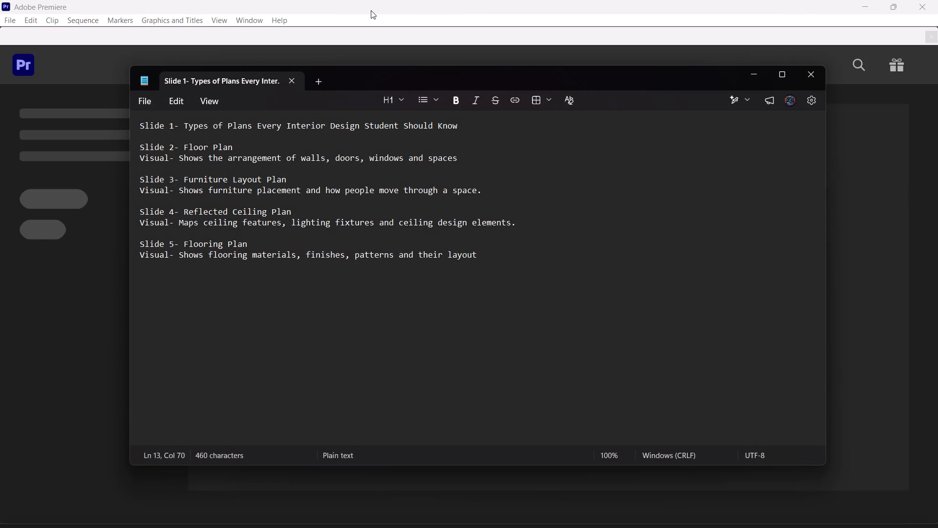
pyautogui.click(371, 10)
pyautogui.click(271, 388)
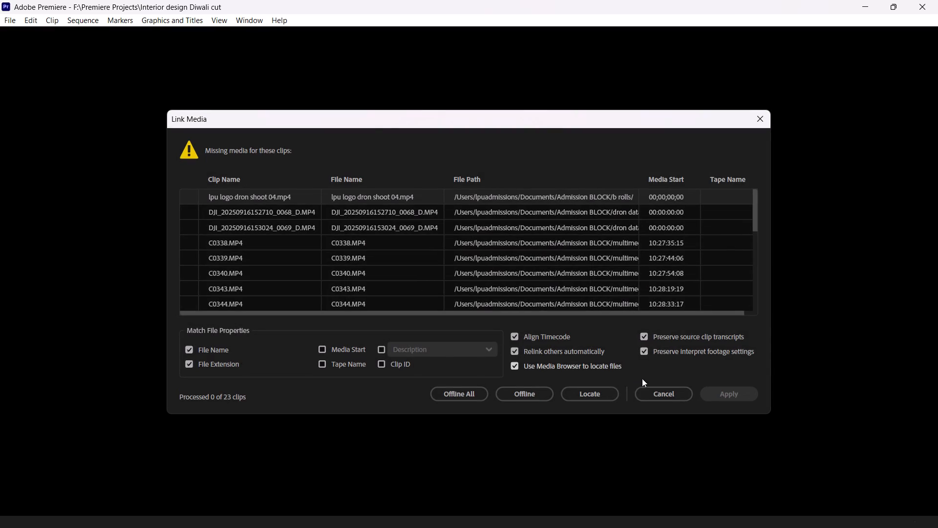
pyautogui.click(664, 394)
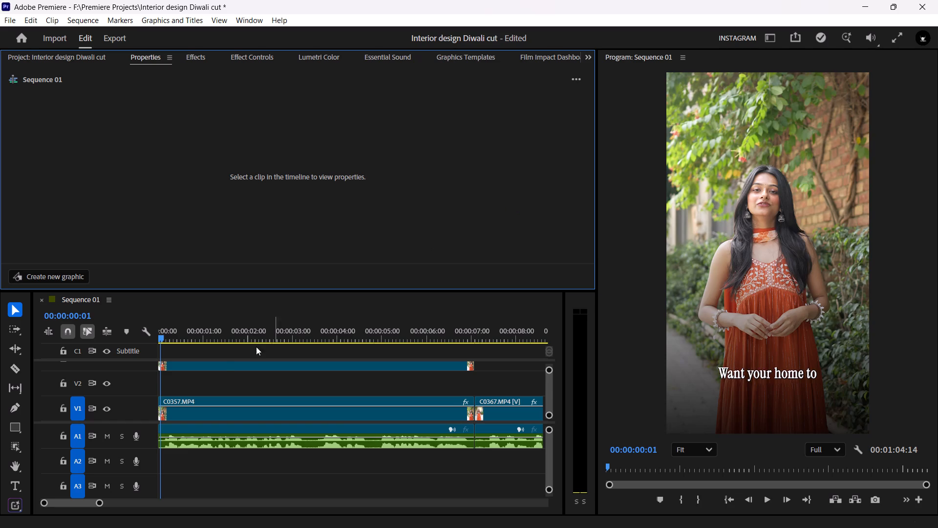
pyautogui.moveTo(159, 336); pyautogui.dragTo(146, 332)
pyautogui.click(627, 366)
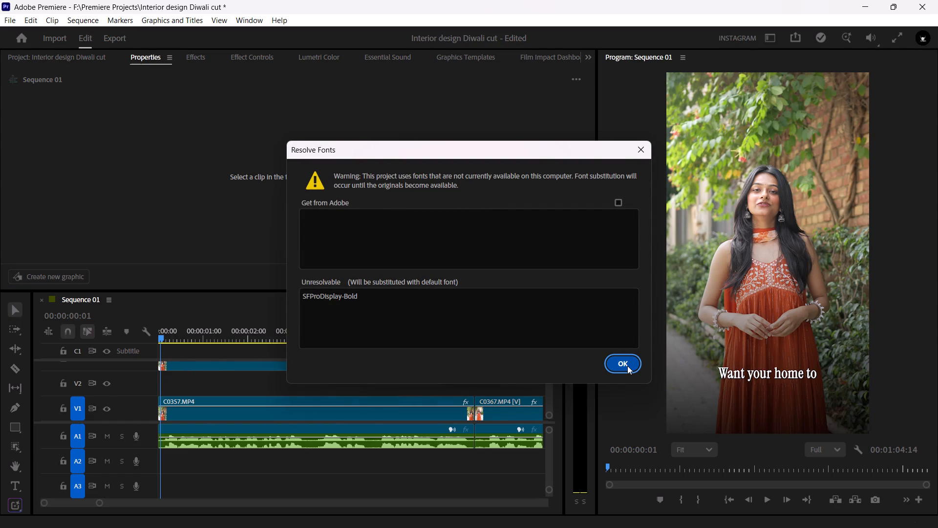
# Play the opening of the reopened sequence and return the playhead to 00:00:00:00.
pyautogui.press('space')
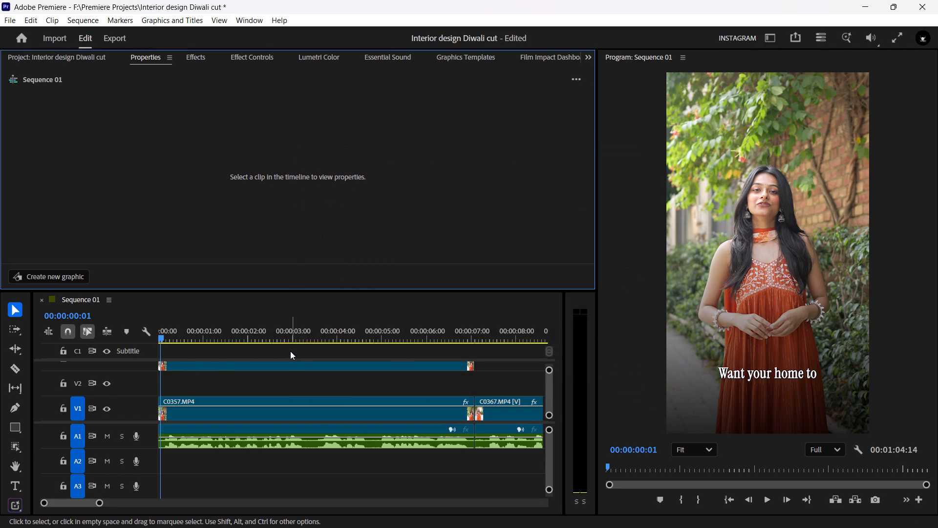
pyautogui.press('space')
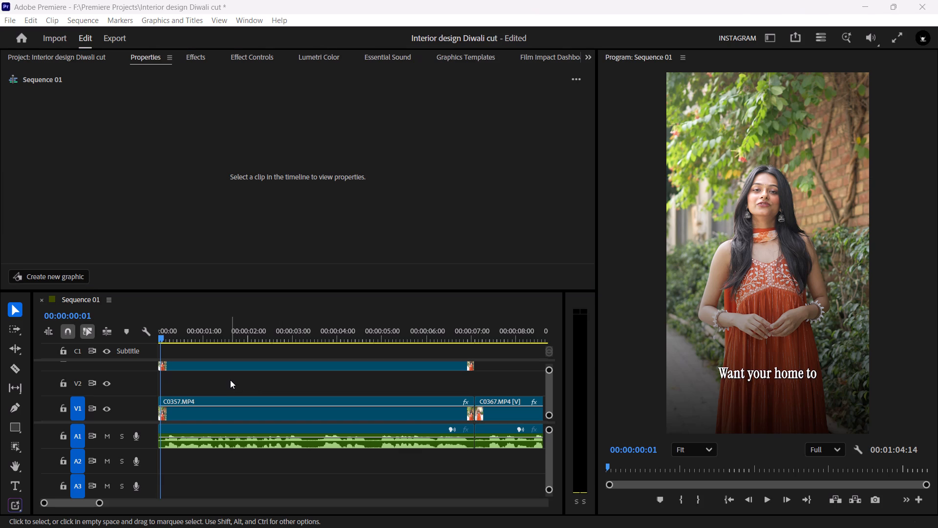
pyautogui.press('space')
pyautogui.click(230, 377)
pyautogui.press('space')
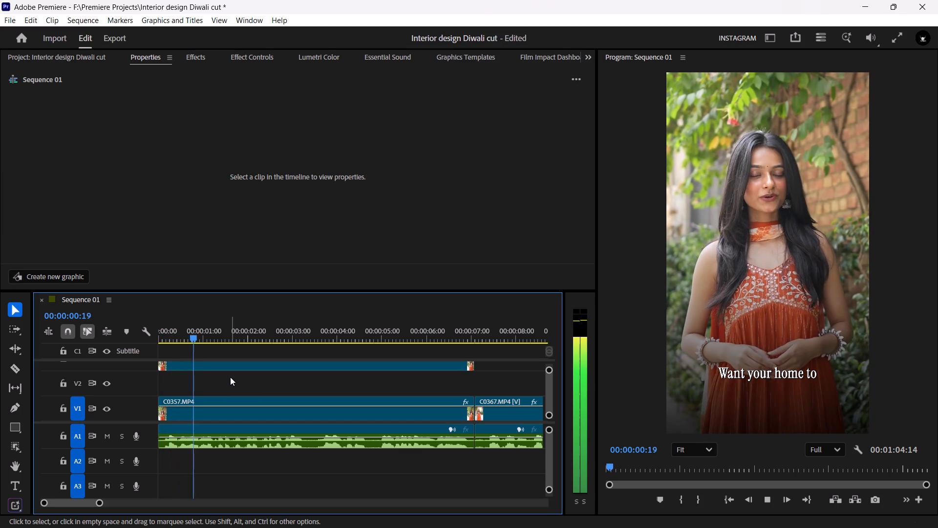
pyautogui.press('space')
pyautogui.click(230, 377)
pyautogui.scroll(5, 181, 371)
pyautogui.moveTo(202, 331); pyautogui.dragTo(96, 330)
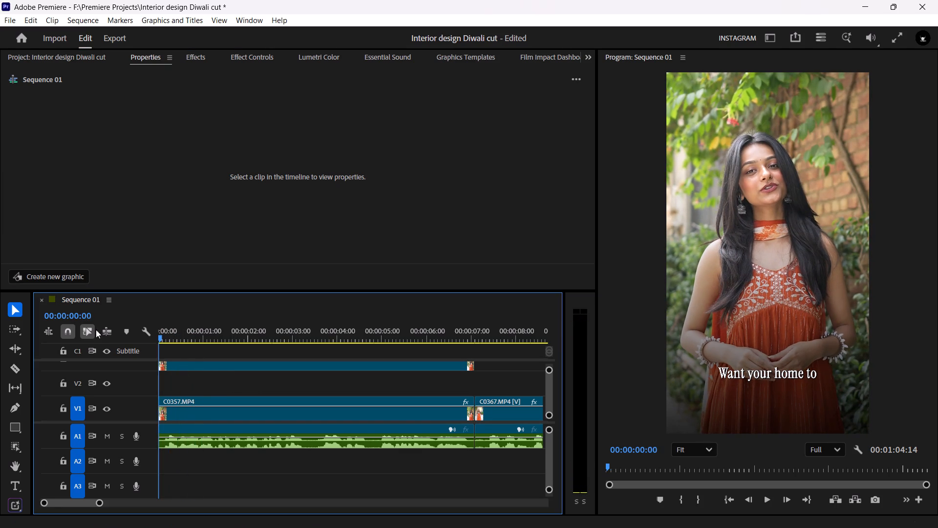
# Move the first four captions, from "Want your home to" through "this…", from V5 down to V2.
pyautogui.press('`')
pyautogui.click(140, 195)
pyautogui.keyDown('shift'); pyautogui.click(206, 193); pyautogui.keyUp('shift')
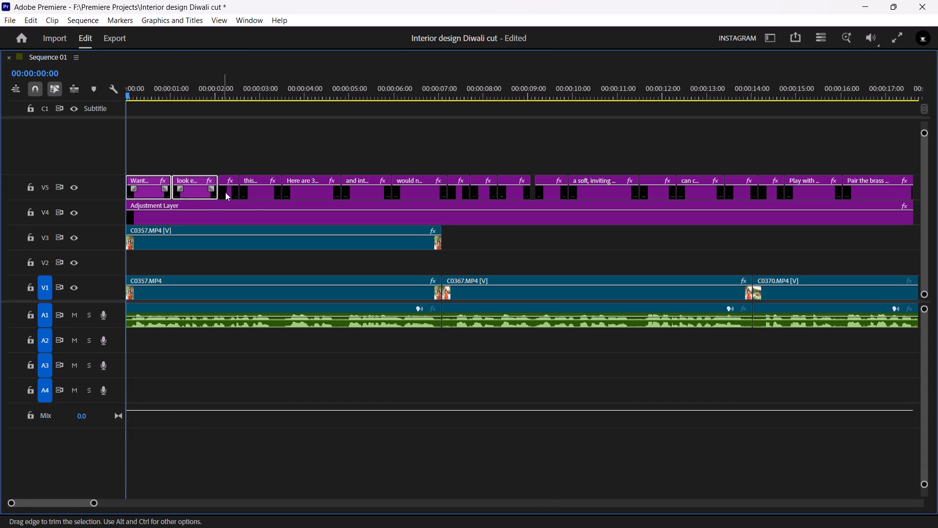
pyautogui.keyDown('shift'); pyautogui.click(228, 192); pyautogui.keyUp('shift')
pyautogui.keyDown('shift'); pyautogui.click(253, 196); pyautogui.keyUp('shift')
pyautogui.moveTo(258, 193); pyautogui.dragTo(250, 270)
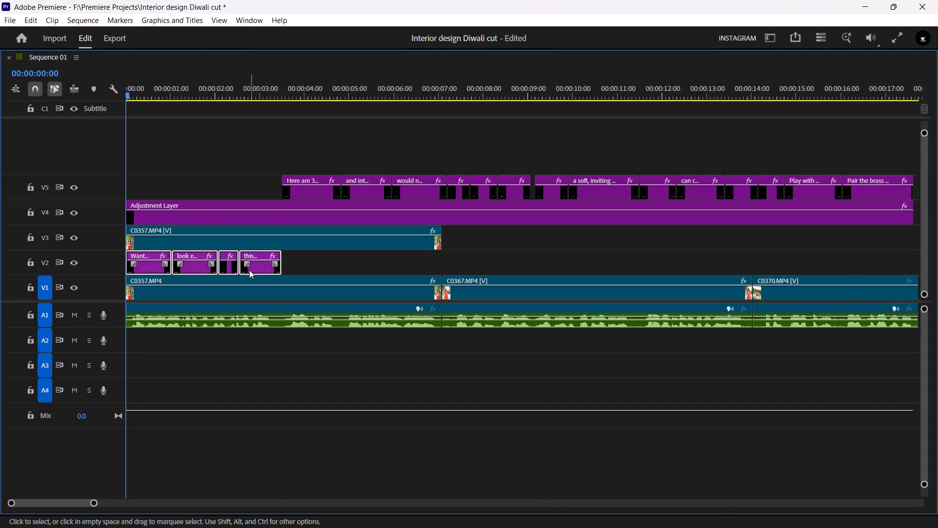
pyautogui.press('`')
pyautogui.click(179, 384)
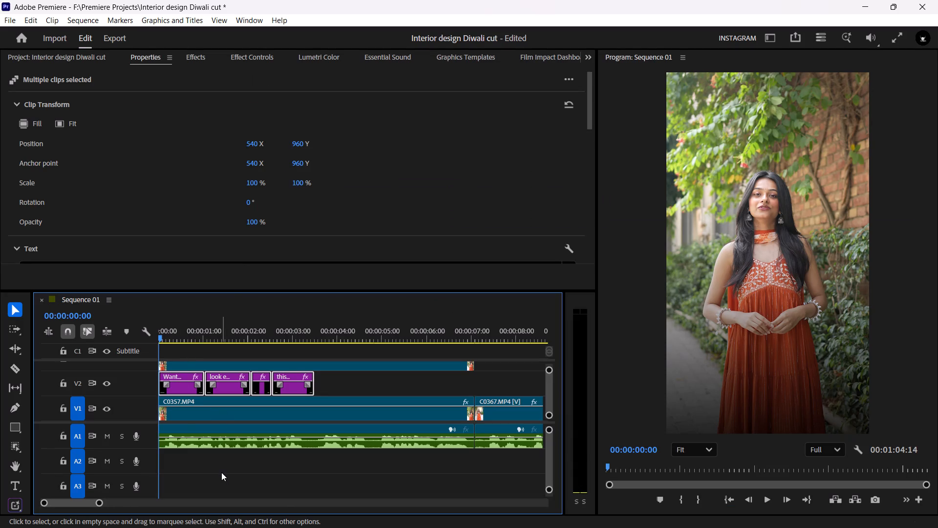
pyautogui.click(220, 472)
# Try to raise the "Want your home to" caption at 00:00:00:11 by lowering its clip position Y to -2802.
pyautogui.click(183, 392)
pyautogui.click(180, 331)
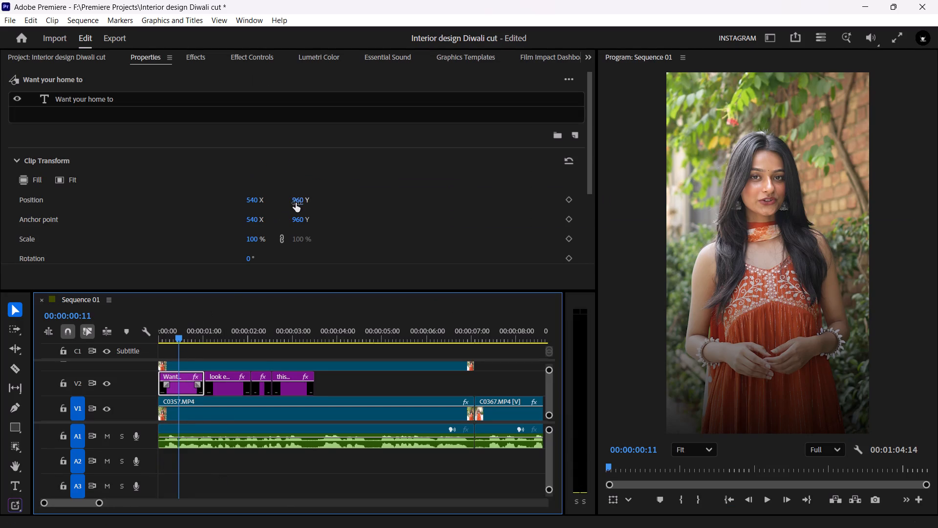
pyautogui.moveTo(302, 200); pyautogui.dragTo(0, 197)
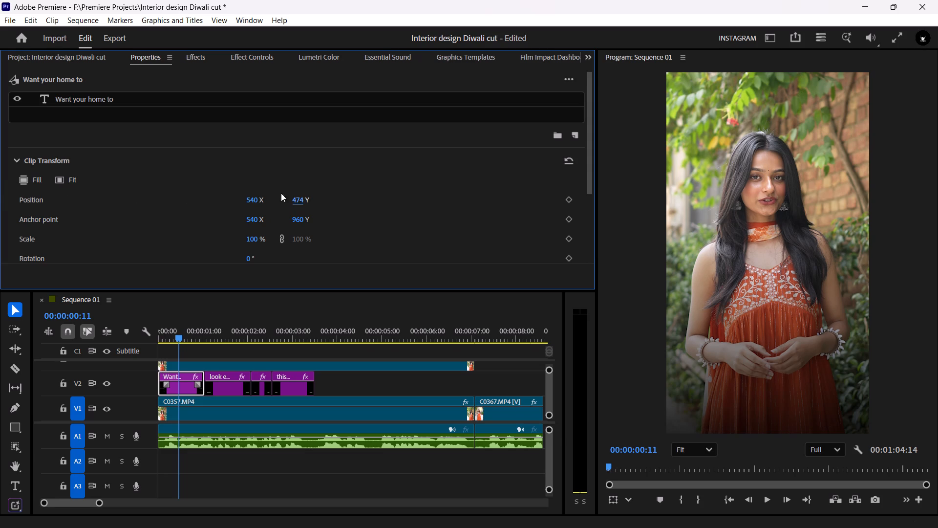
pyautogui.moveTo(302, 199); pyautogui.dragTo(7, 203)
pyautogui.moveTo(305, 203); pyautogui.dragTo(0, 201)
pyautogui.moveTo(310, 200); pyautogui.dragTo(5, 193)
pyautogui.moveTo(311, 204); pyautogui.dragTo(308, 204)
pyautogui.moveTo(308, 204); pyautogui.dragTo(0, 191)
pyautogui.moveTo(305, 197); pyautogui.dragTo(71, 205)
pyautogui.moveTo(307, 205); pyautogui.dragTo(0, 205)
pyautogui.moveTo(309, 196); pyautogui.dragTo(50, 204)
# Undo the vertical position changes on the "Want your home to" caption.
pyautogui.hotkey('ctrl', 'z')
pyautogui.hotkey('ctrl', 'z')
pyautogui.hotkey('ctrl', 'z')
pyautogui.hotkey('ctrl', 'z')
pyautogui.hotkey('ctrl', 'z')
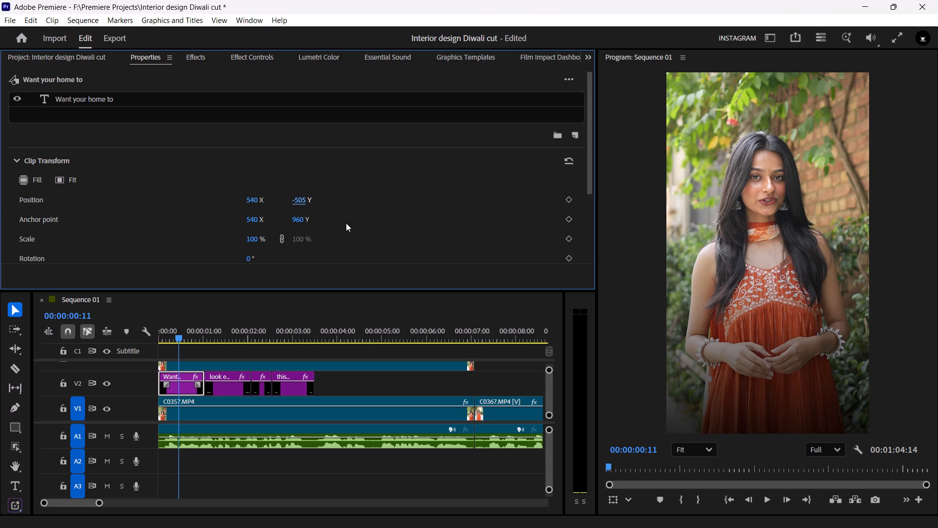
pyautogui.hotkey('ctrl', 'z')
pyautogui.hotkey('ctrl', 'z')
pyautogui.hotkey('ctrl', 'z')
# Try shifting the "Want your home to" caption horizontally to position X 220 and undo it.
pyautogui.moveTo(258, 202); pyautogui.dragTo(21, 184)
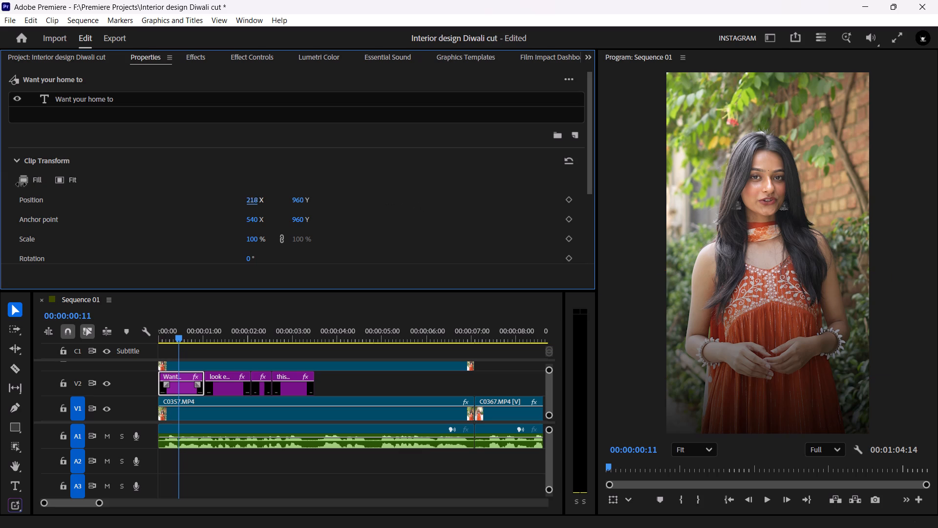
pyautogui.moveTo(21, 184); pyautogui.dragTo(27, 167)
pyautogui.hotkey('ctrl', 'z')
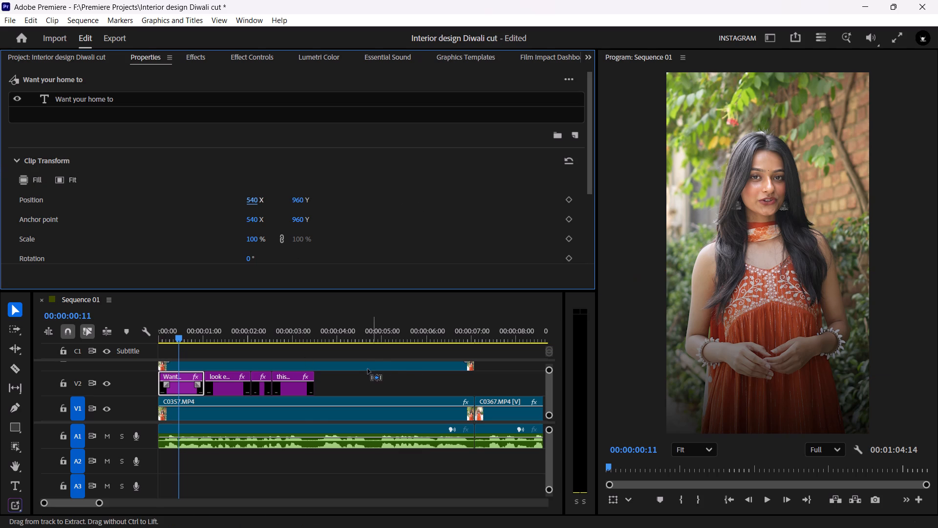
# Delete the C0357.MP4 video clip on V1 and move its copy from V3 down into its place.
pyautogui.click(310, 415)
pyautogui.click(234, 56)
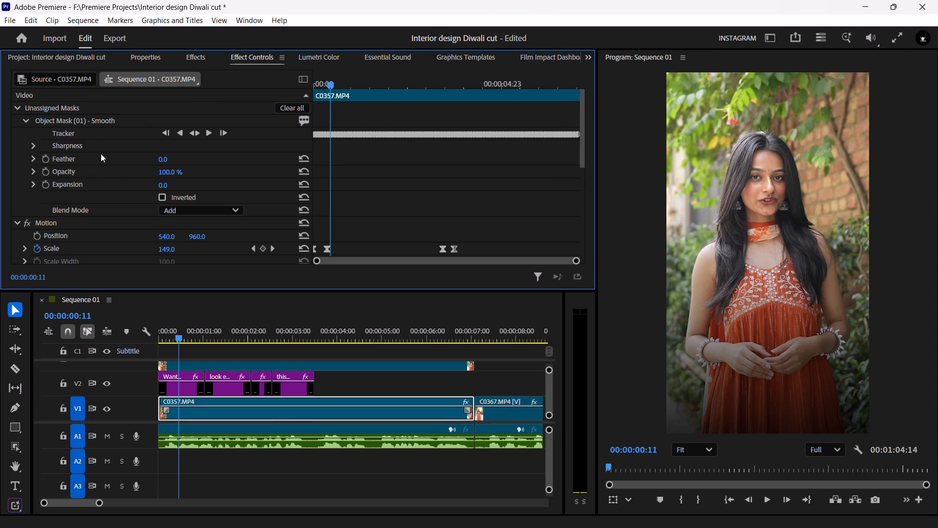
pyautogui.click(361, 367)
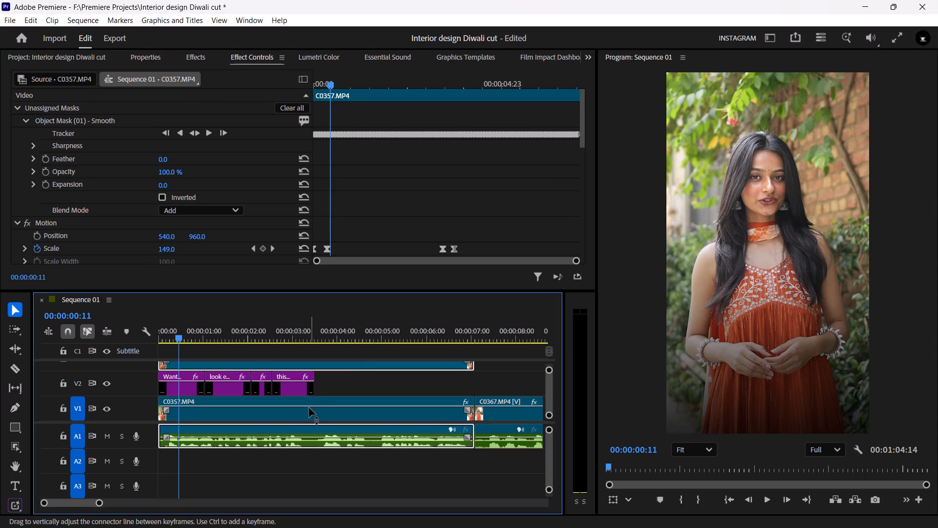
pyautogui.click(307, 411)
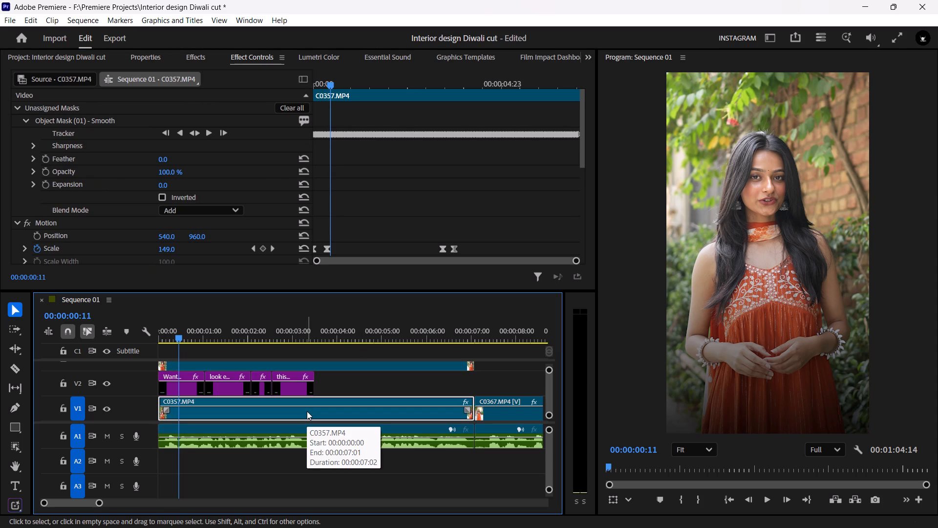
pyautogui.press('Delete')
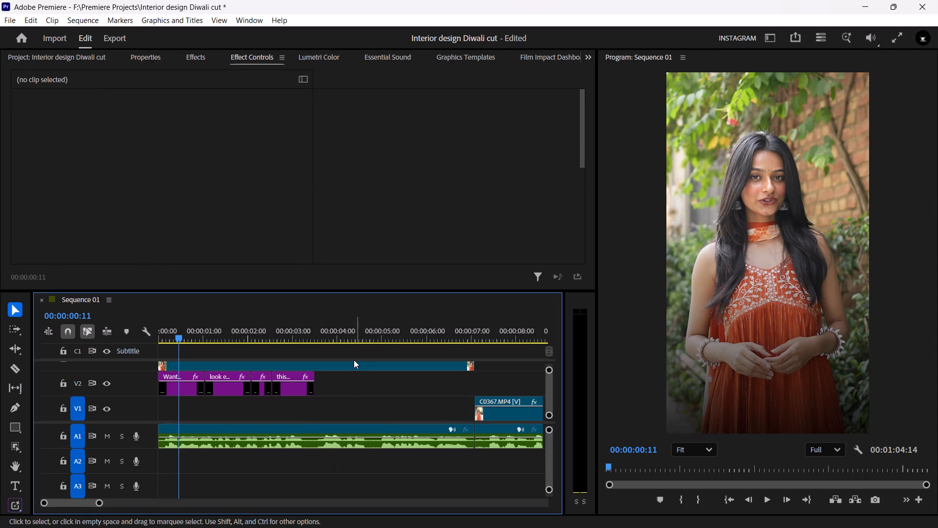
pyautogui.click(354, 369)
pyautogui.moveTo(357, 366); pyautogui.dragTo(347, 426)
# Change the C0357.MP4 clip's unassigned Object Mask (01) to an opacity mask.
pyautogui.rightClick(103, 119)
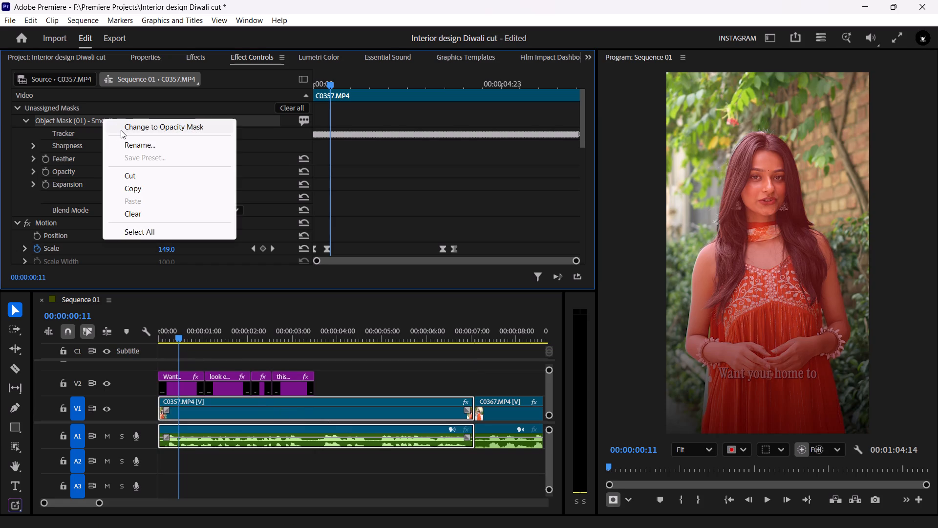
pyautogui.click(121, 130)
pyautogui.press('`')
pyautogui.press('`')
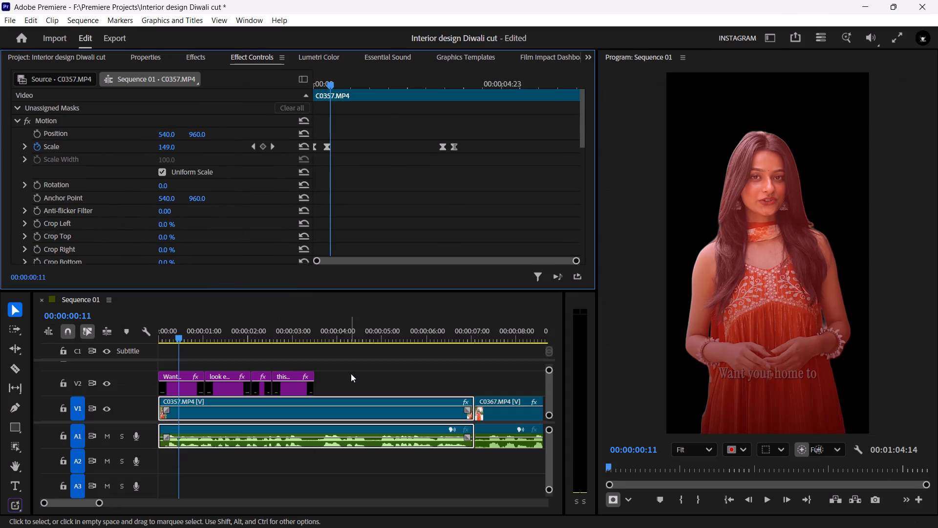
# Duplicate the masked C0357.MP4 clip from V1 onto V3, above the four captions.
pyautogui.click(351, 374)
pyautogui.press('`')
pyautogui.click(277, 293)
pyautogui.keyDown('alt'); pyautogui.moveTo(280, 294); pyautogui.dragTo(280, 250); pyautogui.keyUp('alt')
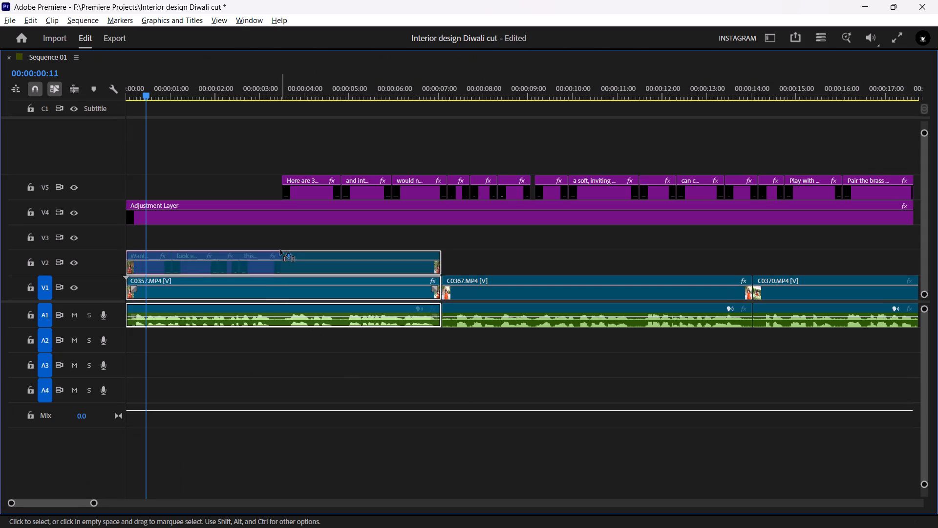
pyautogui.keyDown('alt'); pyautogui.moveTo(280, 250); pyautogui.dragTo(280, 241); pyautogui.keyUp('alt')
pyautogui.press('`')
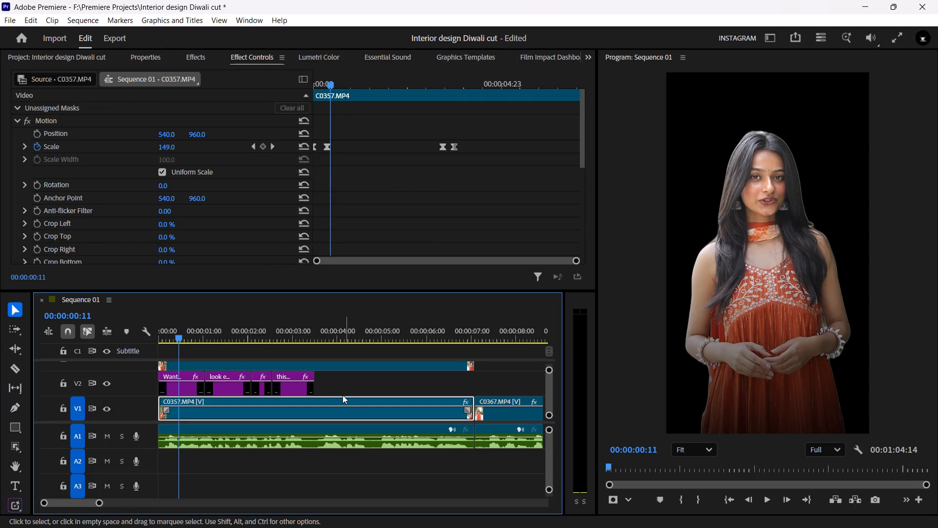
# Delete Object Mask (01) from the opacity of the C0357.MP4 clip on V1, leaving the V3 copy masked.
pyautogui.scroll(-10, 122, 220)
pyautogui.click(106, 166)
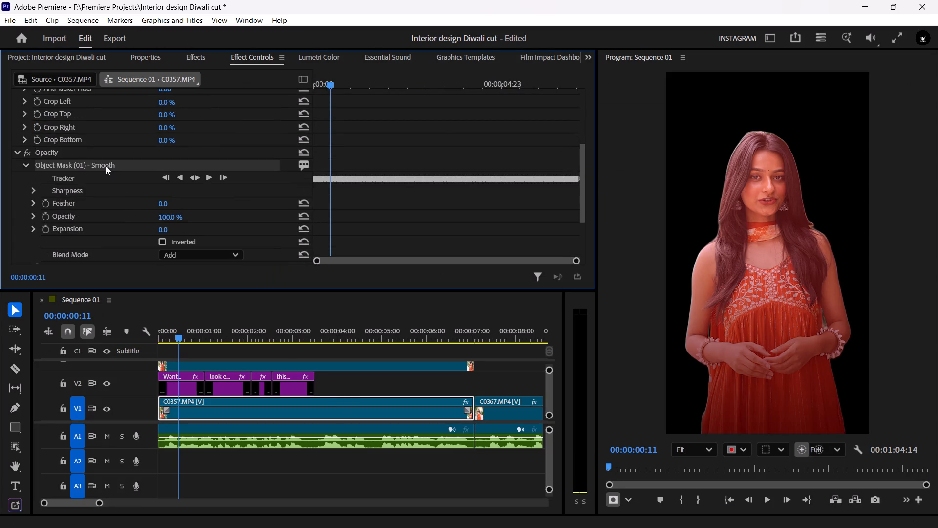
pyautogui.press('Delete')
pyautogui.click(253, 364)
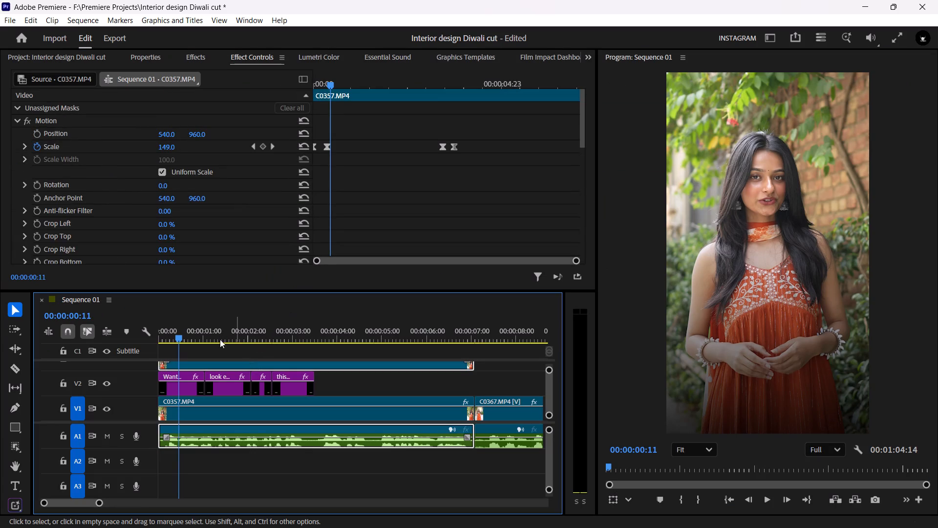
pyautogui.scroll(-11, 70, 170)
pyautogui.click(375, 388)
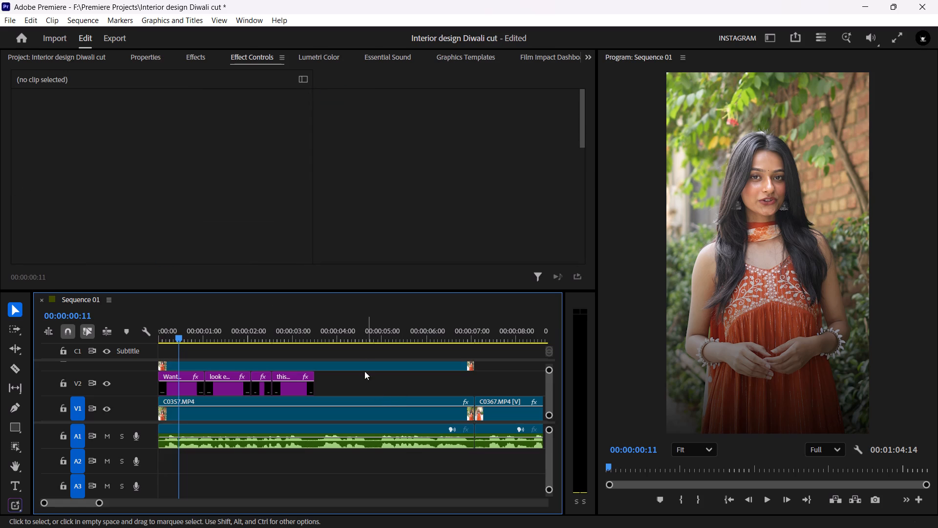
# Raise the "Want your home to" caption behind the top of the speaker's head, at clip position Y about -324.
pyautogui.click(178, 387)
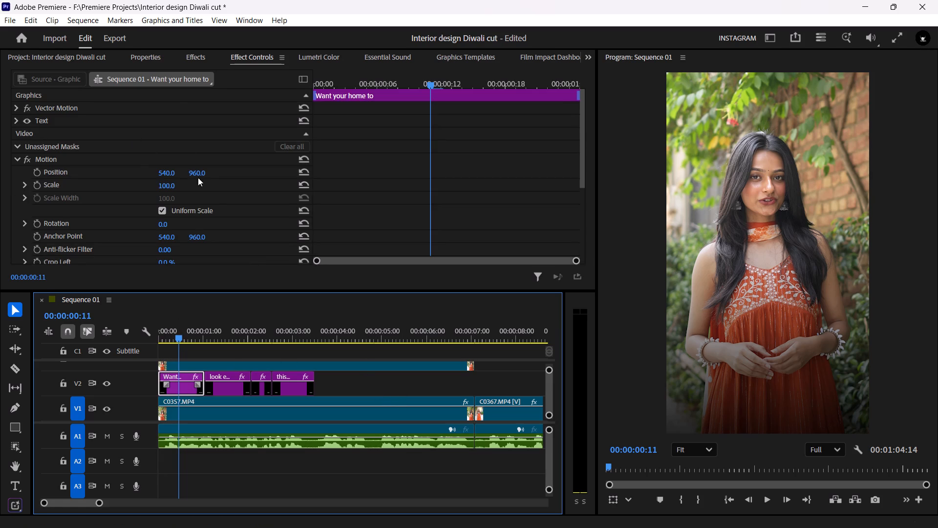
pyautogui.click(151, 56)
pyautogui.moveTo(308, 201); pyautogui.dragTo(0, 176)
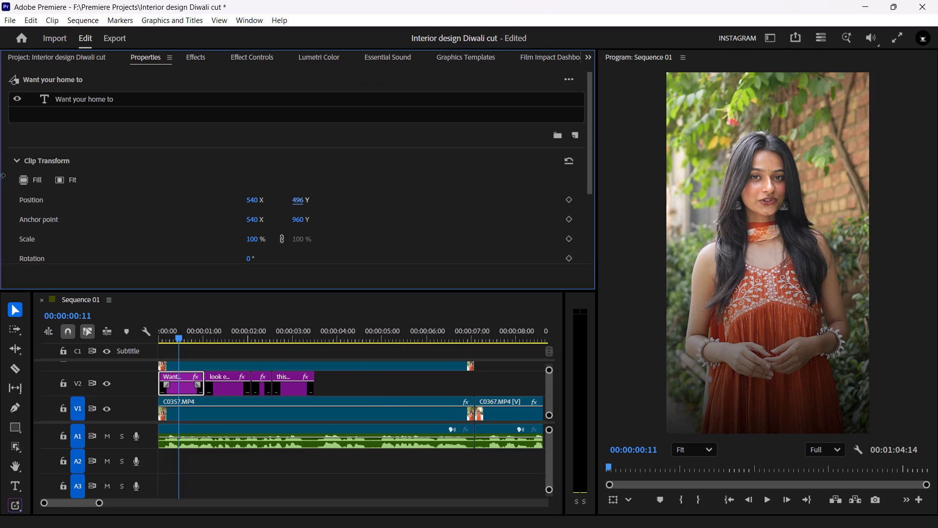
pyautogui.moveTo(0, 176); pyautogui.dragTo(0, 161)
pyautogui.moveTo(301, 198); pyautogui.dragTo(0, 197)
pyautogui.moveTo(295, 199); pyautogui.dragTo(216, 196)
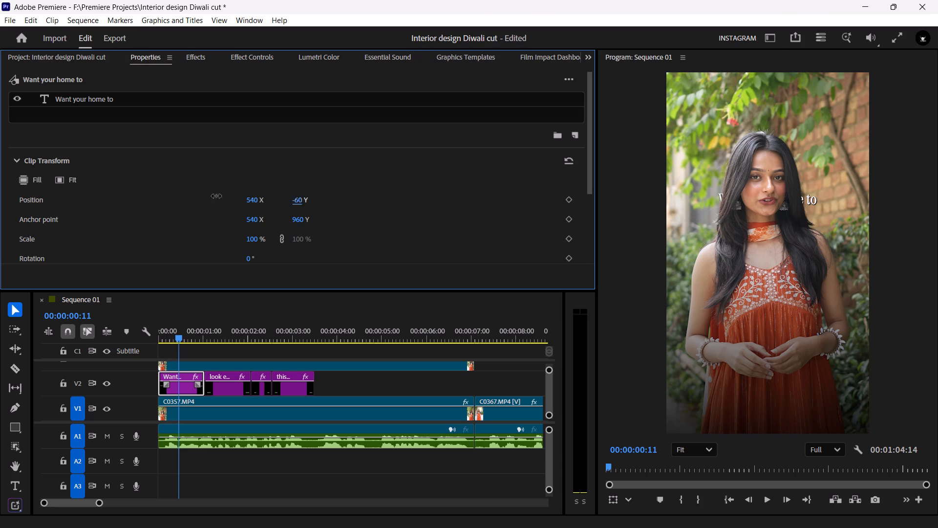
pyautogui.moveTo(216, 196); pyautogui.dragTo(0, 180)
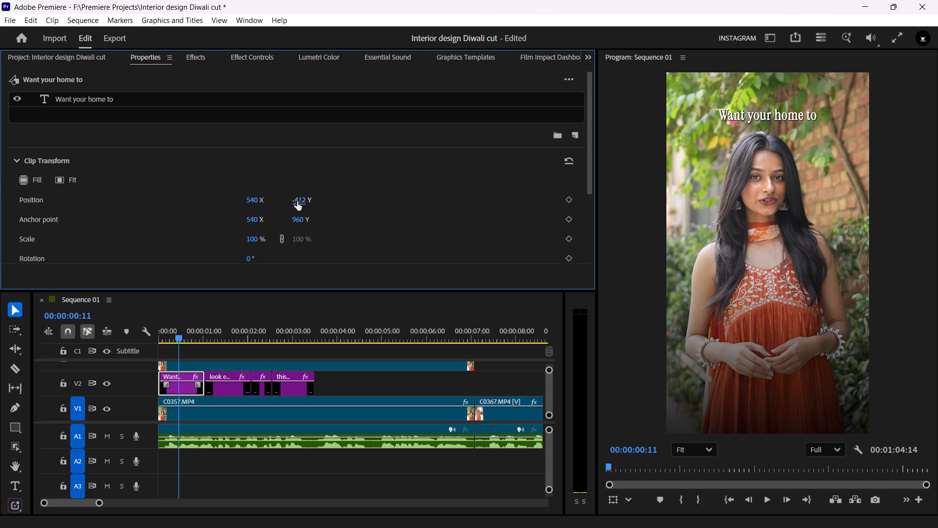
pyautogui.moveTo(297, 201); pyautogui.dragTo(360, 207)
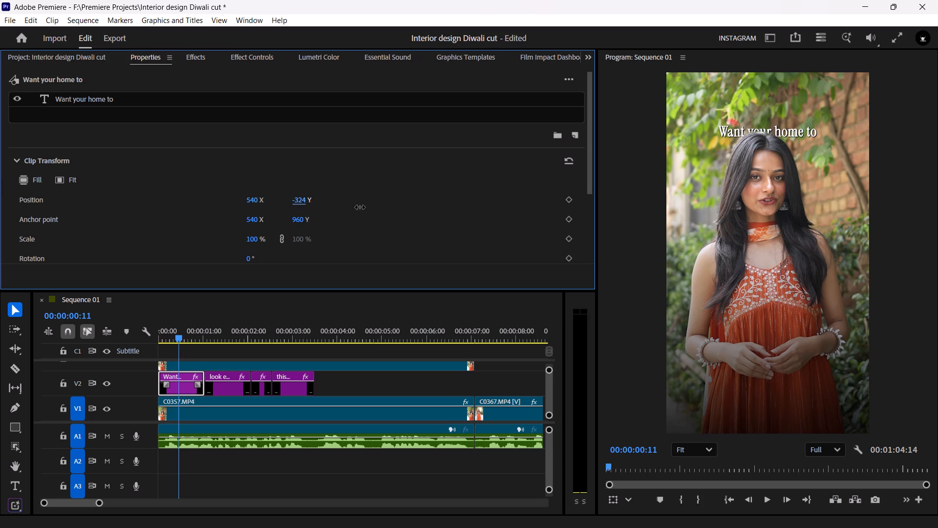
pyautogui.moveTo(360, 207); pyautogui.dragTo(362, 207)
# Set the "Want your home to" text's font size to 136.
pyautogui.click(235, 101)
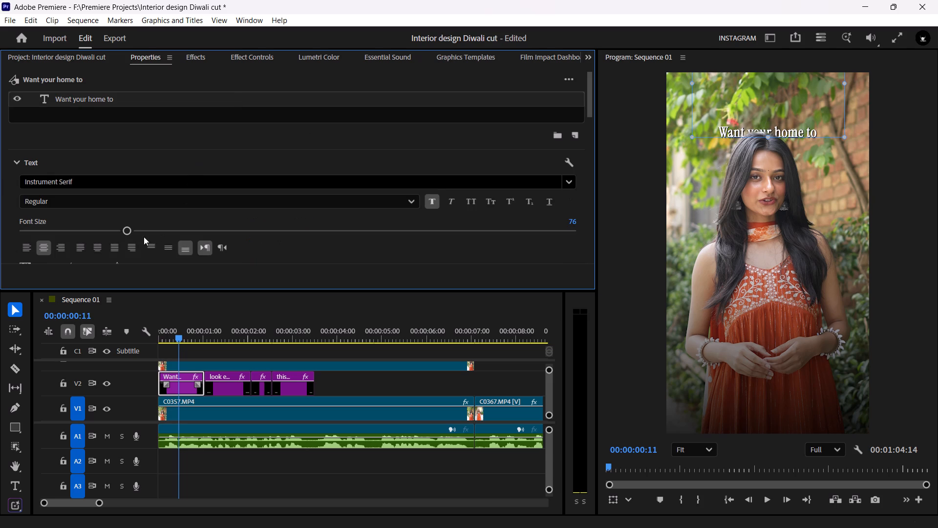
pyautogui.click(205, 230)
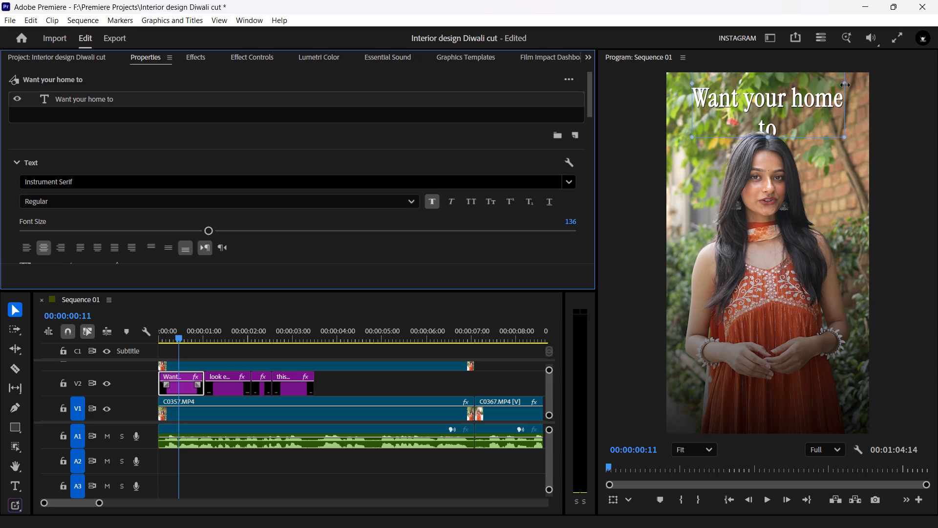
# Widen the "Want your home to" text box on both sides until the caption fits on one line, and set its font size to 138.
pyautogui.moveTo(845, 85); pyautogui.dragTo(865, 86)
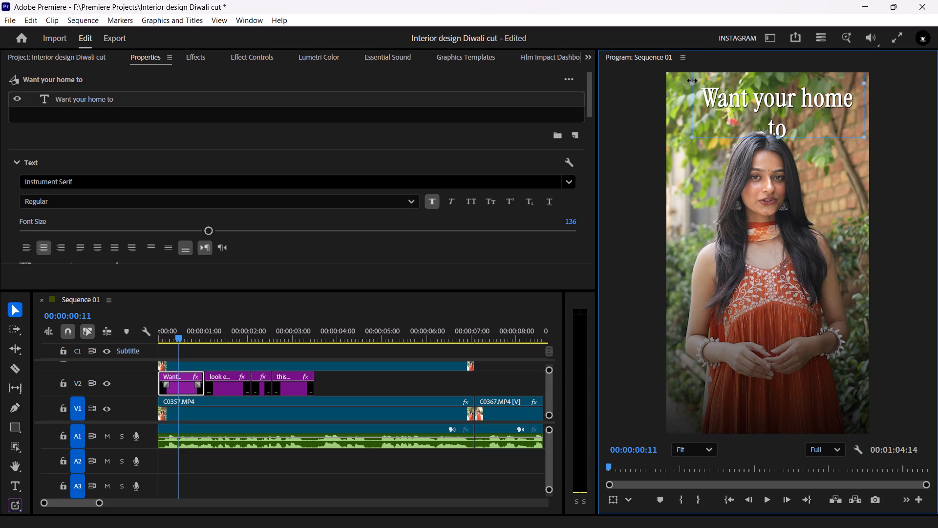
pyautogui.moveTo(692, 83); pyautogui.dragTo(660, 84)
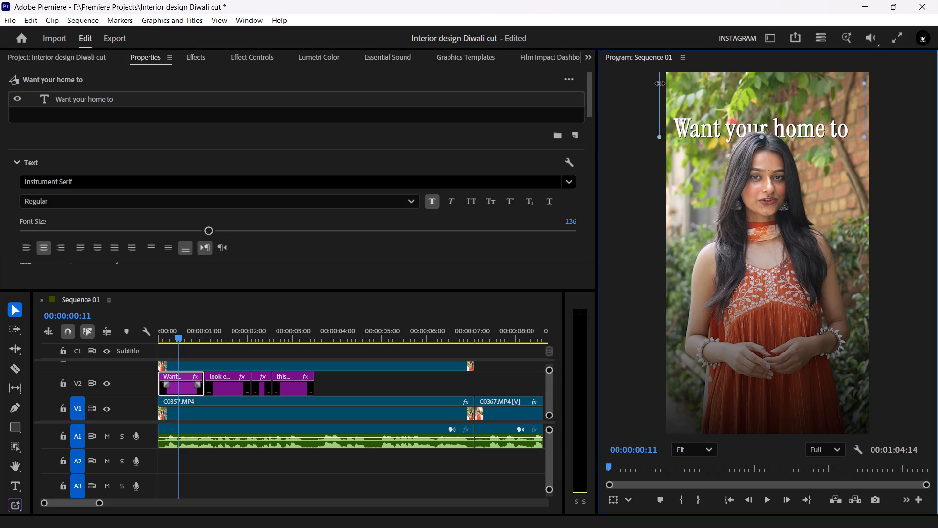
pyautogui.moveTo(660, 84); pyautogui.dragTo(661, 84)
pyautogui.click(212, 228)
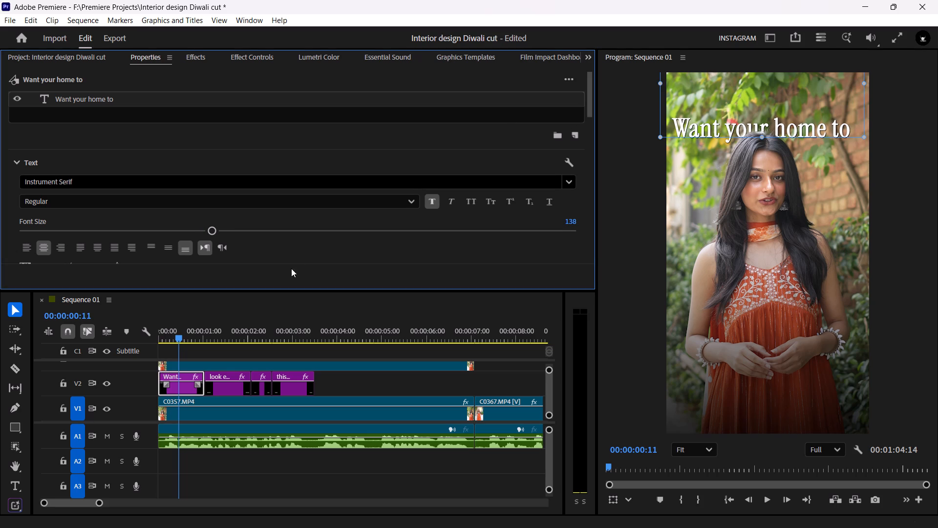
# Set the "Want your home to" text layer's position to 172 X and 1068 Y, centring it slightly lower behind the speaker's head.
pyautogui.moveTo(589, 109); pyautogui.dragTo(580, 213)
pyautogui.moveTo(247, 219); pyautogui.dragTo(268, 218)
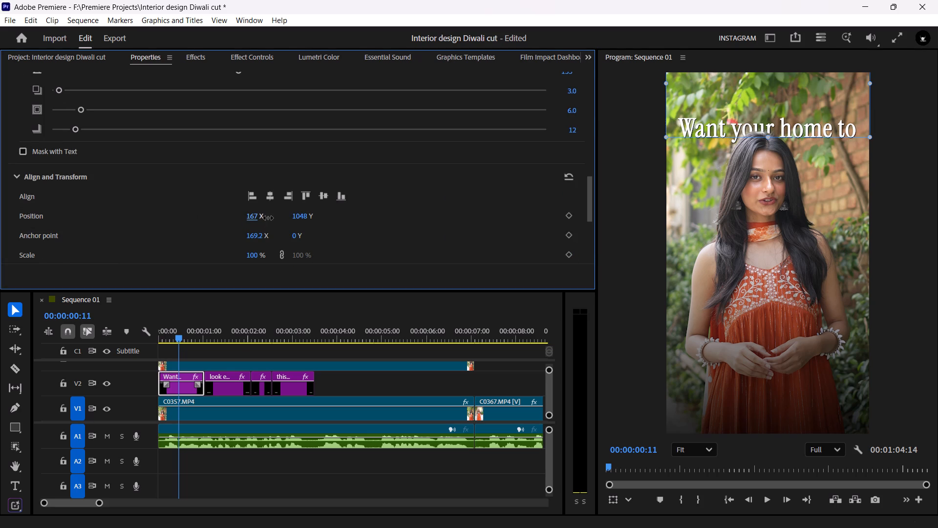
pyautogui.moveTo(268, 218); pyautogui.dragTo(273, 218)
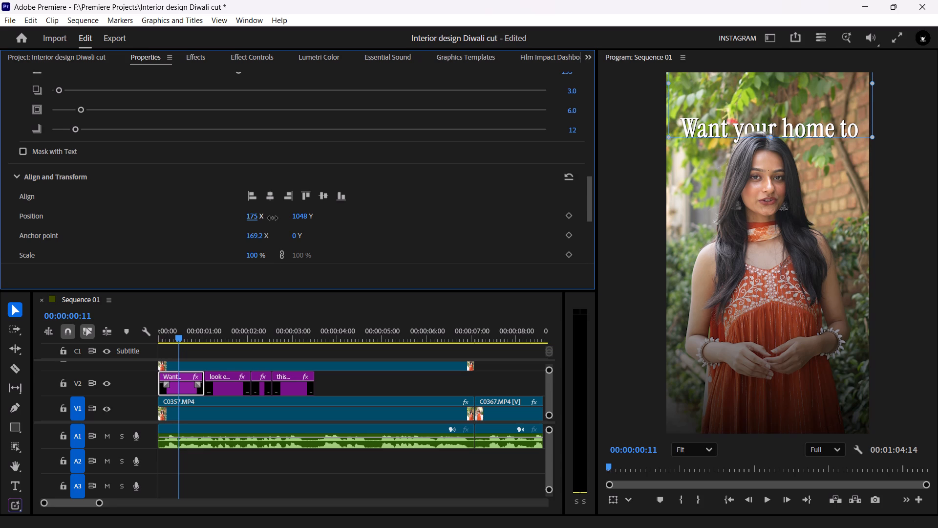
pyautogui.moveTo(273, 218); pyautogui.dragTo(272, 218)
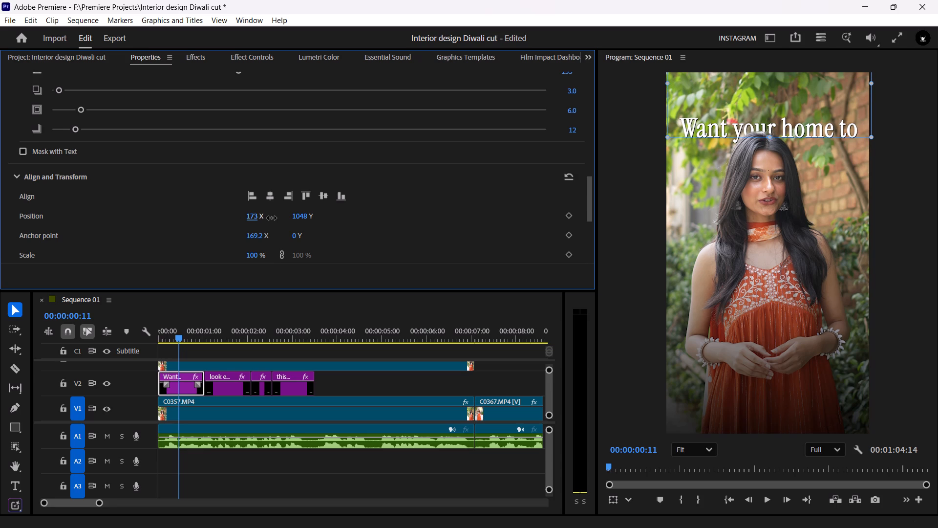
pyautogui.moveTo(272, 218); pyautogui.dragTo(271, 218)
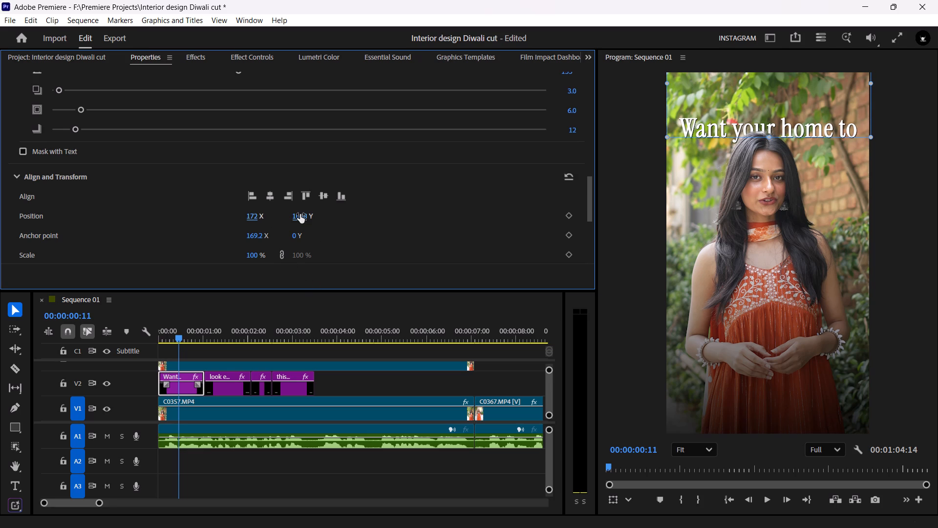
pyautogui.moveTo(298, 220); pyautogui.dragTo(314, 221)
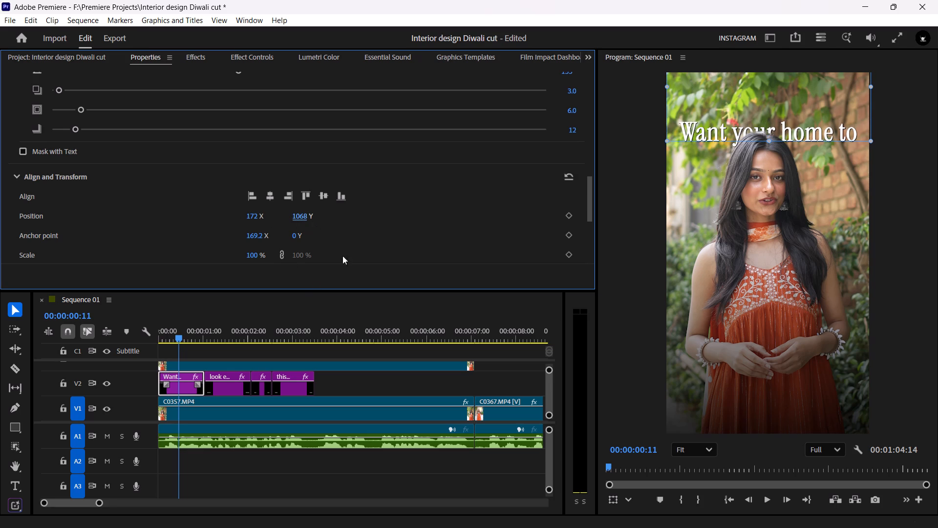
pyautogui.click(362, 384)
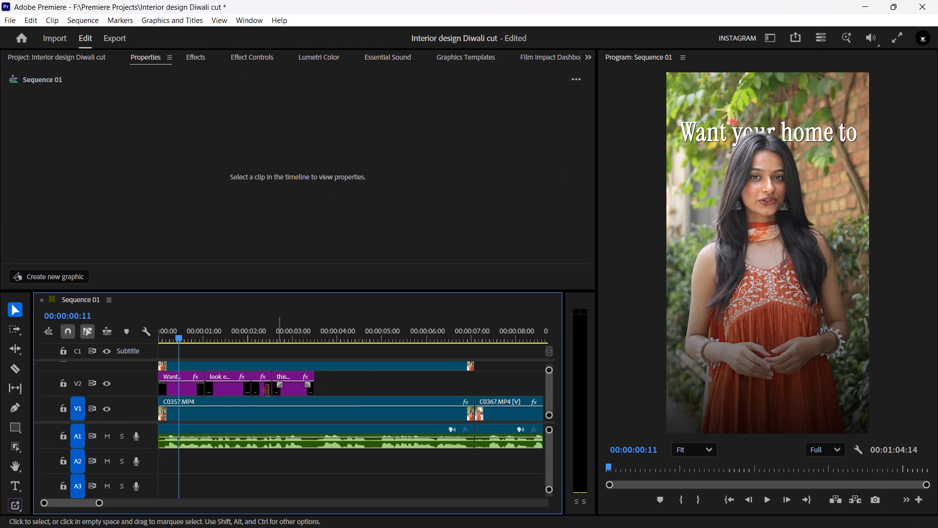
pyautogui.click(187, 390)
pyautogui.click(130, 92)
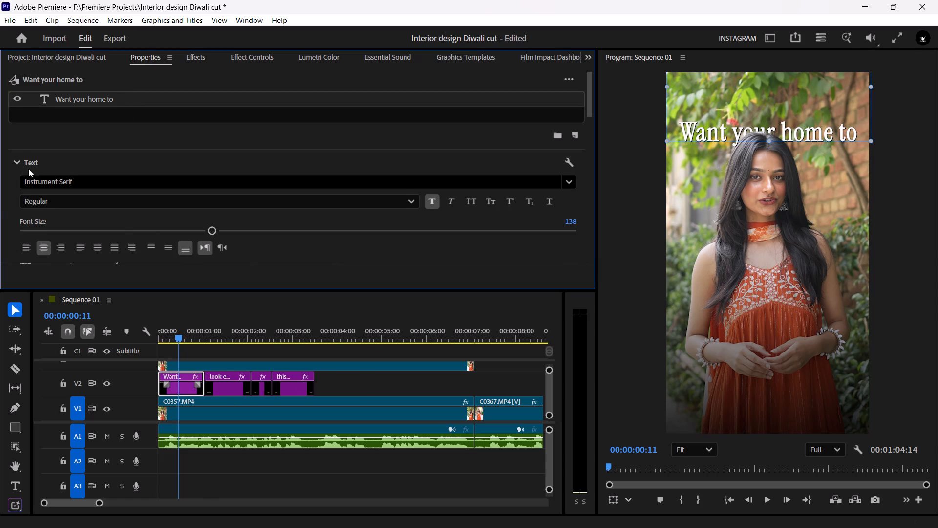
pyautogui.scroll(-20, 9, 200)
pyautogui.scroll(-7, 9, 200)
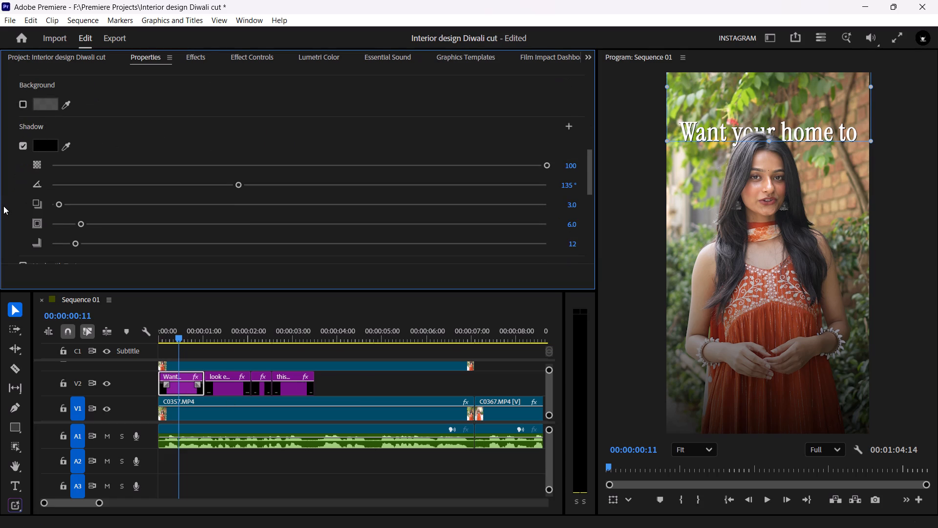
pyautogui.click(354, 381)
# Play the opening caption full screen from the start several times to check how it sits behind the speaker's head.
pyautogui.click(898, 29)
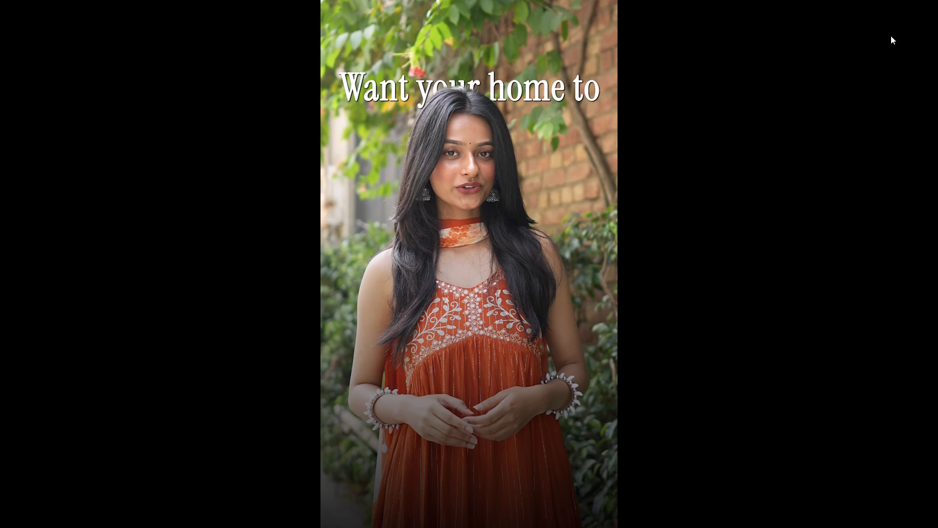
pyautogui.press('space')
pyautogui.press('space')
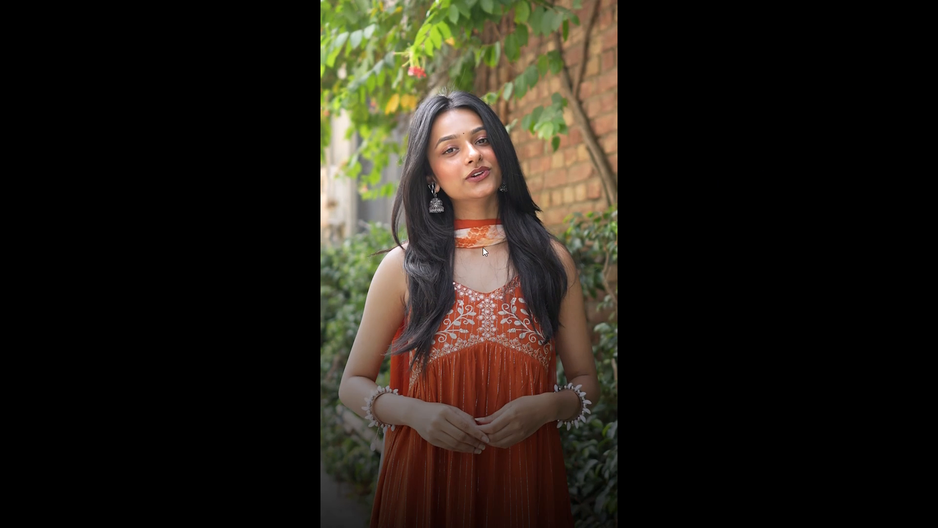
pyautogui.hotkey('shift', 'Left')
pyautogui.hotkey('shift', 'Left')
pyautogui.hotkey('shift', 'Left')
pyautogui.hotkey('shift', 'Left')
pyautogui.hotkey('shift', 'Left')
pyautogui.hotkey('shift', 'Left')
pyautogui.hotkey('shift', 'Left')
pyautogui.hotkey('shift', 'Left')
pyautogui.hotkey('shift', 'Left')
pyautogui.hotkey('shift', 'Left')
pyautogui.hotkey('shift', 'Left')
pyautogui.hotkey('shift', 'Left')
pyautogui.hotkey('shift', 'Left')
pyautogui.hotkey('shift', 'Left')
pyautogui.hotkey('shift', 'Left')
pyautogui.hotkey('shift', 'Left')
pyautogui.hotkey('shift', 'Left')
pyautogui.hotkey('shift', 'Left')
pyautogui.hotkey('shift', 'Left')
pyautogui.hotkey('shift', 'Left')
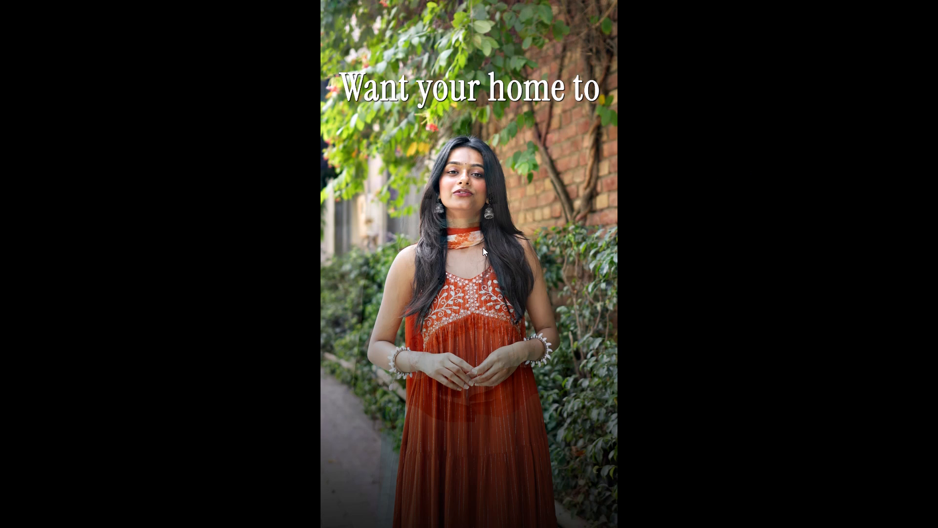
pyautogui.press('space')
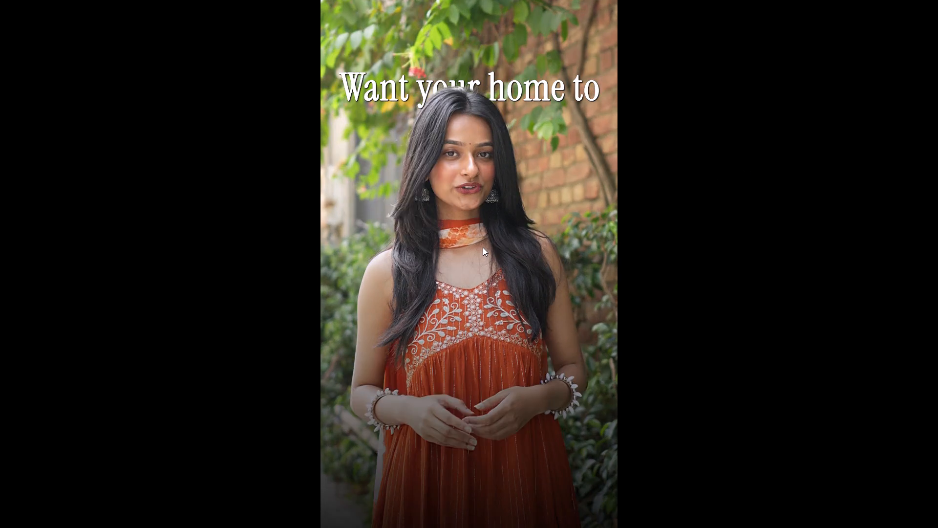
pyautogui.press('space')
pyautogui.hotkey('shift', 'Left')
pyautogui.hotkey('shift', 'Left')
pyautogui.hotkey('shift', 'Left')
pyautogui.hotkey('shift', 'Left')
pyautogui.hotkey('shift', 'Left')
pyautogui.hotkey('shift', 'Left')
pyautogui.hotkey('shift', 'Left')
pyautogui.hotkey('shift', 'Left')
pyautogui.hotkey('shift', 'Left')
pyautogui.hotkey('shift', 'Left')
pyautogui.hotkey('shift', 'Left')
pyautogui.hotkey('shift', 'Left')
pyautogui.hotkey('shift', 'Left')
pyautogui.hotkey('shift', 'Left')
pyautogui.hotkey('shift', 'Left')
pyautogui.hotkey('shift', 'Left')
pyautogui.hotkey('shift', 'Left')
pyautogui.hotkey('shift', 'Left')
pyautogui.hotkey('shift', 'Left')
pyautogui.hotkey('shift', 'Left')
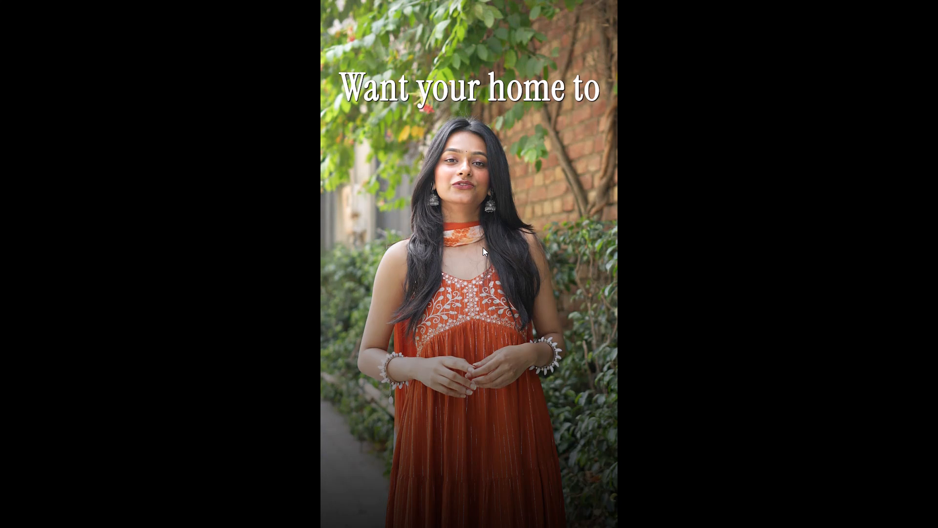
pyautogui.press('space')
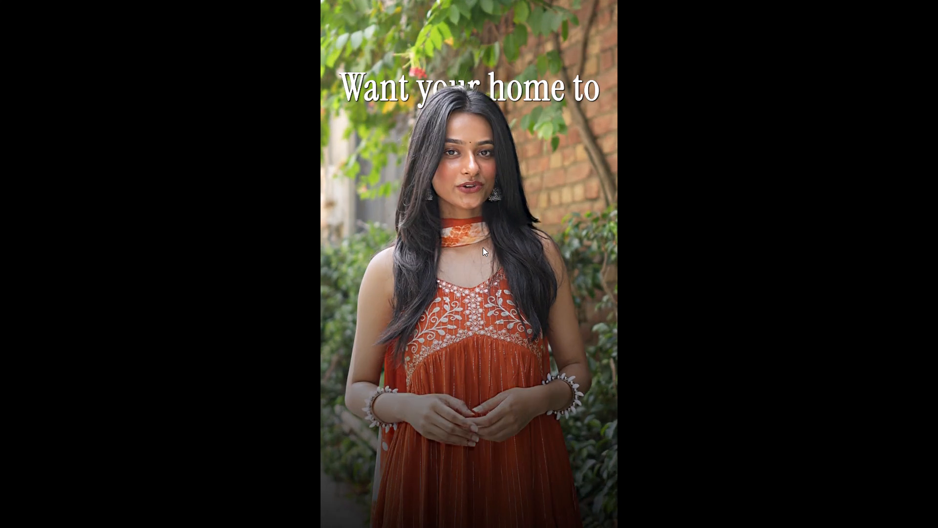
pyautogui.press('space')
pyautogui.press('Escape')
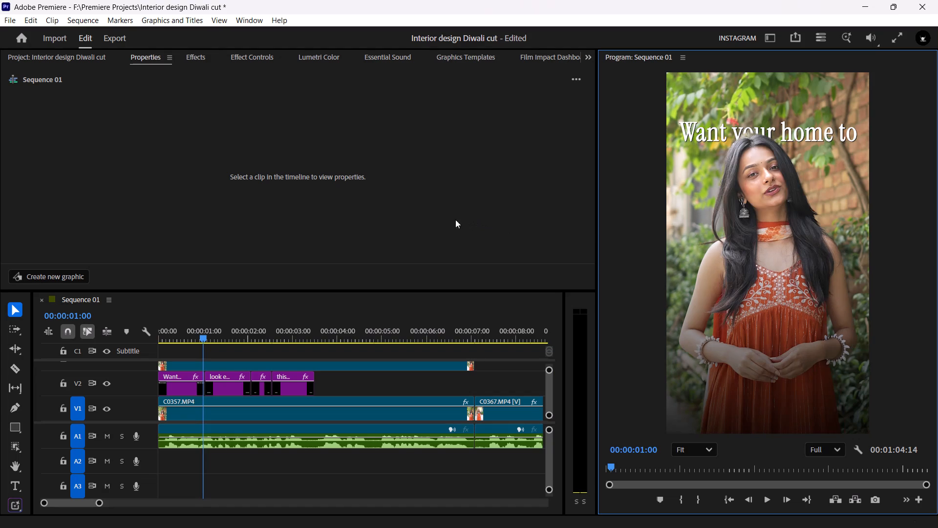
# Keyframe the "Want your home to" clip's Motion Crop Bottom from 100% at 00:00:00:00 to 0% at 00:00:00:03.
pyautogui.click(181, 383)
pyautogui.moveTo(192, 333); pyautogui.dragTo(114, 331)
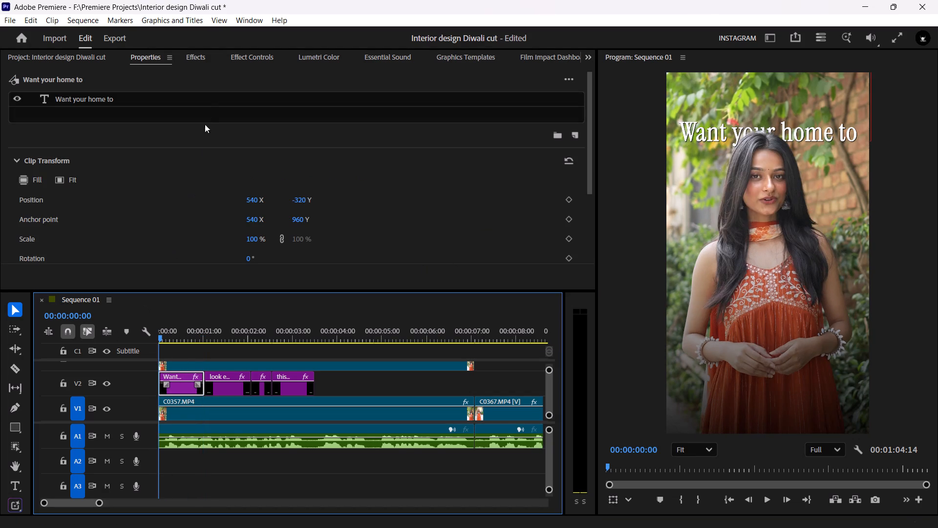
pyautogui.click(245, 53)
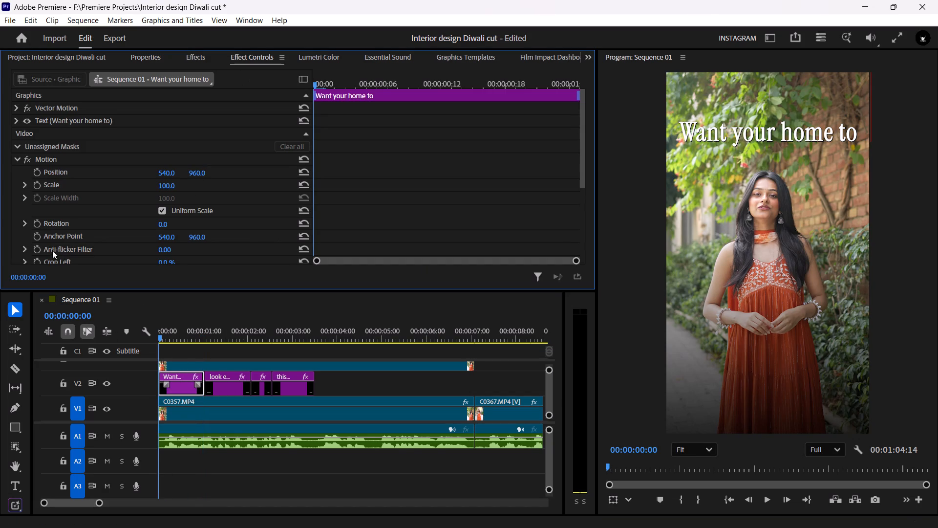
pyautogui.scroll(-5, 48, 237)
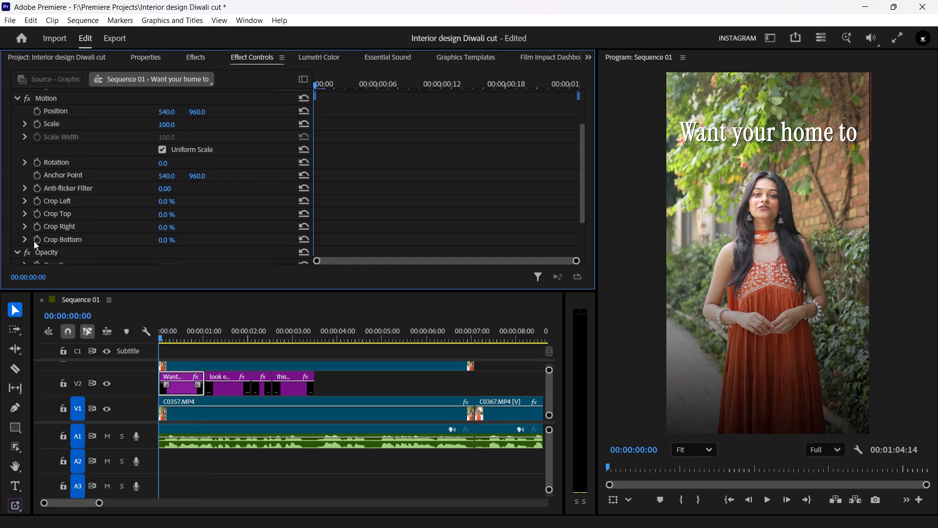
pyautogui.click(38, 241)
pyautogui.moveTo(160, 242); pyautogui.dragTo(314, 245)
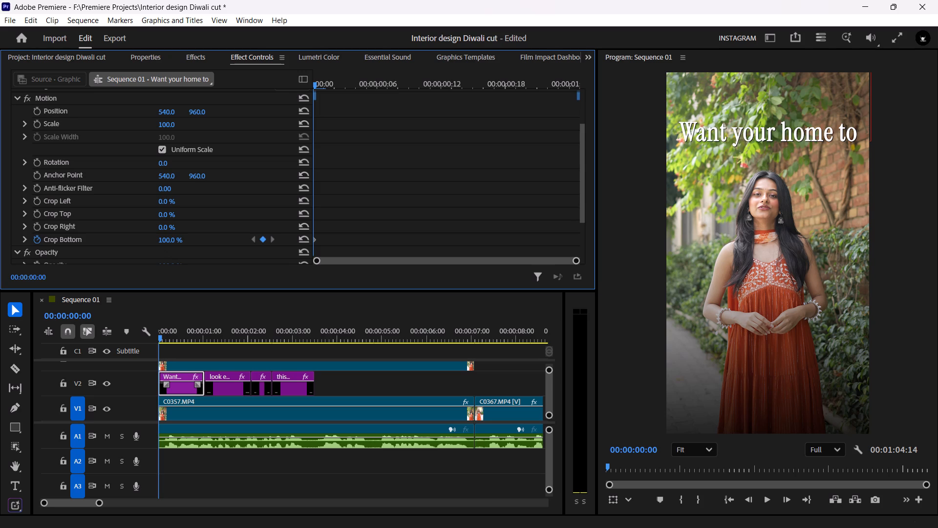
pyautogui.moveTo(314, 245); pyautogui.dragTo(455, 249)
pyautogui.click(347, 79)
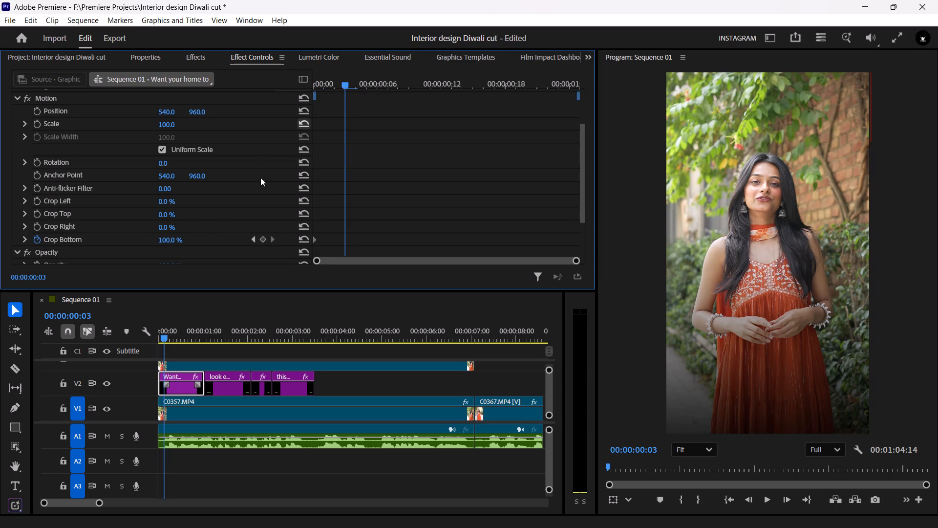
pyautogui.moveTo(171, 240); pyautogui.dragTo(132, 238)
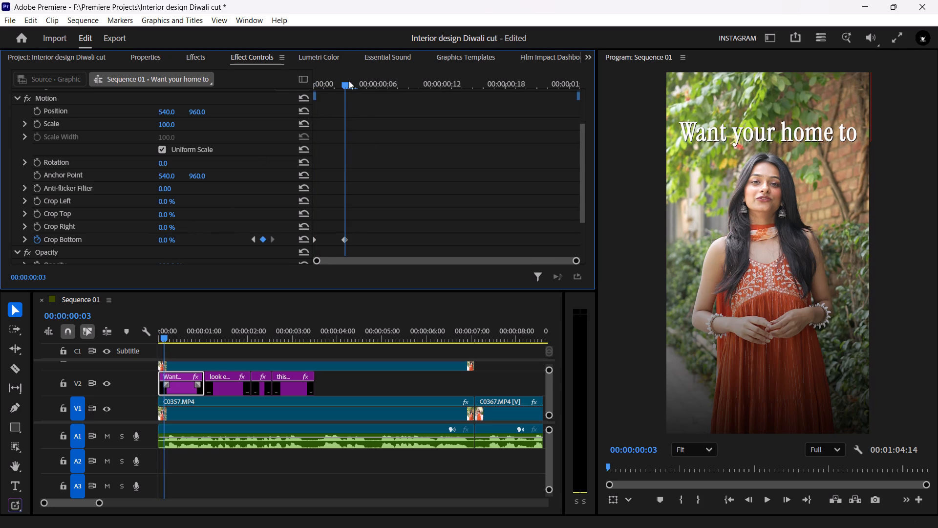
pyautogui.moveTo(333, 83); pyautogui.dragTo(321, 84)
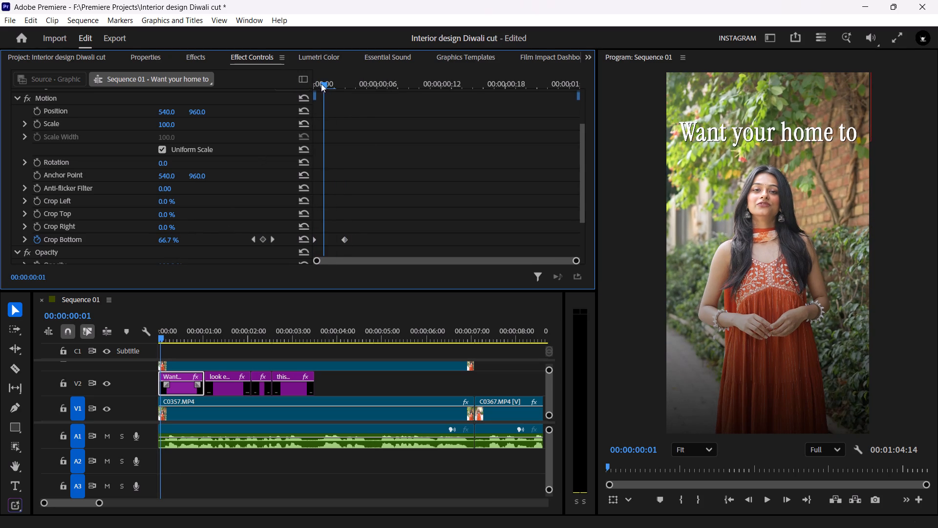
pyautogui.moveTo(321, 84); pyautogui.dragTo(316, 83)
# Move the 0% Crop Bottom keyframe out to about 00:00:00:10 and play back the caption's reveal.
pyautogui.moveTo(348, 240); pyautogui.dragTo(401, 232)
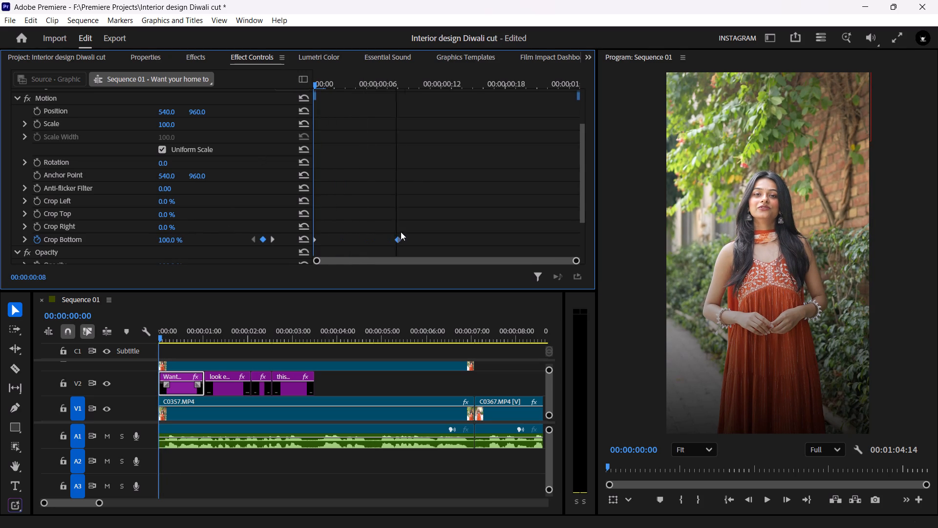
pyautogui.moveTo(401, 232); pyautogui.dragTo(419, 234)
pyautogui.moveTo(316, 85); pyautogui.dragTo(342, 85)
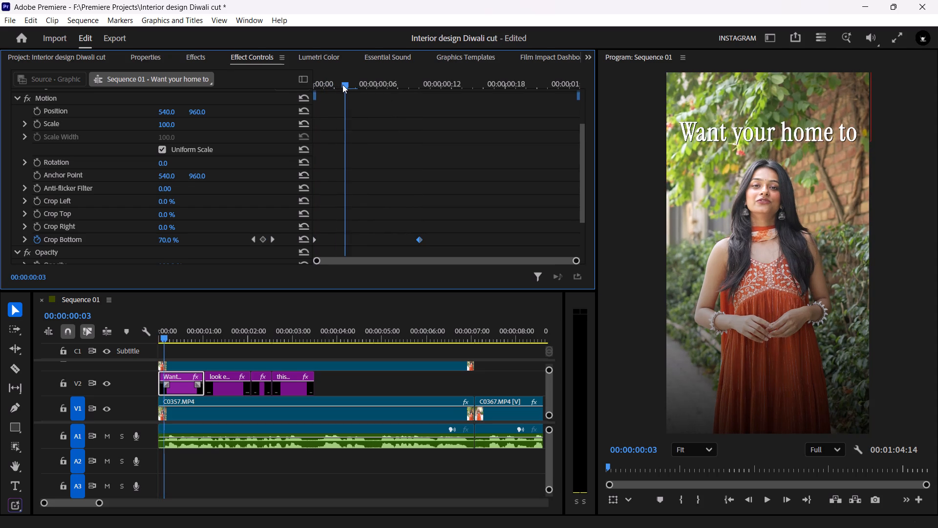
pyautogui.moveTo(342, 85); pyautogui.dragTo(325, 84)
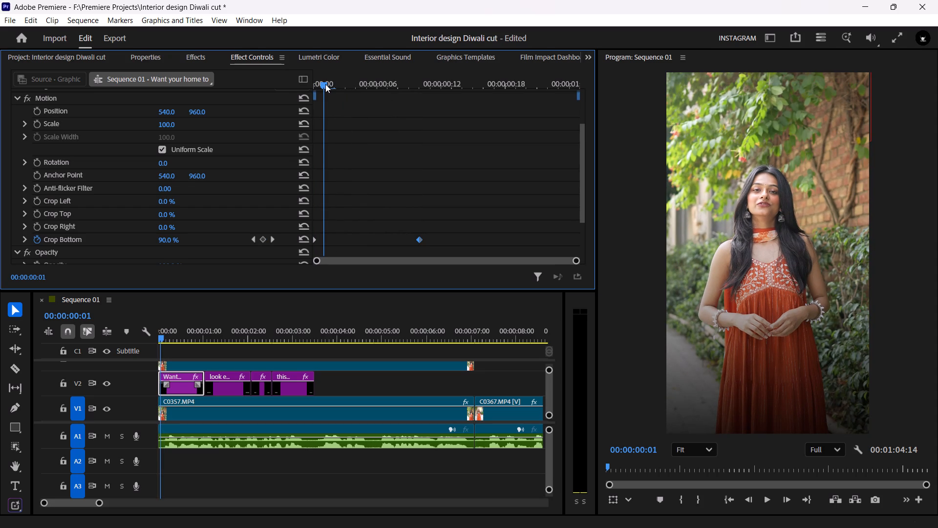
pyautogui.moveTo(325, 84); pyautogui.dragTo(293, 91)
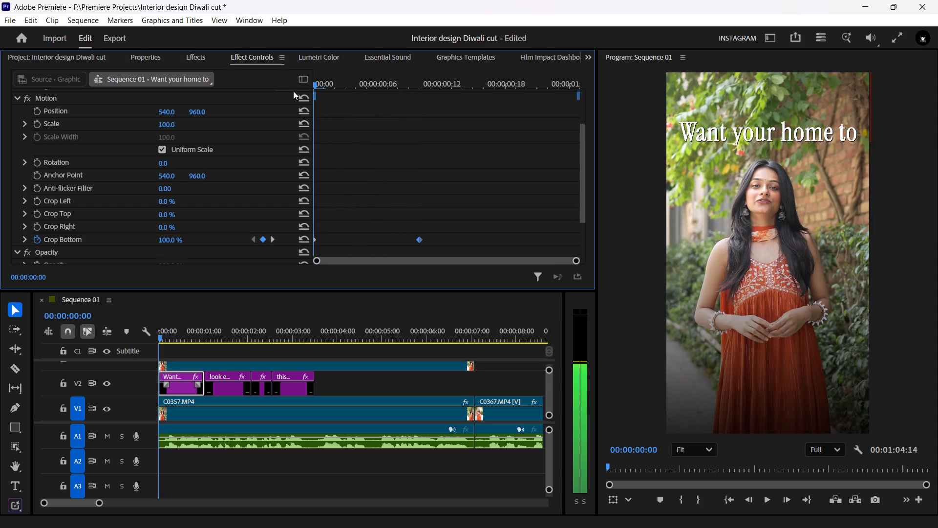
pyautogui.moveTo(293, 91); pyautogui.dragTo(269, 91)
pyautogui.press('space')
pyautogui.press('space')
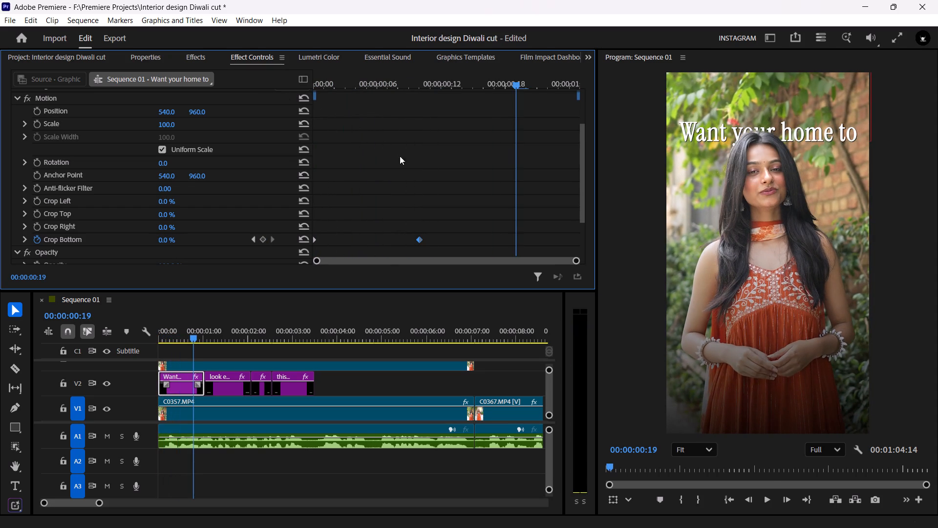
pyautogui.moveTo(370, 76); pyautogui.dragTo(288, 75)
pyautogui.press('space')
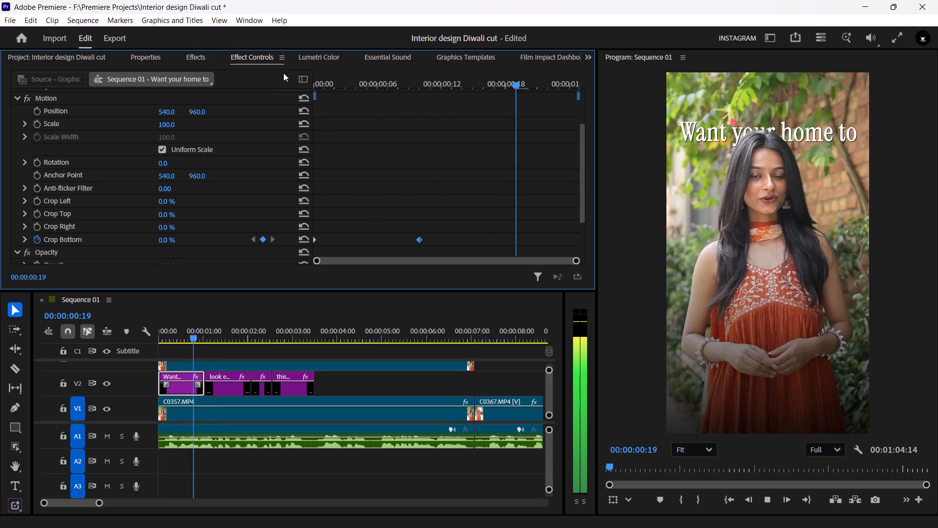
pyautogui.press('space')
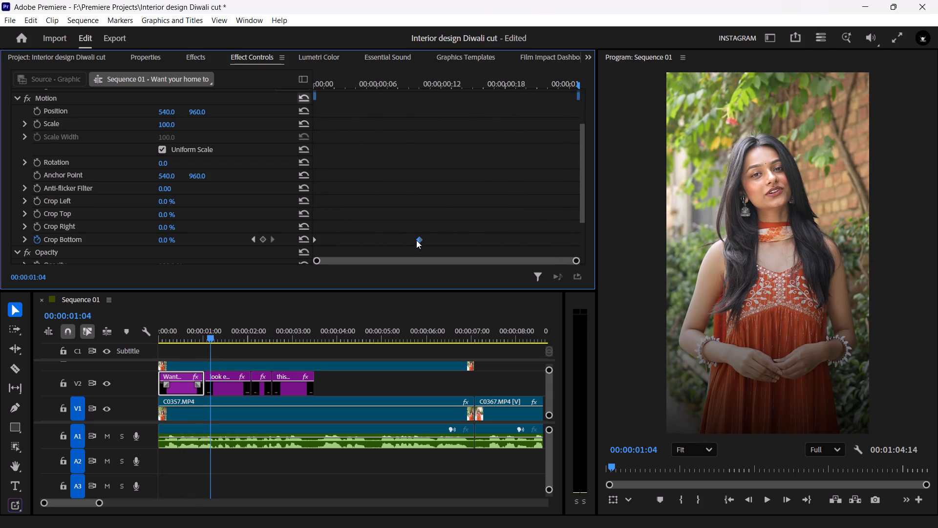
# Move the 0% Crop Bottom keyframe to about 00:00:00:07 and play back the caption's reveal.
pyautogui.moveTo(416, 240); pyautogui.dragTo(392, 239)
pyautogui.moveTo(338, 80); pyautogui.dragTo(277, 72)
pyautogui.press('space')
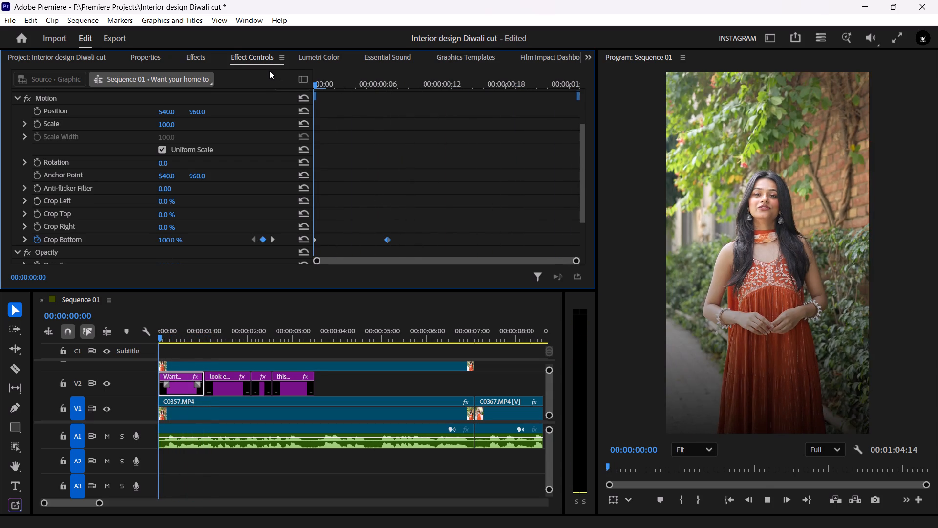
pyautogui.press('space')
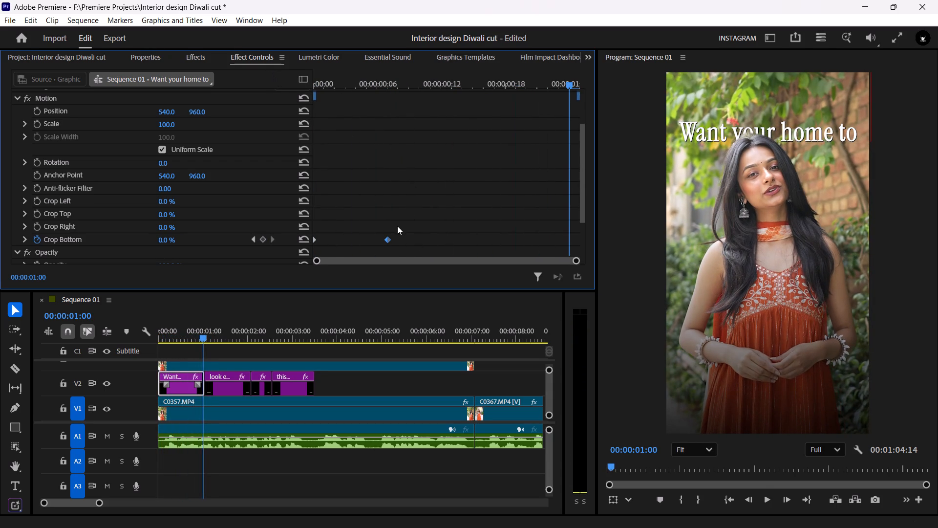
# Undo the last move of the "Want your home to" clip's 0% Crop Bottom keyframe.
pyautogui.hotkey('ctrl', 'z')
# Apply Ease In to both Crop Bottom keyframes of the "Want your home to" clip and play the reveal from the start.
pyautogui.moveTo(446, 247); pyautogui.dragTo(304, 224)
pyautogui.rightClick(420, 238)
pyautogui.click(453, 390)
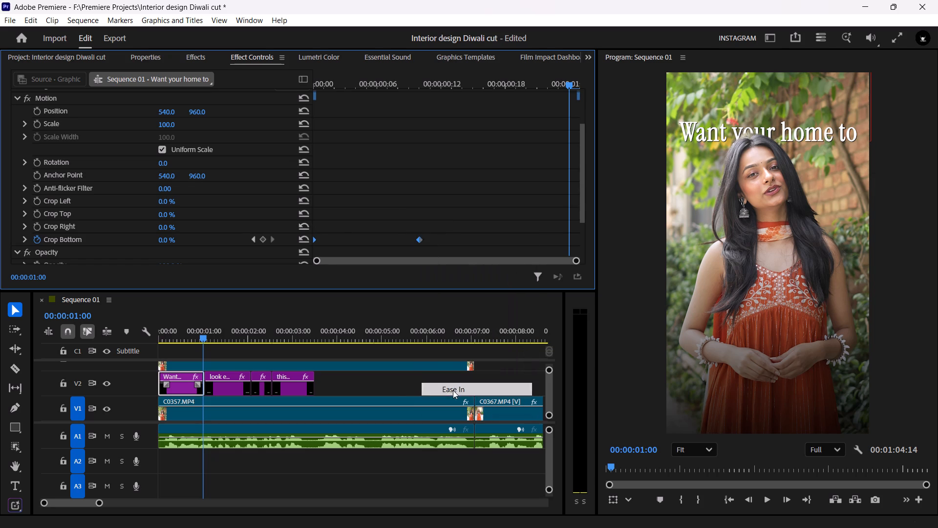
pyautogui.click(405, 391)
pyautogui.moveTo(206, 330); pyautogui.dragTo(71, 323)
pyautogui.press('space')
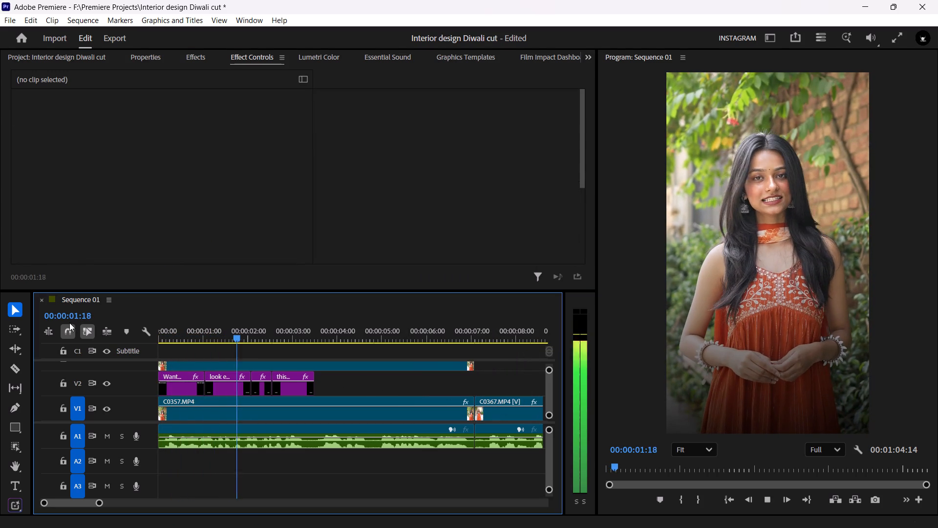
pyautogui.press('space')
# Raise the "look effortlessly" caption behind the speaker's head by setting its clip Position Y to -302.
pyautogui.moveTo(215, 329); pyautogui.dragTo(237, 341)
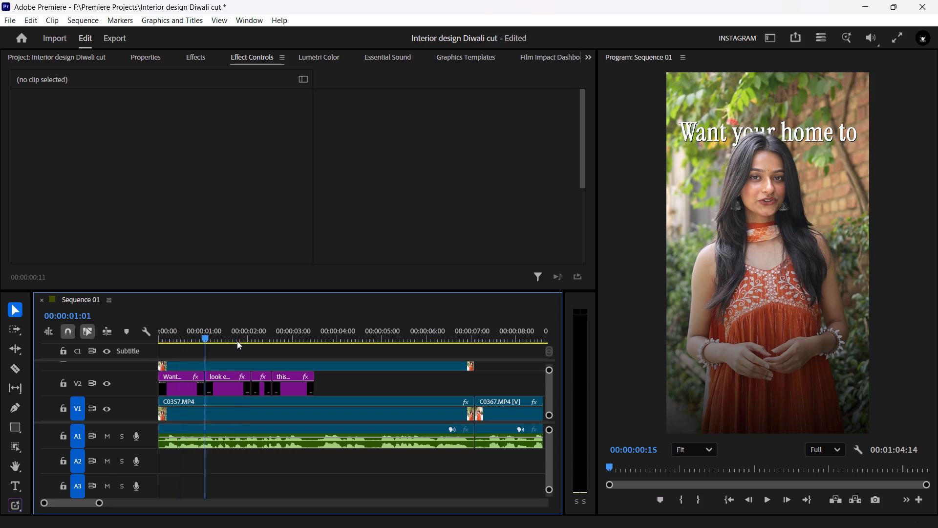
pyautogui.moveTo(237, 341); pyautogui.dragTo(236, 341)
pyautogui.click(221, 387)
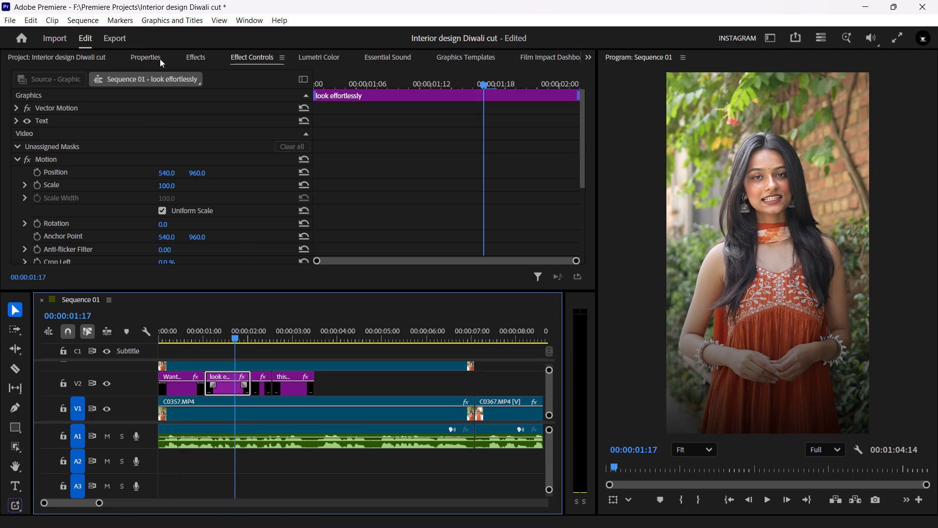
pyautogui.click(160, 59)
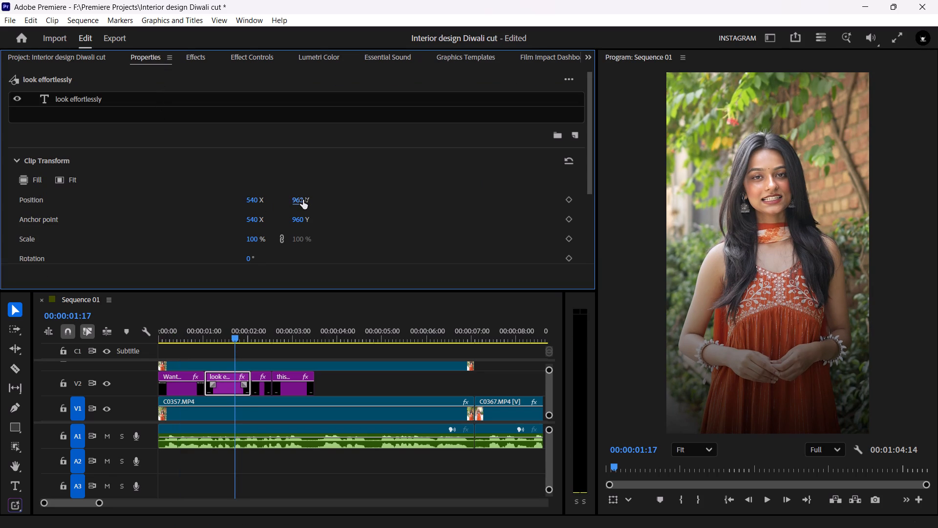
pyautogui.moveTo(303, 200); pyautogui.dragTo(0, 165)
pyautogui.moveTo(301, 200); pyautogui.dragTo(0, 157)
pyautogui.moveTo(305, 203); pyautogui.dragTo(0, 176)
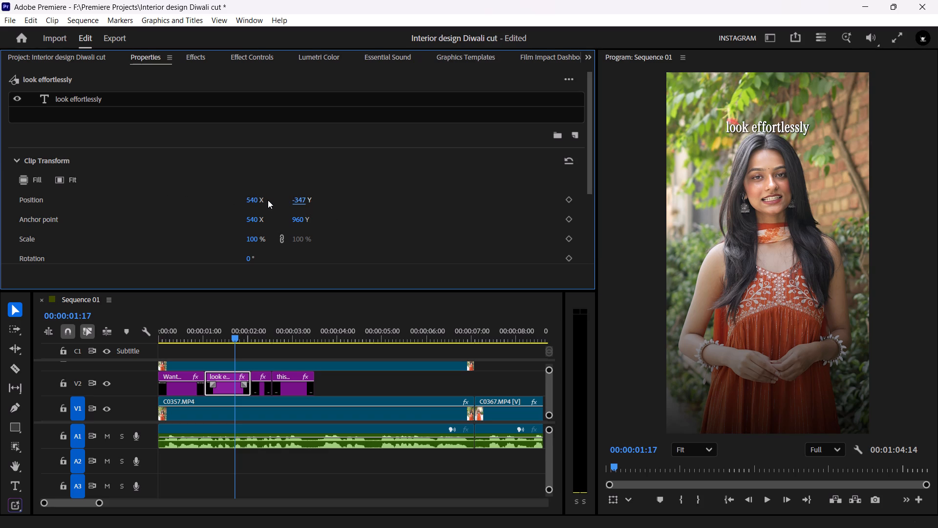
pyautogui.moveTo(303, 202); pyautogui.dragTo(329, 203)
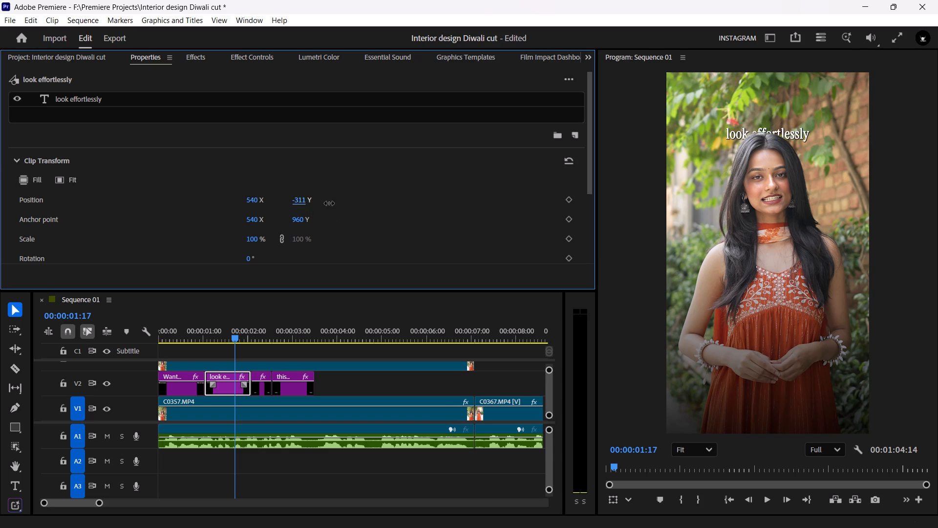
pyautogui.moveTo(329, 203); pyautogui.dragTo(334, 202)
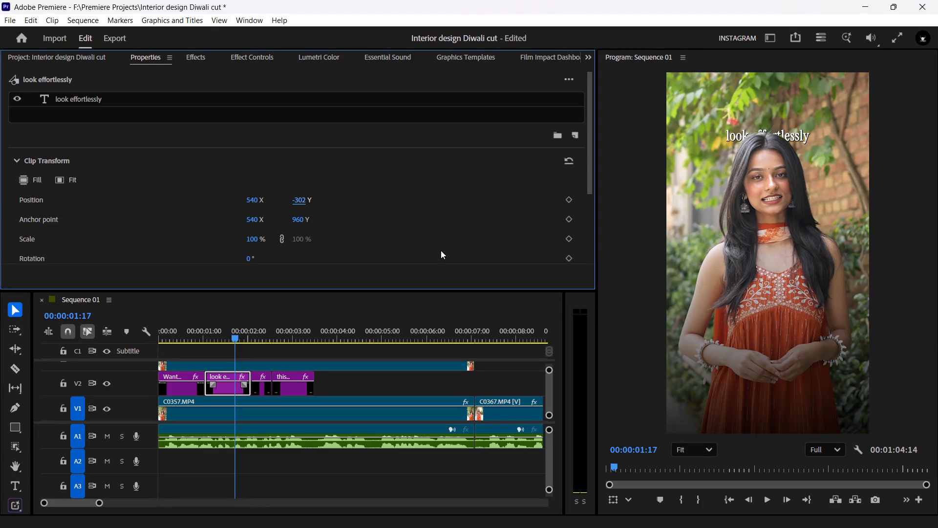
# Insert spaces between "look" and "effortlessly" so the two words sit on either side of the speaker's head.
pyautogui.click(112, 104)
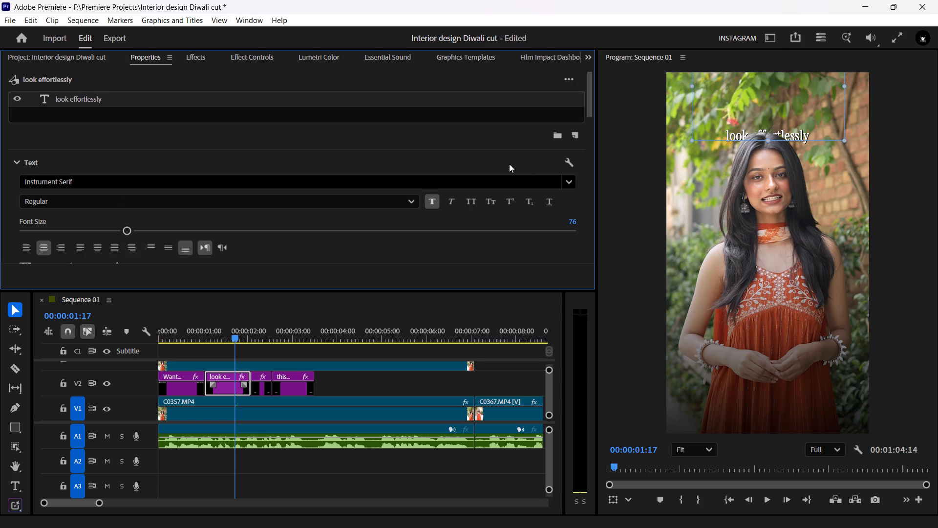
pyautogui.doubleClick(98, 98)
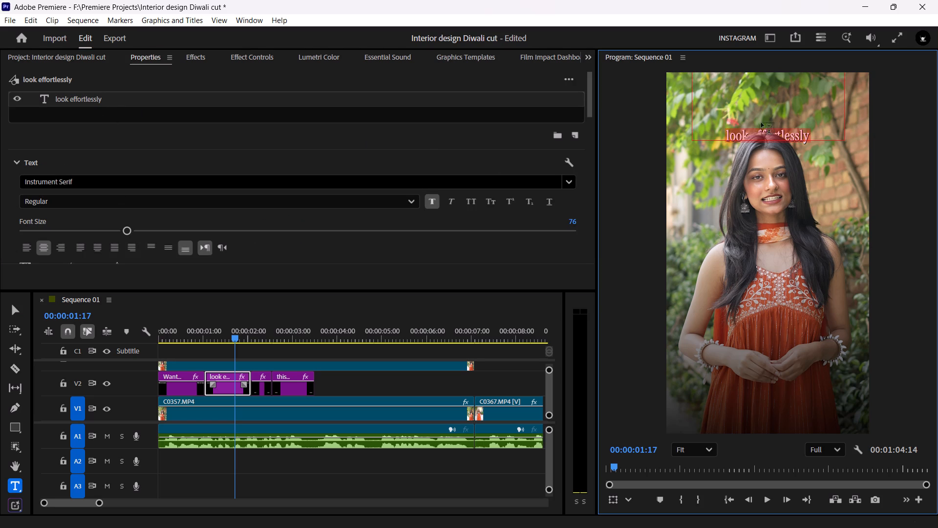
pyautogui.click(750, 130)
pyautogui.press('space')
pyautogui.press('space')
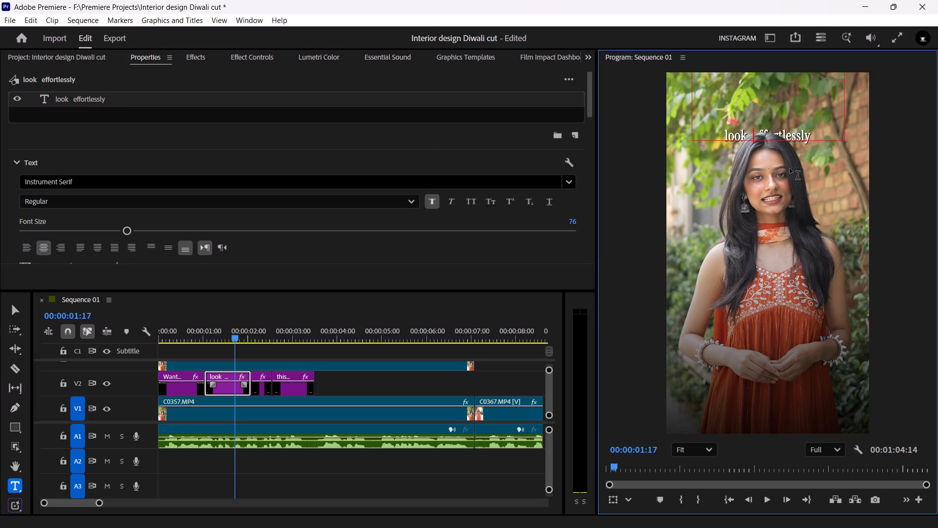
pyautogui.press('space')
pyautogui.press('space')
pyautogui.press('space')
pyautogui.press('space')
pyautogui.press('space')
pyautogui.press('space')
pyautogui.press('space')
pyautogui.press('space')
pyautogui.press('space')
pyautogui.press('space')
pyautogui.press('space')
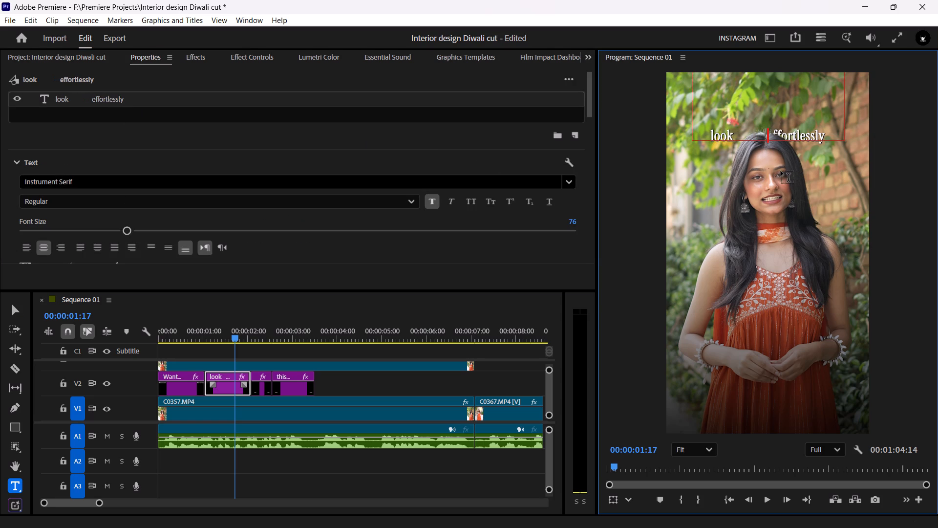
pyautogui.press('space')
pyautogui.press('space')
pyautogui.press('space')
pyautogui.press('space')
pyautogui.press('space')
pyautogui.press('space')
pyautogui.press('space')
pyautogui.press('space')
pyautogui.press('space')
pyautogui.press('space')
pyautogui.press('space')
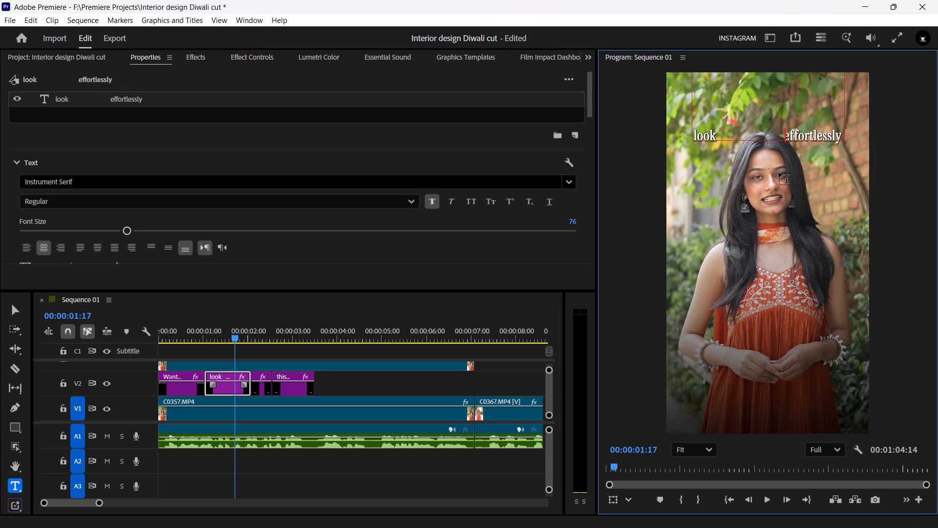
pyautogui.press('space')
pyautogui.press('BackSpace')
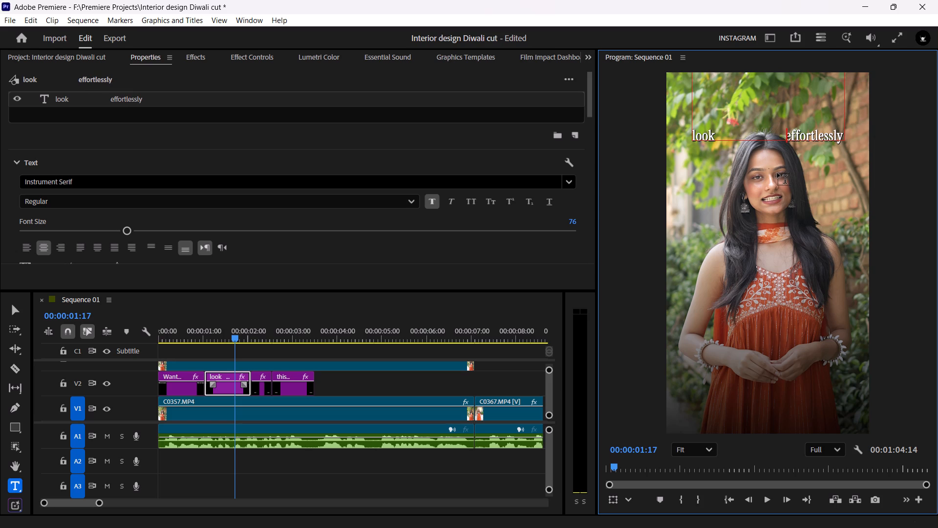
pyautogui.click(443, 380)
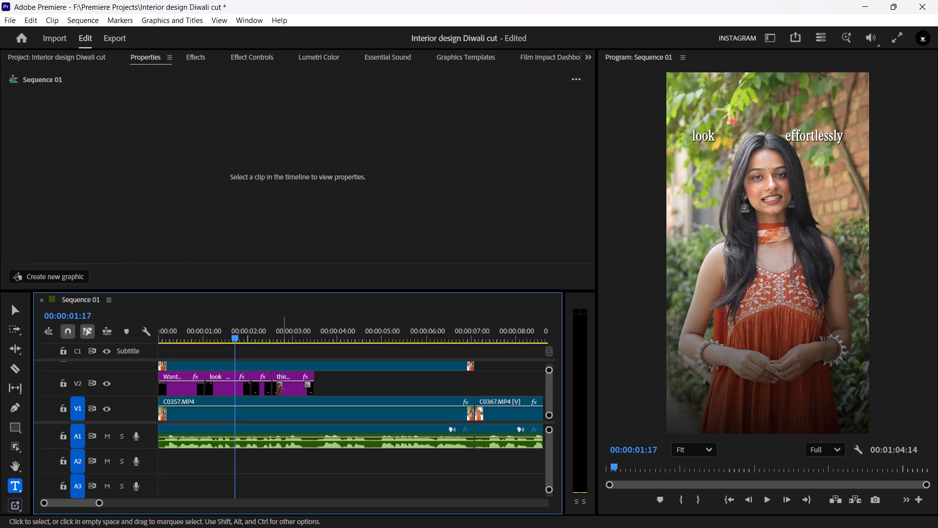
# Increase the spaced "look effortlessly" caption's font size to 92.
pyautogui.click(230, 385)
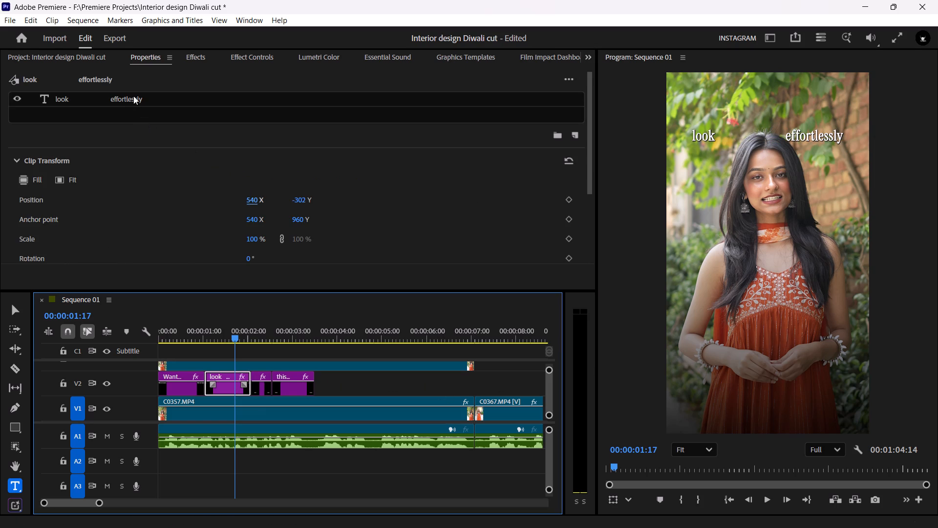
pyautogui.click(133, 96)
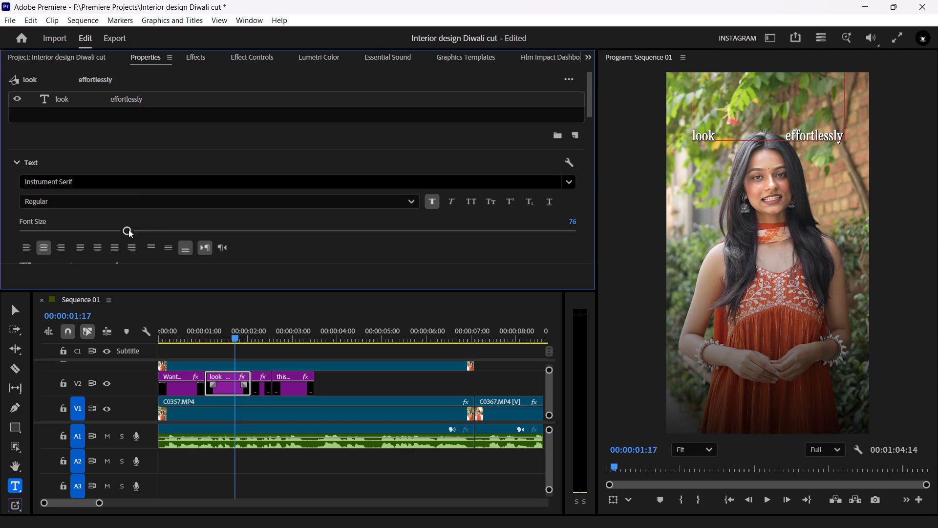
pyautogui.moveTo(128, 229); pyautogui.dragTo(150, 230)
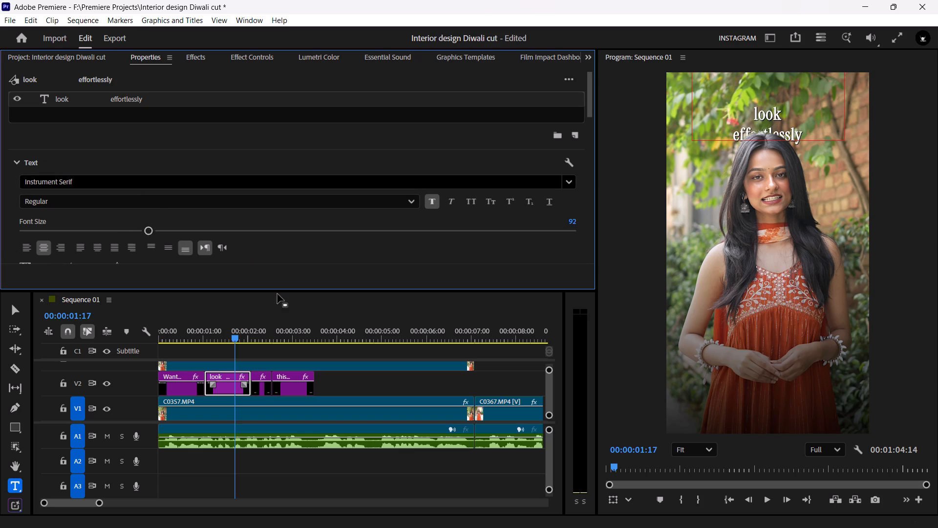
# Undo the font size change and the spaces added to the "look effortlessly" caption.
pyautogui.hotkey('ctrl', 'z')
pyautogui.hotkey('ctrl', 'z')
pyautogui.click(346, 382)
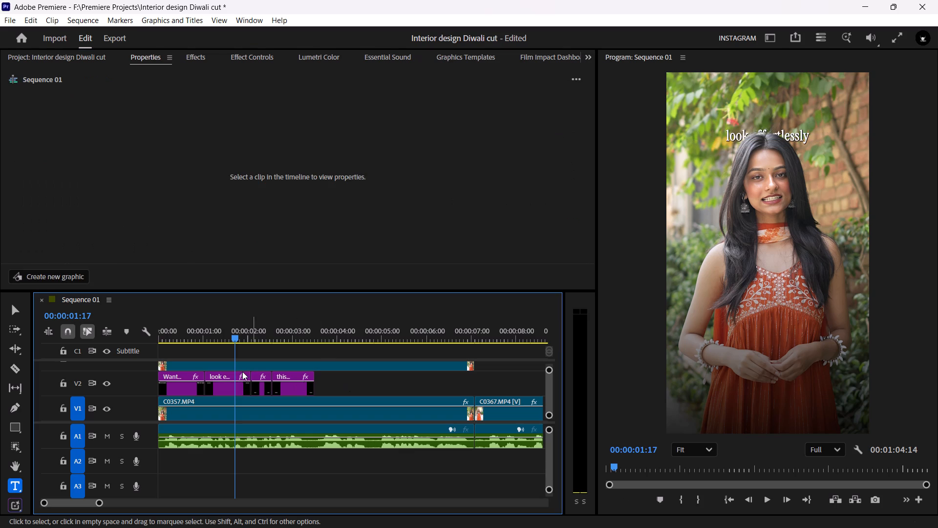
# Add a video track above V2 and duplicate the "look effortlessly" caption clip straight up onto it.
pyautogui.click(232, 387)
pyautogui.press('`')
pyautogui.rightClick(108, 261)
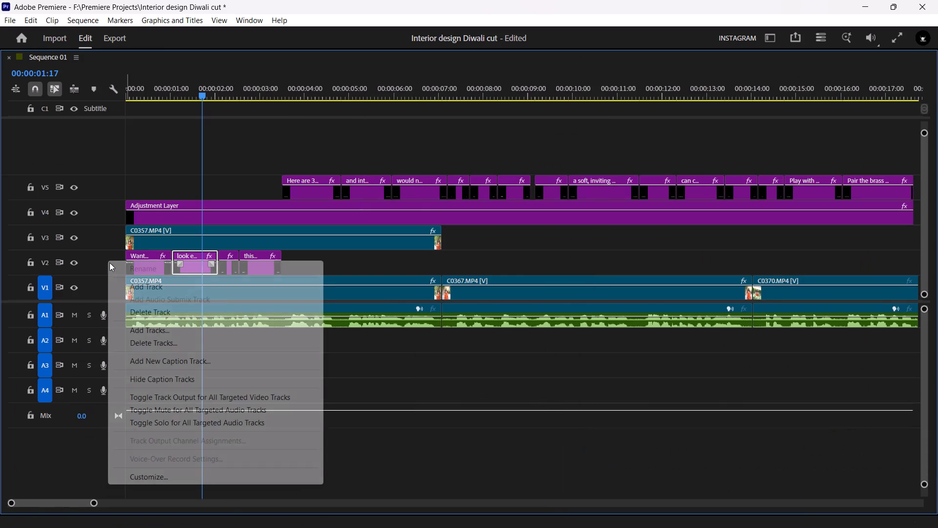
pyautogui.click(136, 287)
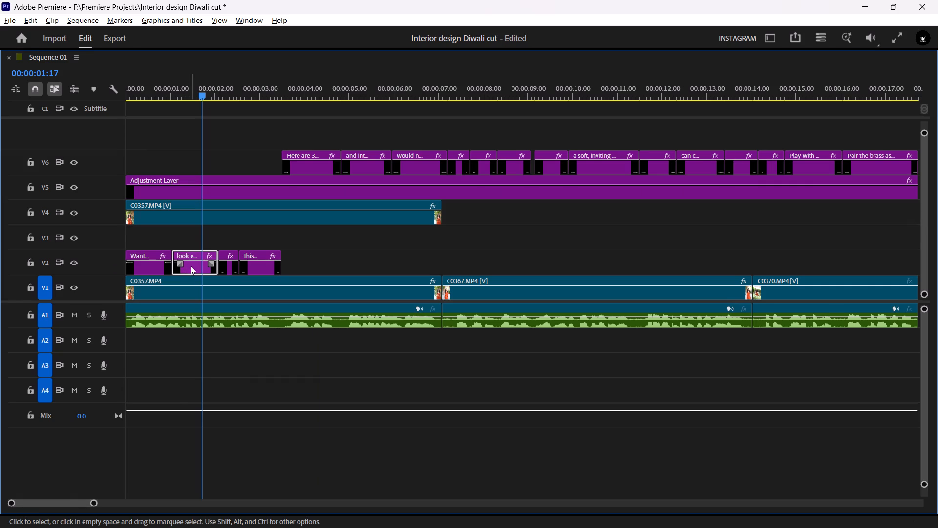
pyautogui.keyDown('alt'); pyautogui.moveTo(191, 266); pyautogui.dragTo(191, 234); pyautogui.keyUp('alt')
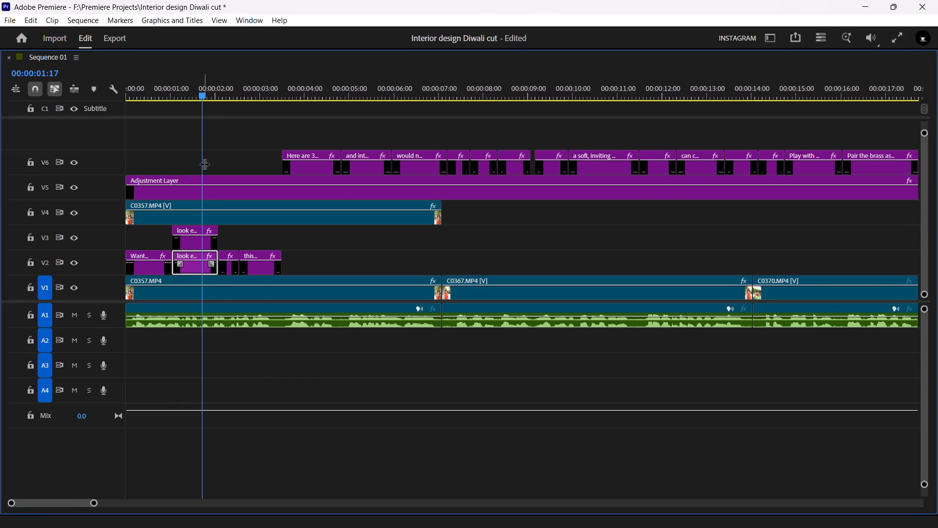
pyautogui.moveTo(197, 94); pyautogui.dragTo(191, 93)
pyautogui.press('`')
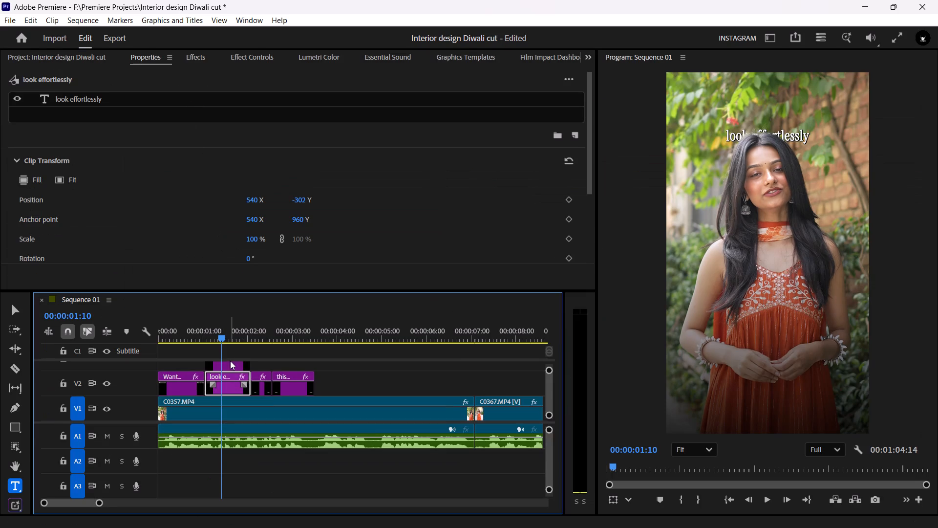
# Reposition the V3 copy of "look effortlessly" lower and further left in the frame, at the speaker's face level.
pyautogui.click(232, 365)
pyautogui.moveTo(250, 200); pyautogui.dragTo(111, 200)
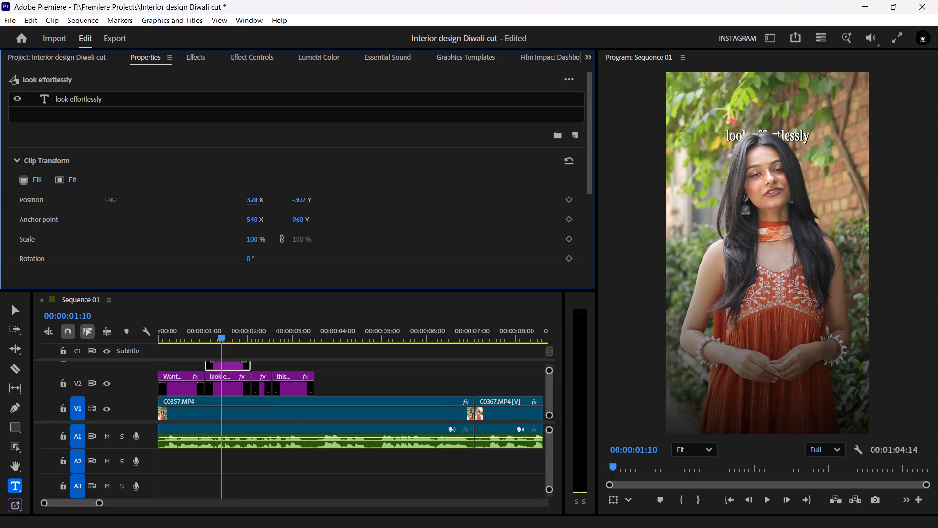
pyautogui.moveTo(111, 200); pyautogui.dragTo(188, 189)
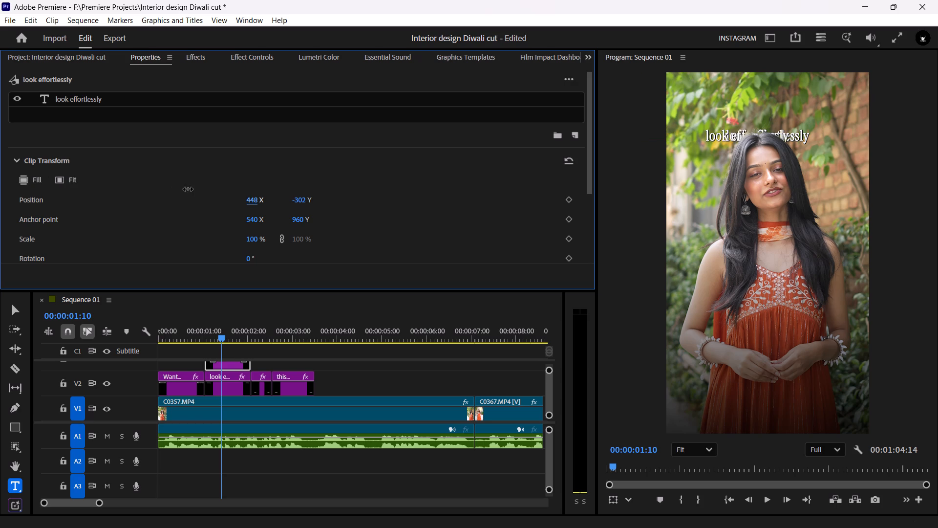
pyautogui.moveTo(188, 189); pyautogui.dragTo(184, 189)
pyautogui.moveTo(301, 198); pyautogui.dragTo(565, 223)
# Delete "effortlessly" from the V2 caption's text so that it contains only "look".
pyautogui.click(231, 386)
pyautogui.doubleClick(143, 100)
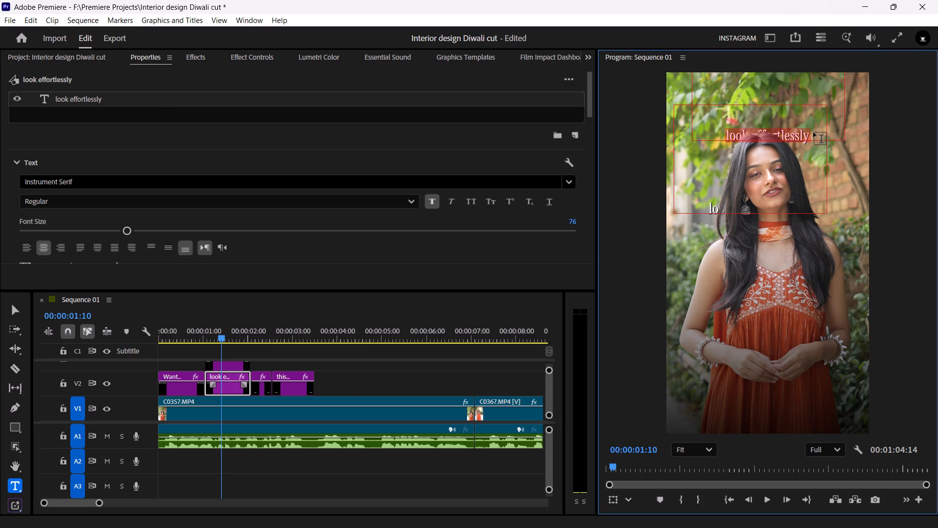
pyautogui.click(813, 132)
pyautogui.press('BackSpace')
pyautogui.press('BackSpace')
pyautogui.press('BackSpace')
pyautogui.press('BackSpace')
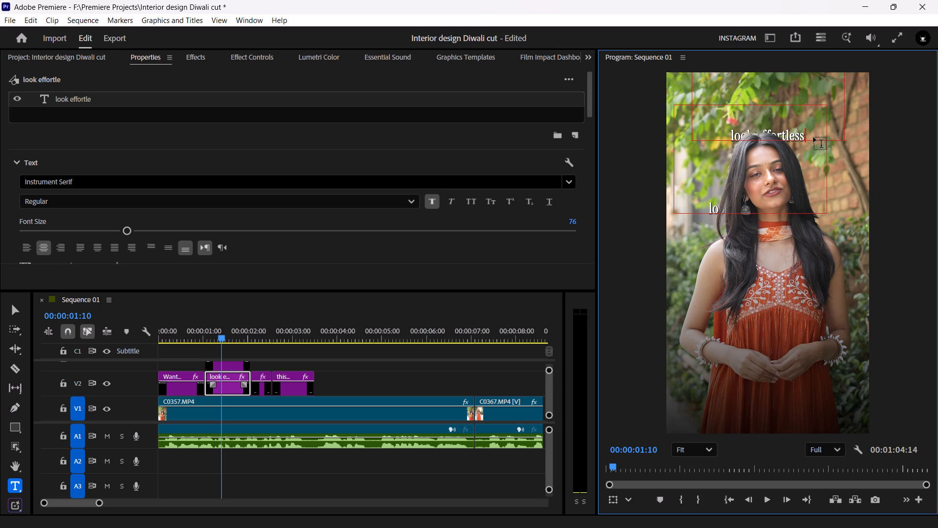
pyautogui.press('BackSpace')
pyautogui.press('BackSpace')
pyautogui.press('BackSpace')
pyautogui.press('BackSpace')
pyautogui.press('BackSpace')
pyautogui.press('BackSpace')
pyautogui.press('BackSpace')
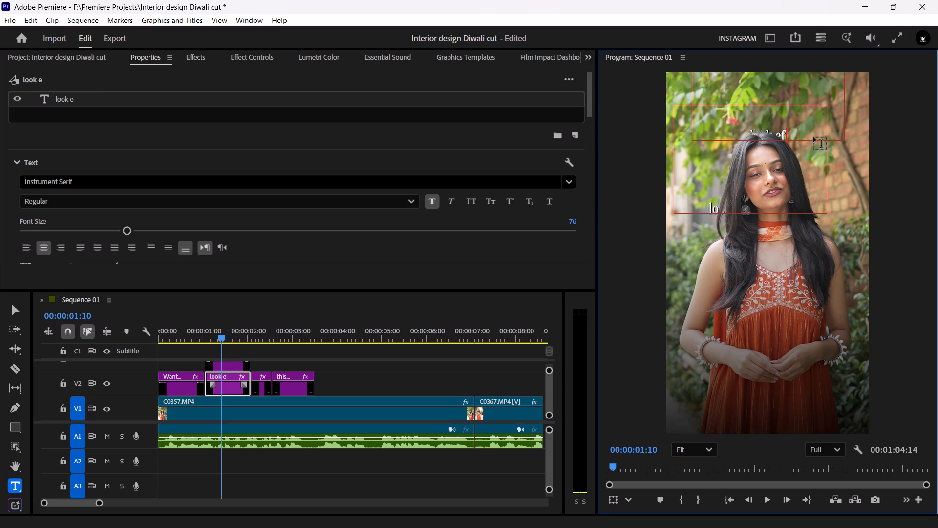
pyautogui.press('BackSpace')
pyautogui.press('BackSpace')
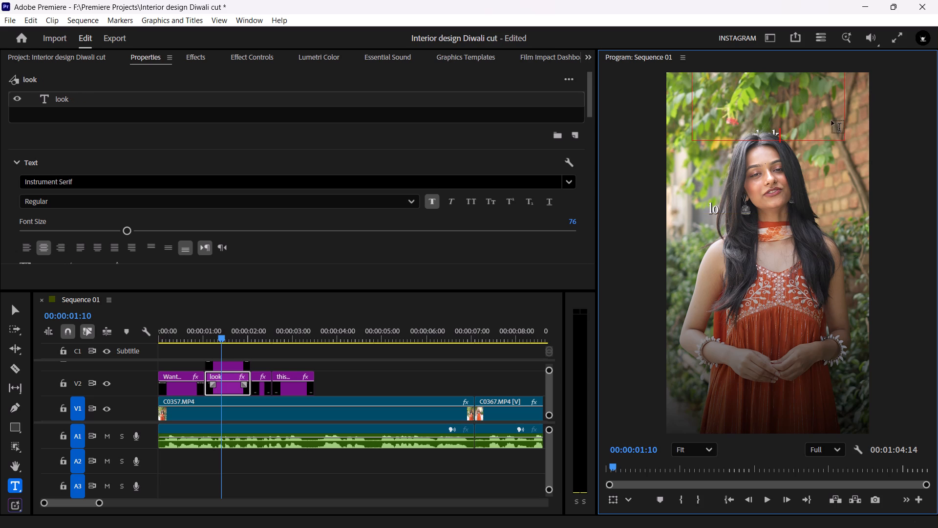
pyautogui.click(338, 382)
# Enlarge the V2 "look" caption's text to font size 188.
pyautogui.click(229, 385)
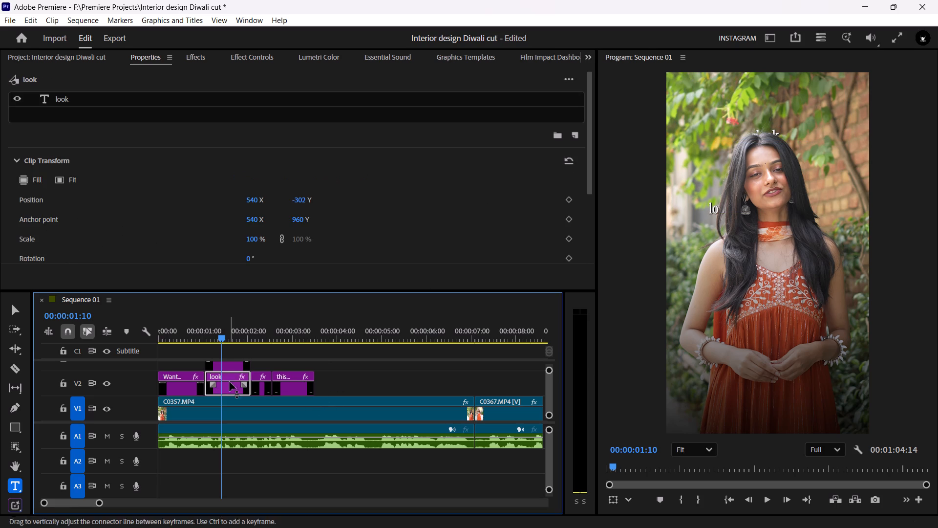
pyautogui.click(177, 99)
pyautogui.moveTo(132, 231); pyautogui.dragTo(134, 231)
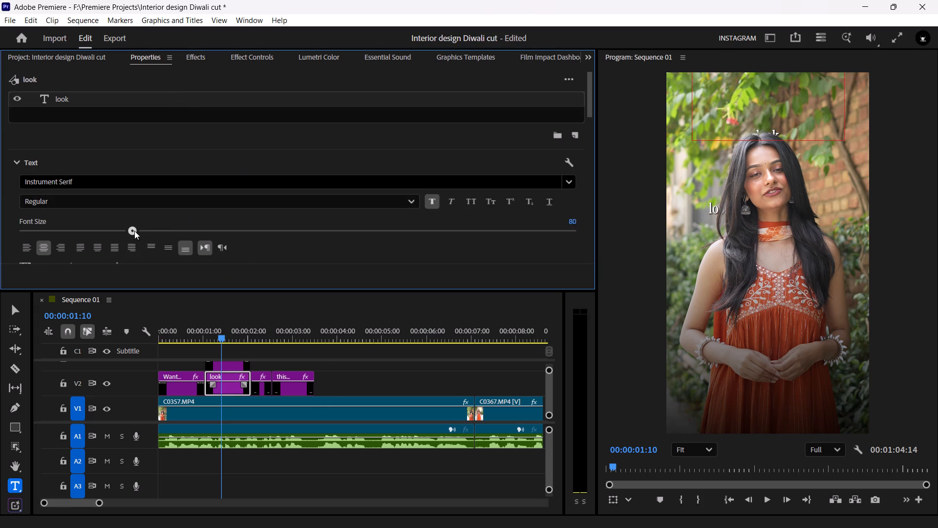
pyautogui.moveTo(134, 231); pyautogui.dragTo(235, 229)
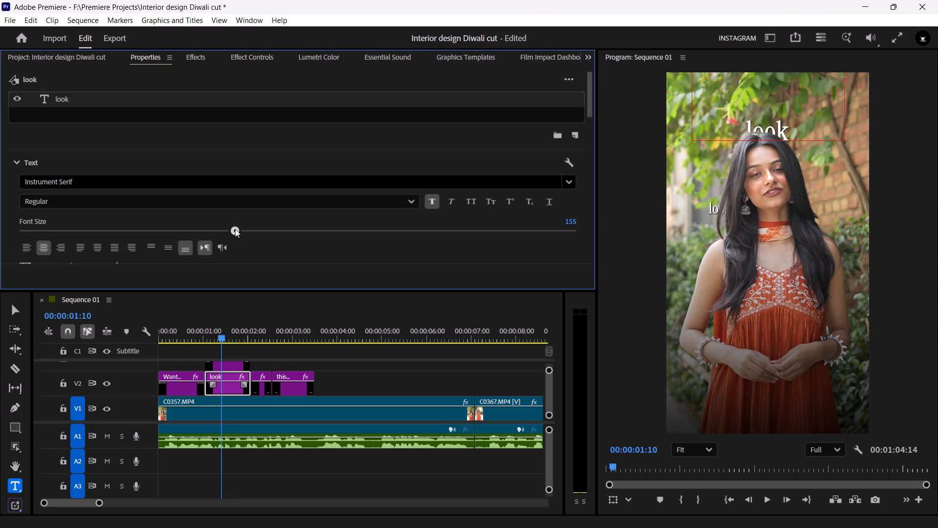
pyautogui.moveTo(235, 229); pyautogui.dragTo(280, 239)
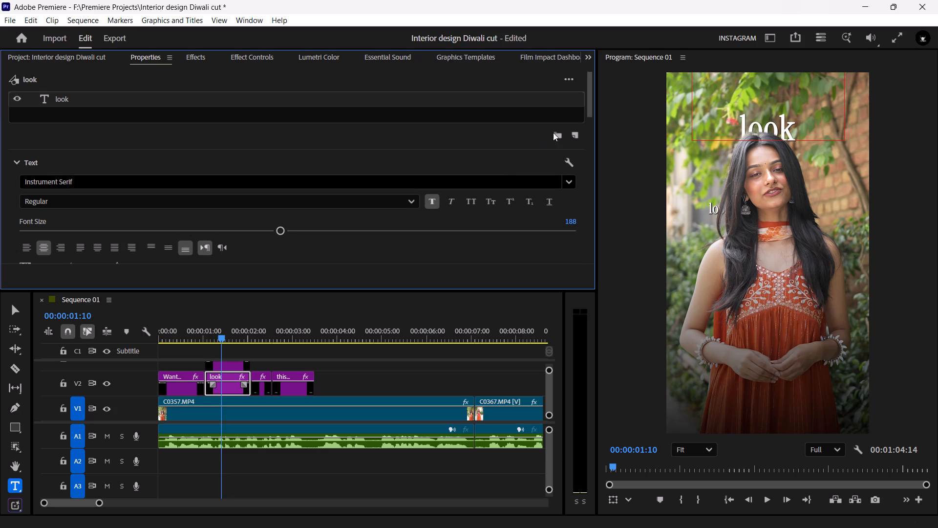
# Move the text in the V2 "look" caption to X -135, Y 1115, beside the speaker's head.
pyautogui.moveTo(590, 108); pyautogui.dragTo(596, 221)
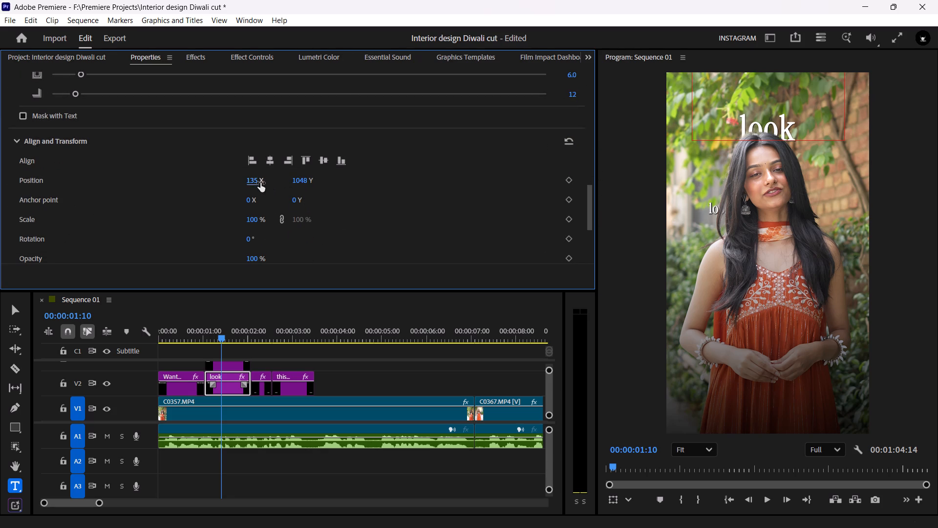
pyautogui.moveTo(258, 182); pyautogui.dragTo(74, 182)
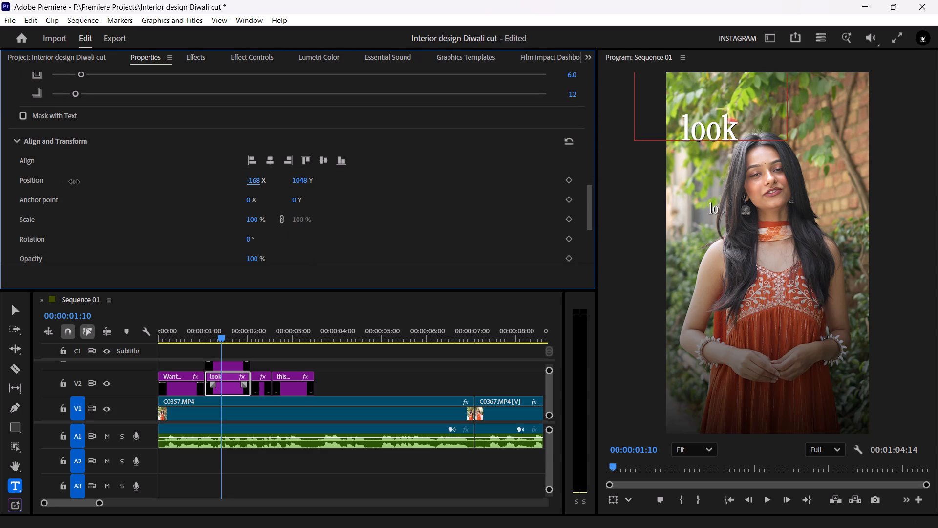
pyautogui.moveTo(74, 182); pyautogui.dragTo(77, 182)
pyautogui.moveTo(298, 182); pyautogui.dragTo(342, 184)
pyautogui.moveTo(253, 181); pyautogui.dragTo(263, 182)
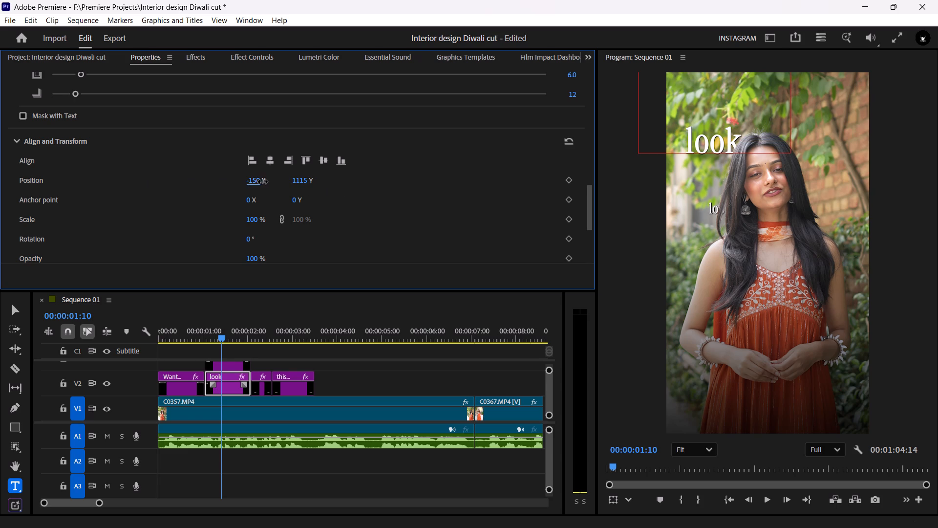
pyautogui.moveTo(263, 182); pyautogui.dragTo(271, 182)
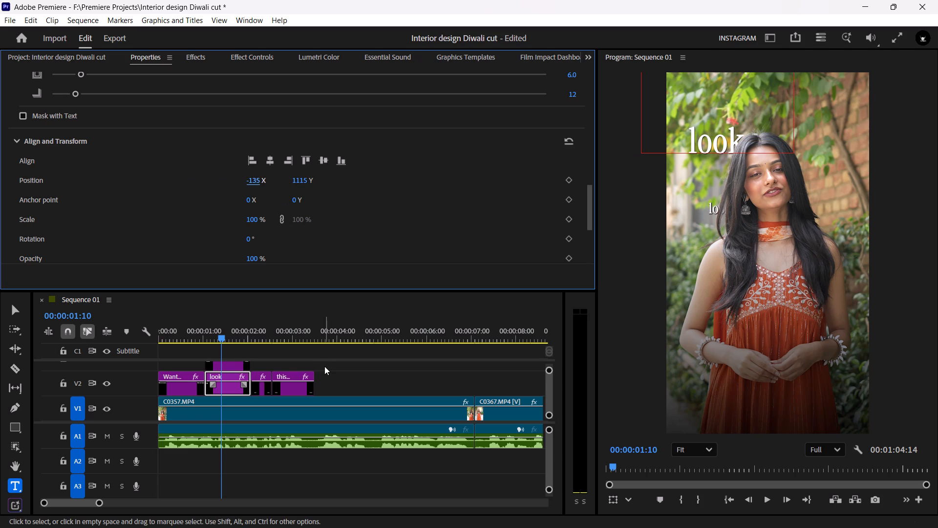
pyautogui.click(327, 381)
# Raise the V3 "look effortlessly" clip to the top of the frame at Y -559.
pyautogui.click(218, 366)
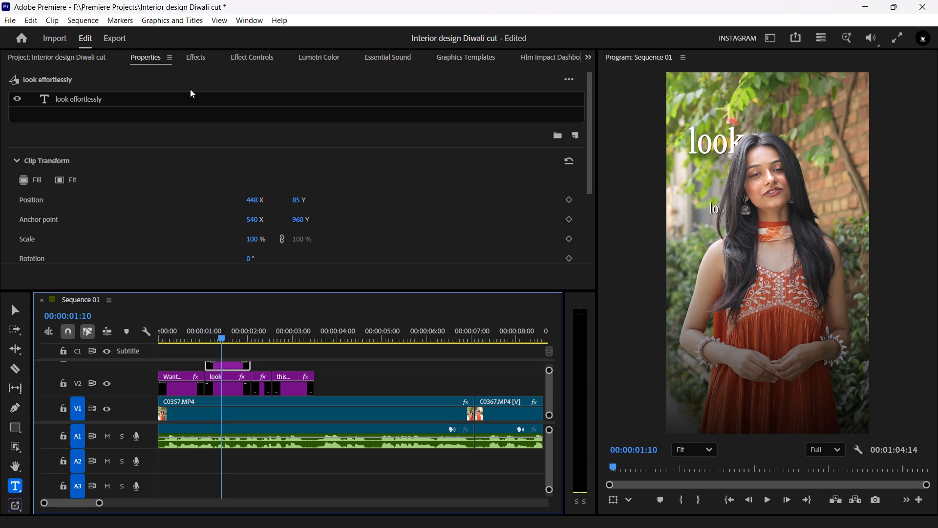
pyautogui.moveTo(298, 202); pyautogui.dragTo(59, 180)
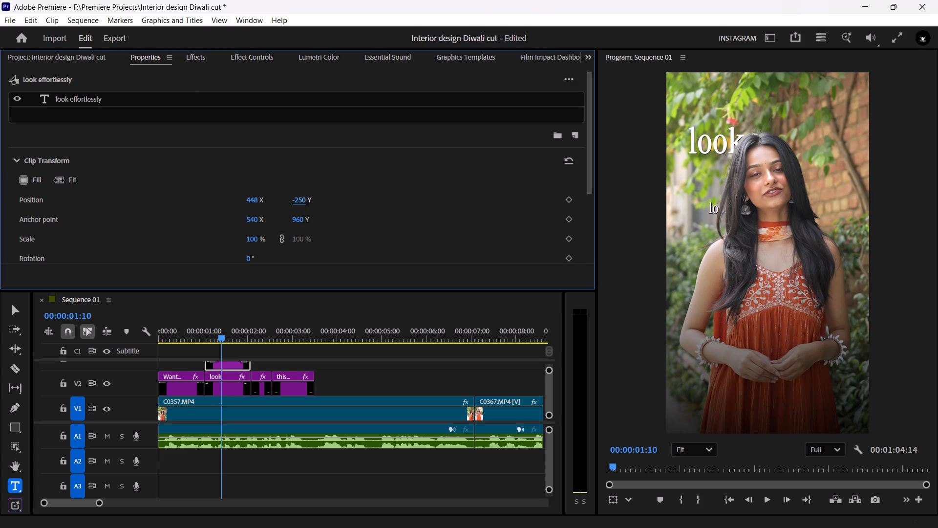
pyautogui.moveTo(59, 180); pyautogui.dragTo(0, 146)
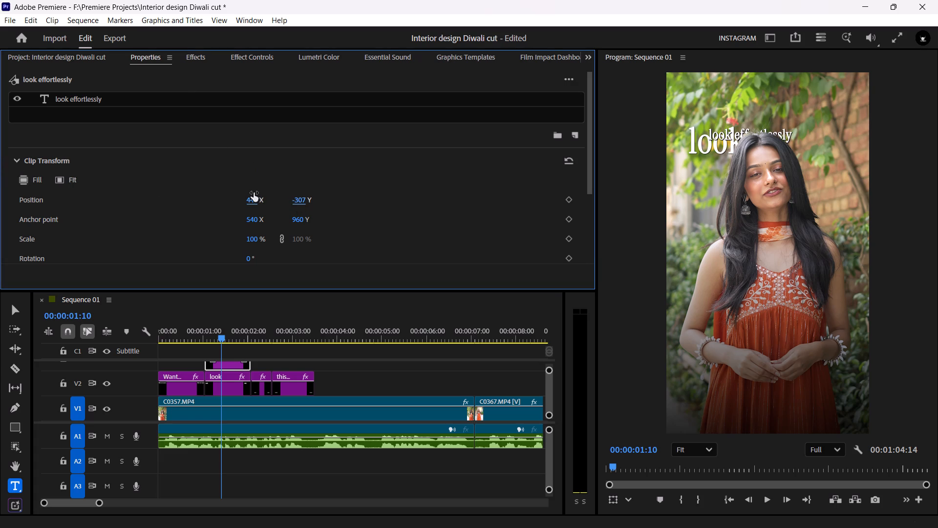
pyautogui.moveTo(304, 200); pyautogui.dragTo(149, 200)
# Delete "look" from the V3 caption's text so that it contains only "effortlessly".
pyautogui.doubleClick(107, 96)
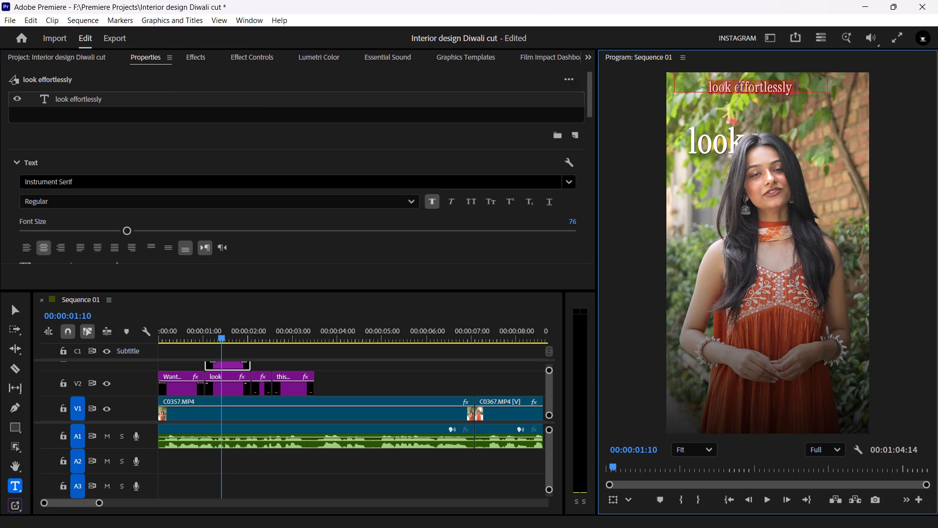
pyautogui.click(737, 88)
pyautogui.press('BackSpace')
pyautogui.press('BackSpace')
pyautogui.press('BackSpace')
pyautogui.press('BackSpace')
pyautogui.press('BackSpace')
pyautogui.press('BackSpace')
pyautogui.press('BackSpace')
pyautogui.press('BackSpace')
pyautogui.press('BackSpace')
pyautogui.press('BackSpace')
pyautogui.press('BackSpace')
pyautogui.press('BackSpace')
pyautogui.press('BackSpace')
pyautogui.press('BackSpace')
pyautogui.press('BackSpace')
pyautogui.press('BackSpace')
pyautogui.press('BackSpace')
pyautogui.press('BackSpace')
pyautogui.press('BackSpace')
pyautogui.press('BackSpace')
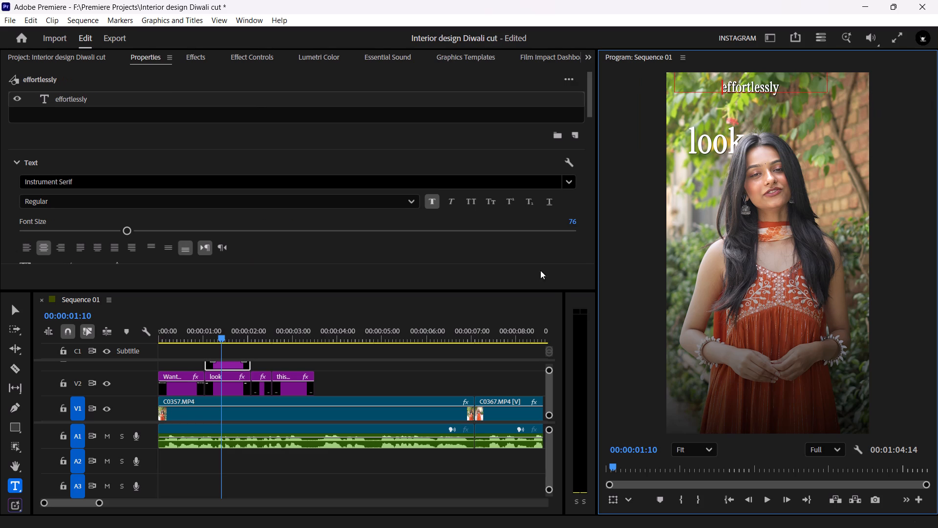
pyautogui.click(348, 390)
# Enlarge the V3 "effortlessly" caption's text to font size 133.
pyautogui.click(226, 364)
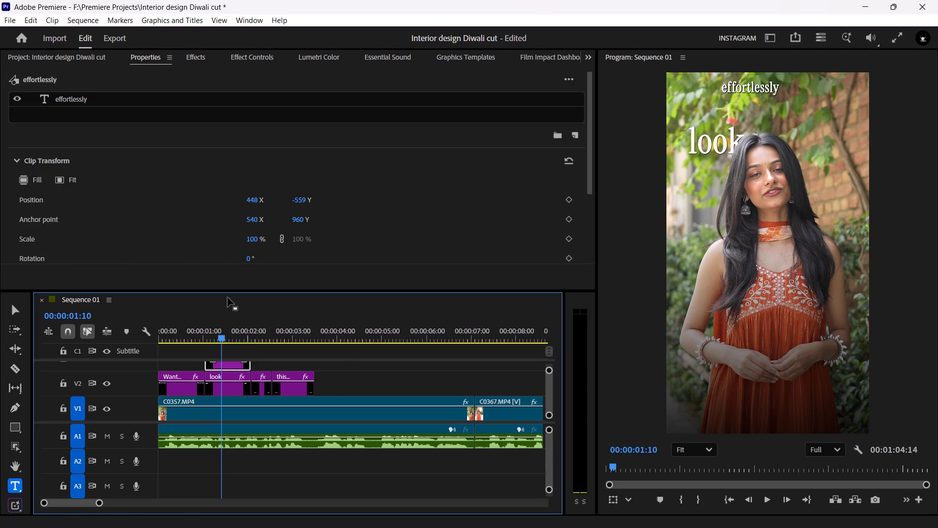
pyautogui.click(149, 101)
pyautogui.moveTo(183, 233); pyautogui.dragTo(206, 233)
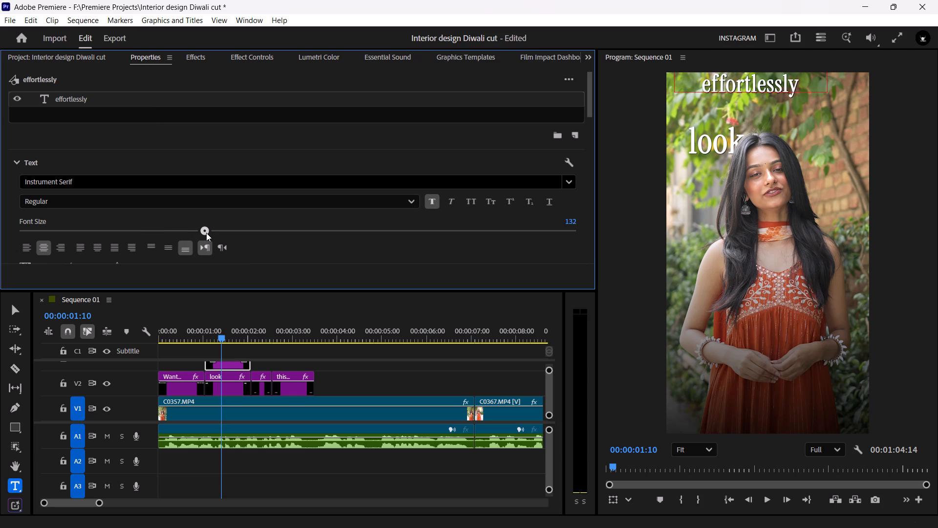
pyautogui.moveTo(206, 233); pyautogui.dragTo(205, 233)
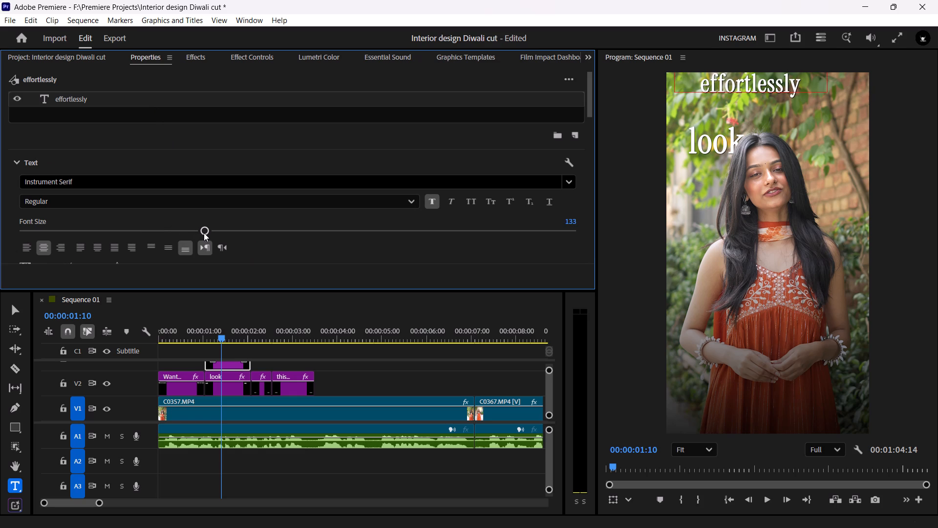
# Move the "effortlessly" text to X 488, Y 1364, on the opposite side of the head from "look", and preview the frame full screen.
pyautogui.moveTo(588, 102); pyautogui.dragTo(594, 207)
pyautogui.moveTo(298, 212); pyautogui.dragTo(451, 224)
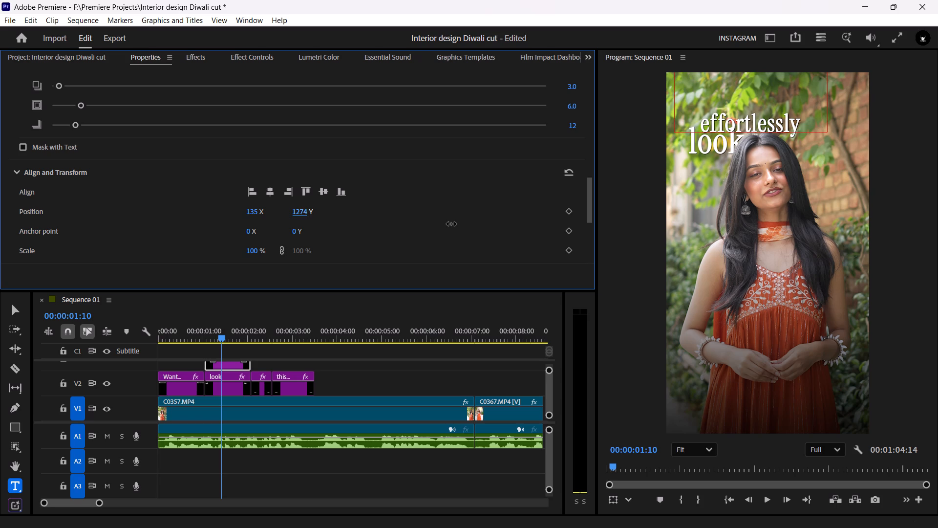
pyautogui.moveTo(451, 224); pyautogui.dragTo(505, 223)
pyautogui.moveTo(248, 209); pyautogui.dragTo(514, 232)
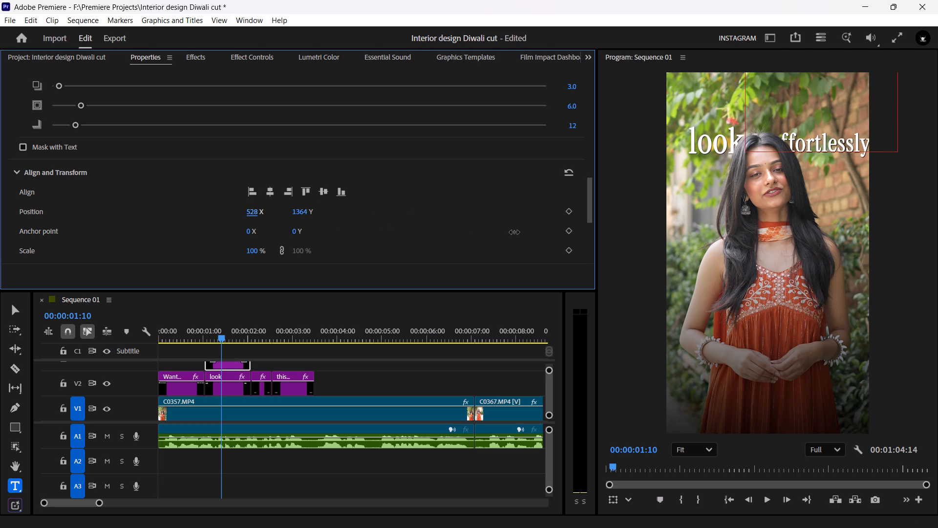
pyautogui.moveTo(514, 232); pyautogui.dragTo(487, 230)
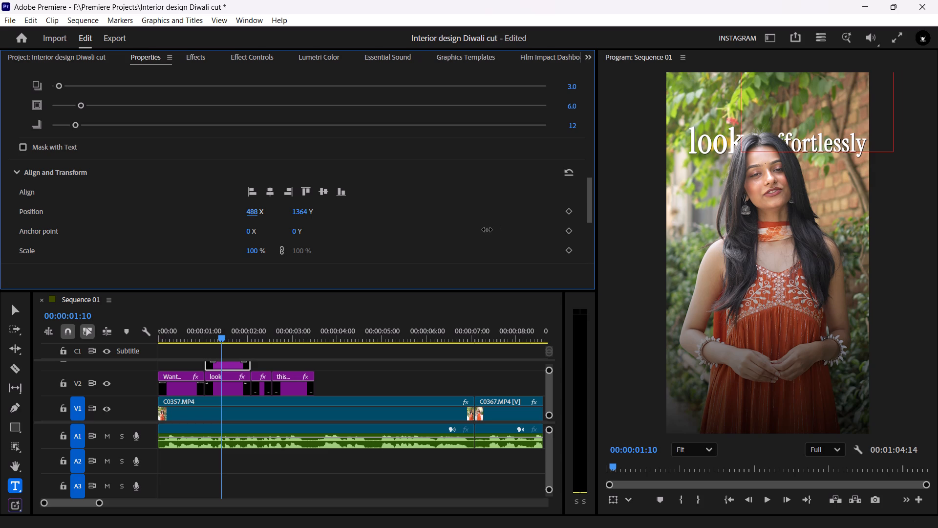
pyautogui.moveTo(487, 230); pyautogui.dragTo(486, 228)
pyautogui.click(903, 39)
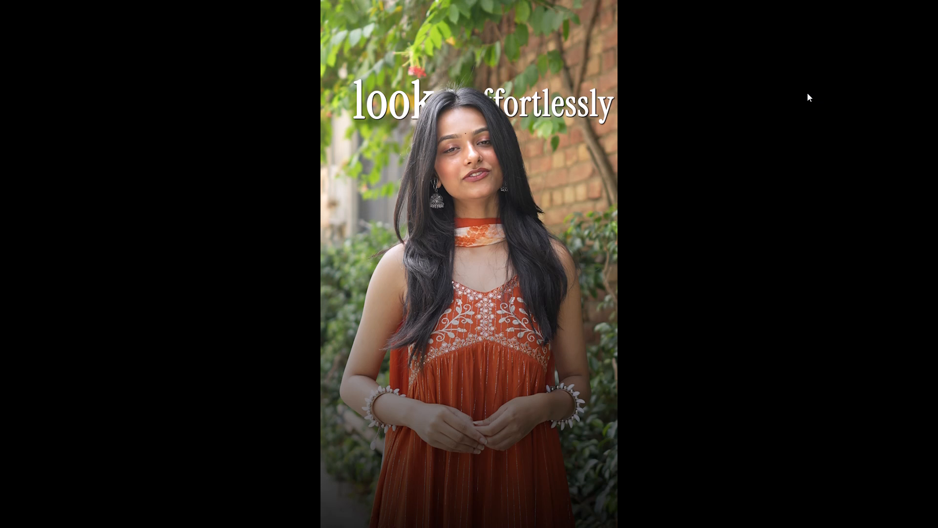
pyautogui.press('Escape')
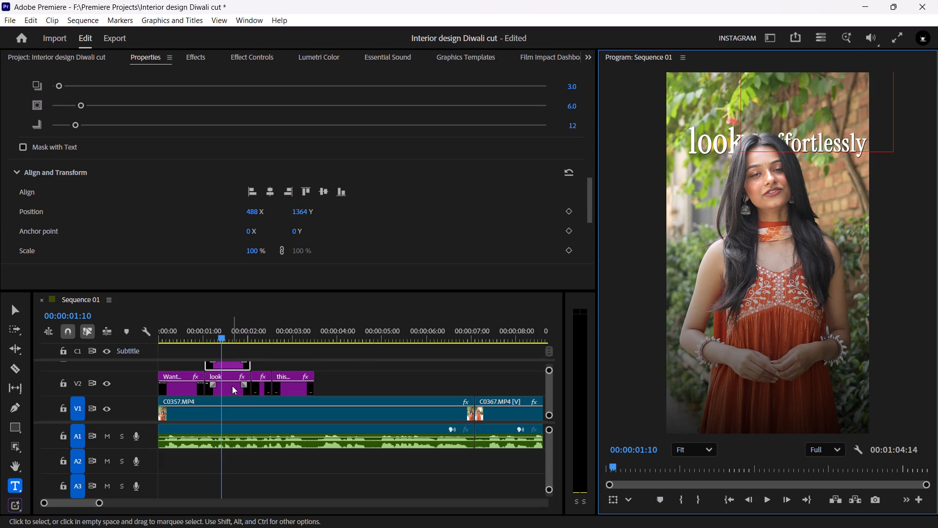
# Reposition the V2 "look" clip farther left at X 497 and down to face level at Y -68.
pyautogui.click(232, 386)
pyautogui.moveTo(257, 200); pyautogui.dragTo(220, 202)
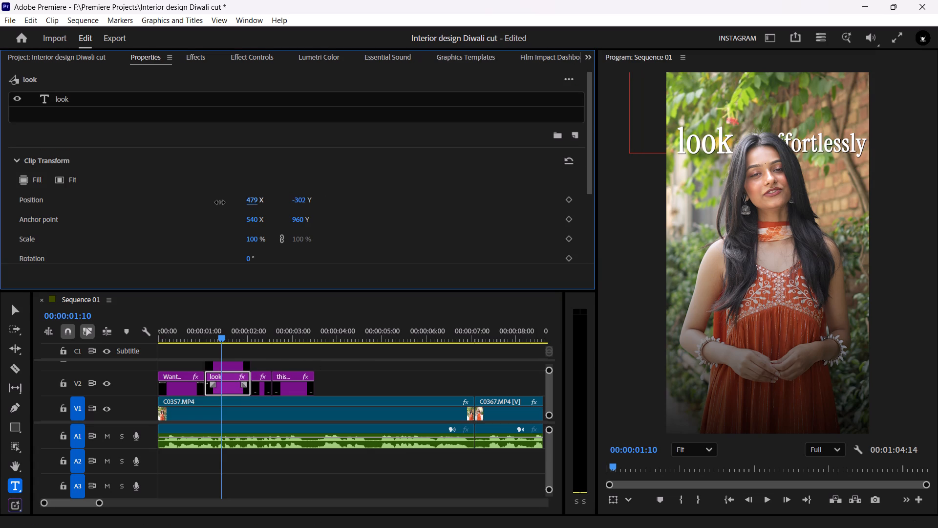
pyautogui.moveTo(220, 202); pyautogui.dragTo(231, 201)
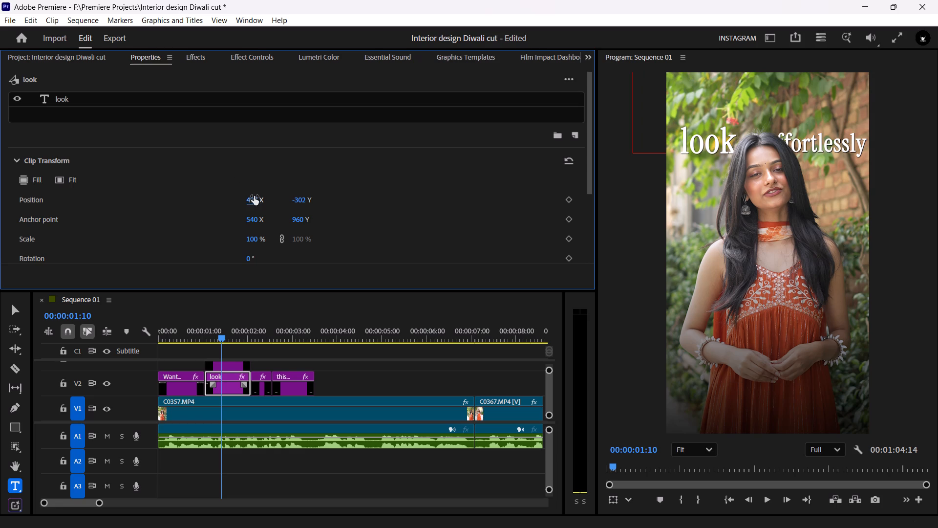
pyautogui.moveTo(293, 203); pyautogui.dragTo(433, 198)
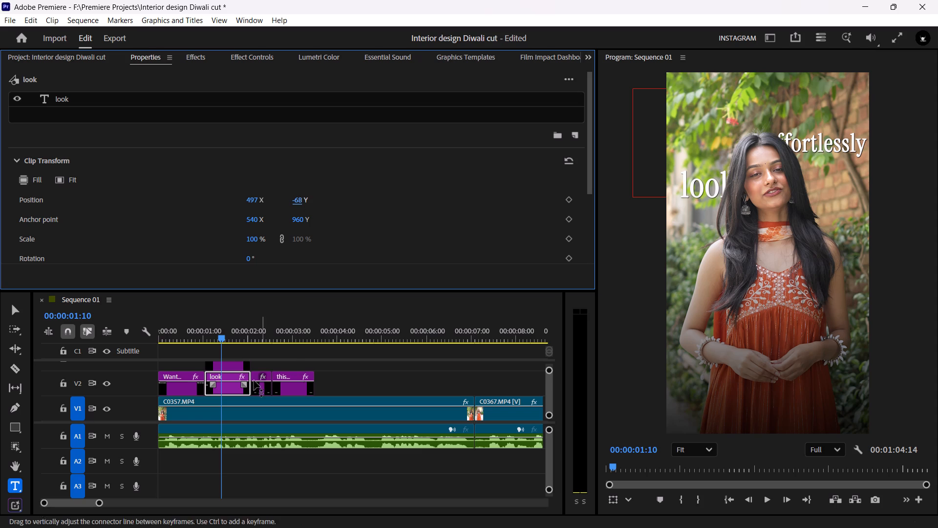
# Set the V3 "effortlessly" clip's position to X 406, Y -626, just above the speaker's head.
pyautogui.click(238, 366)
pyautogui.moveTo(297, 199); pyautogui.dragTo(466, 219)
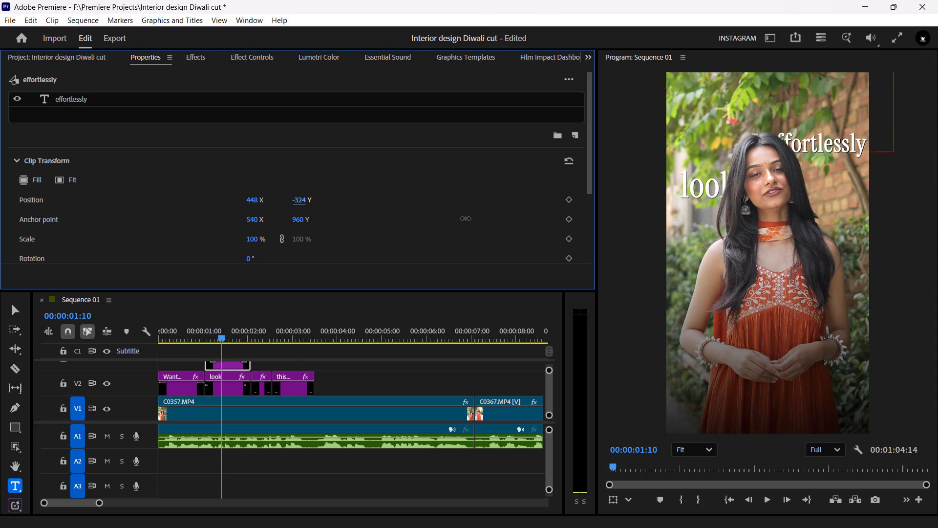
pyautogui.moveTo(466, 219); pyautogui.dragTo(433, 217)
pyautogui.moveTo(253, 201); pyautogui.dragTo(262, 201)
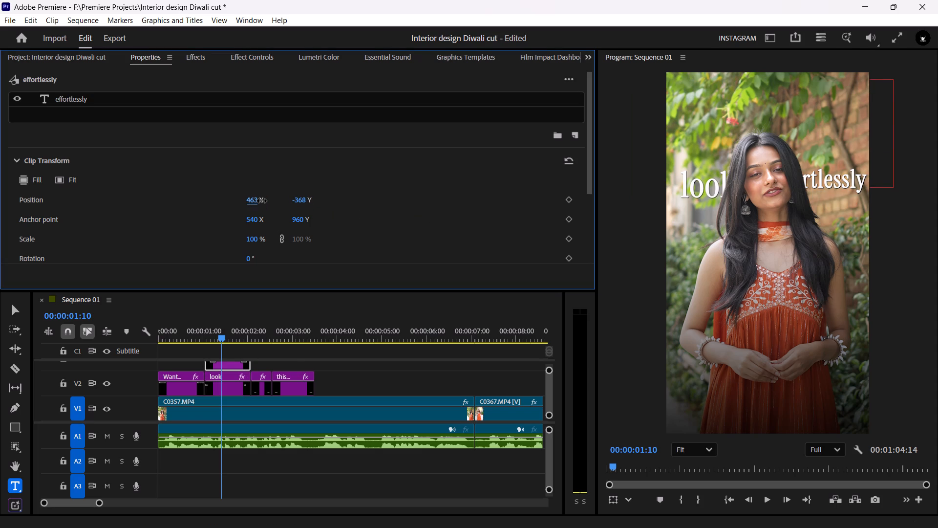
pyautogui.moveTo(262, 201); pyautogui.dragTo(260, 200)
pyautogui.moveTo(303, 204); pyautogui.dragTo(144, 188)
pyautogui.moveTo(301, 201); pyautogui.dragTo(299, 200)
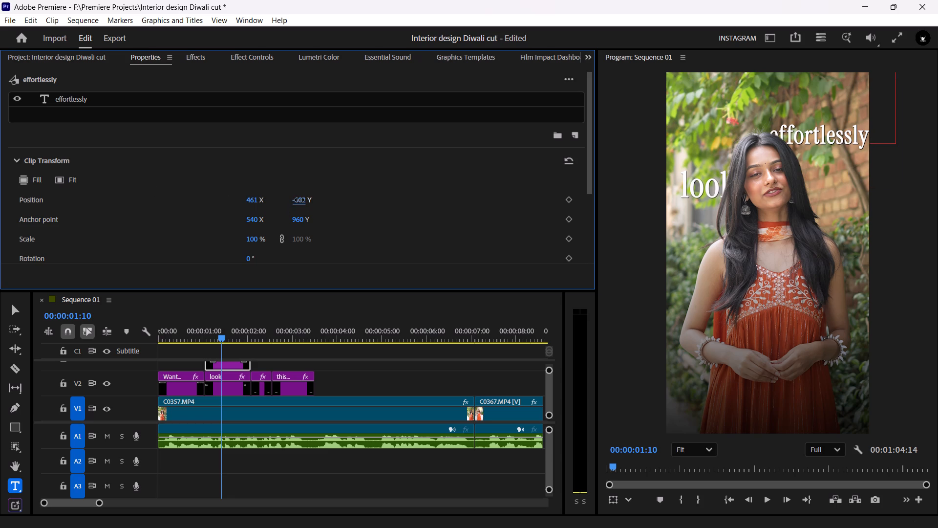
pyautogui.moveTo(299, 200); pyautogui.dragTo(281, 200)
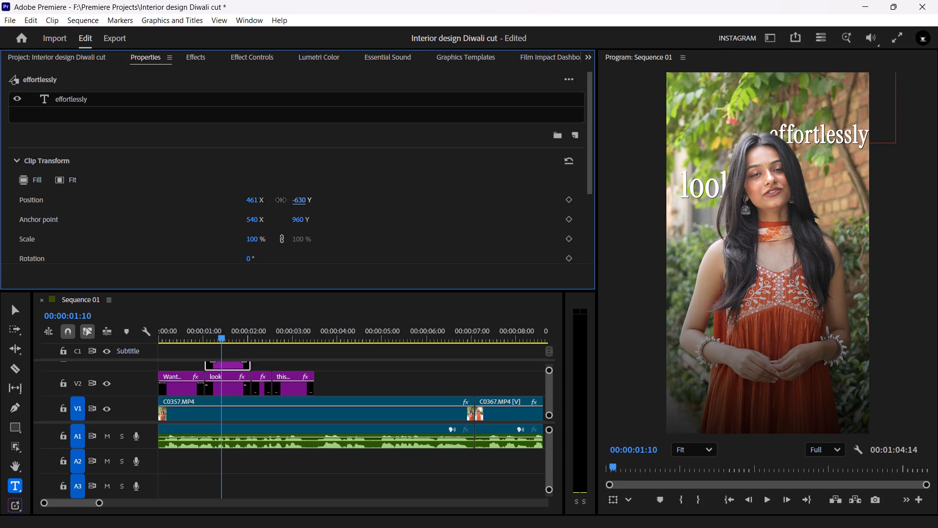
pyautogui.moveTo(281, 200); pyautogui.dragTo(284, 200)
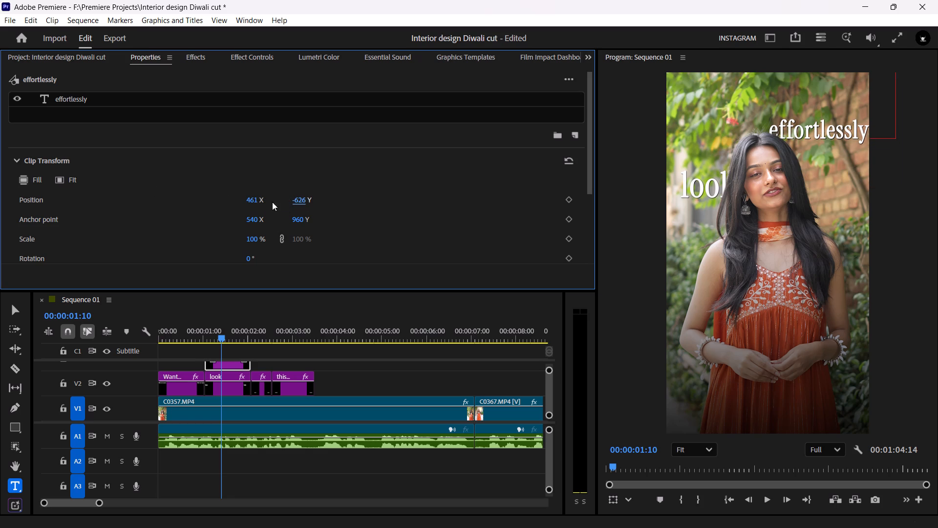
pyautogui.moveTo(257, 201); pyautogui.dragTo(234, 201)
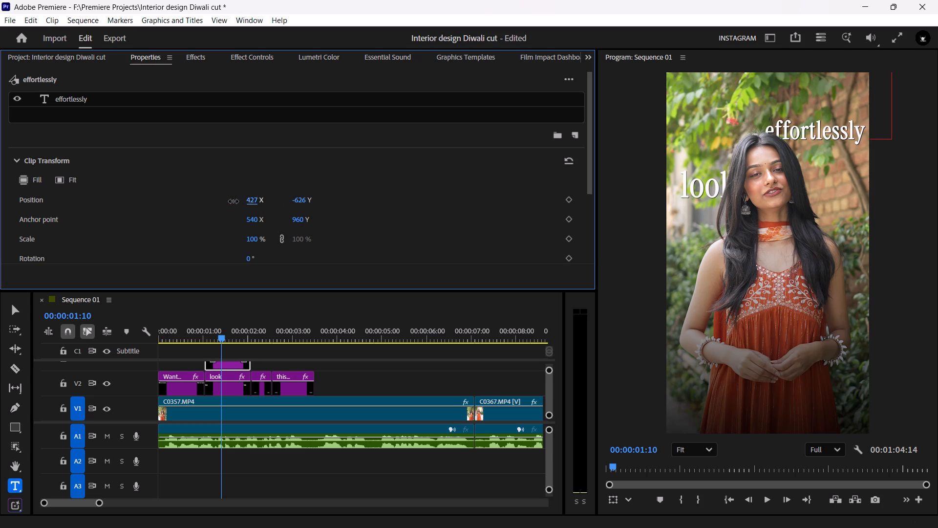
pyautogui.moveTo(234, 201); pyautogui.dragTo(222, 201)
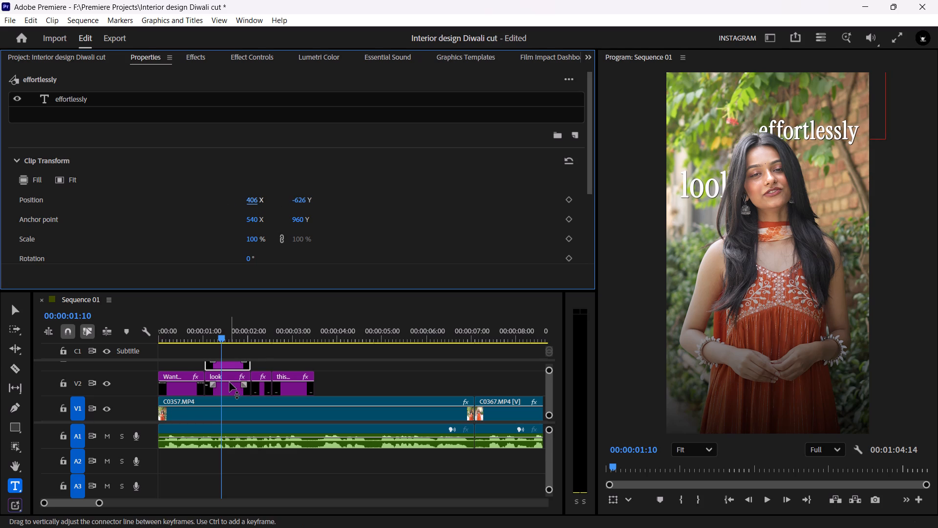
# Raise the V2 "look" clip to Y -349, roughly level with "effortlessly".
pyautogui.click(230, 382)
pyautogui.moveTo(306, 199); pyautogui.dragTo(141, 199)
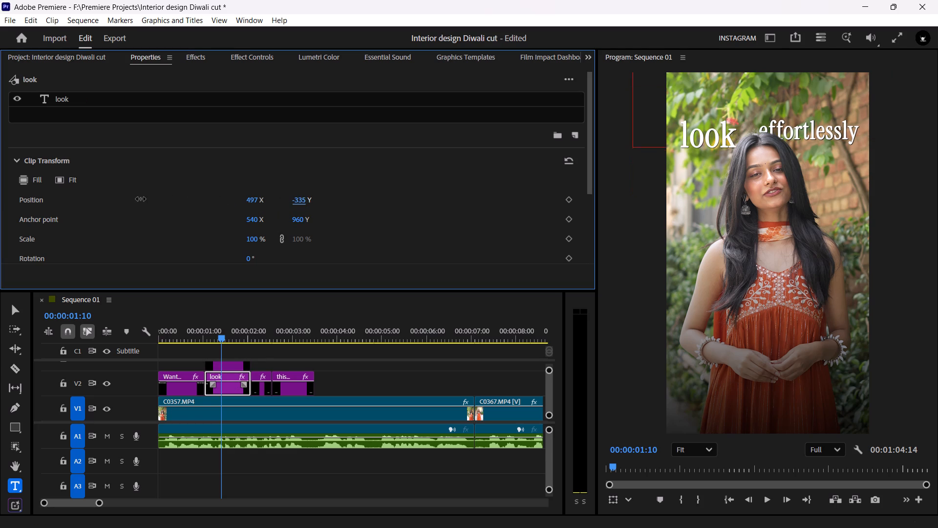
pyautogui.moveTo(141, 199); pyautogui.dragTo(132, 199)
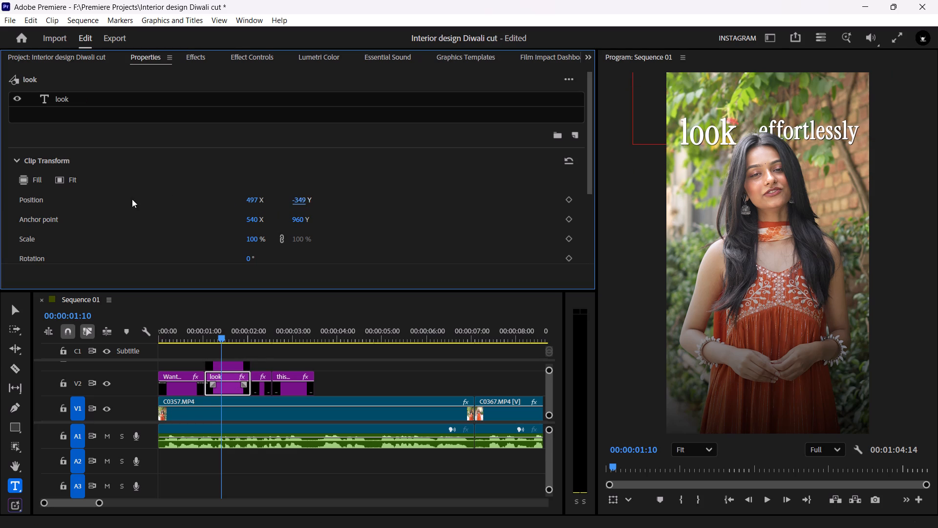
# Enlarge the V3 "effortlessly" caption's text to font size 157.
pyautogui.click(228, 366)
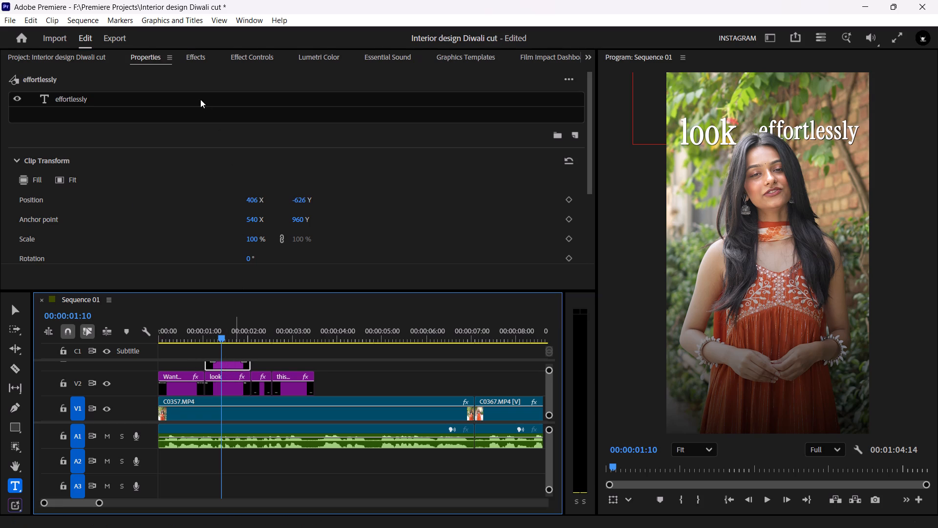
pyautogui.click(200, 99)
pyautogui.moveTo(226, 229); pyautogui.dragTo(241, 230)
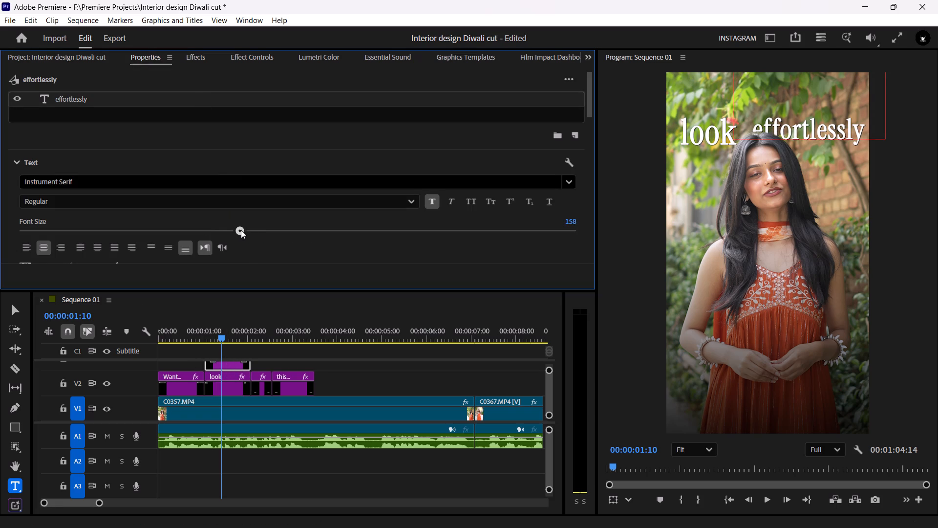
pyautogui.moveTo(241, 230); pyautogui.dragTo(244, 233)
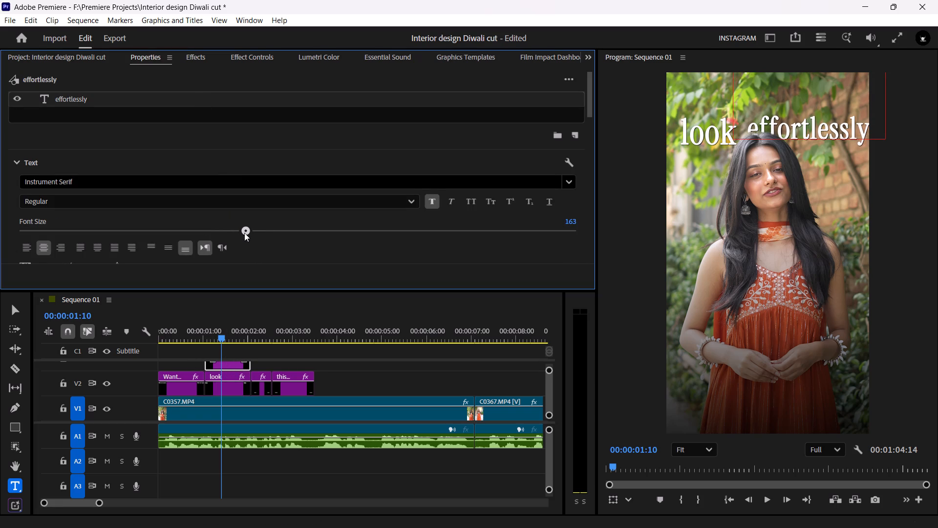
pyautogui.moveTo(244, 233); pyautogui.dragTo(242, 233)
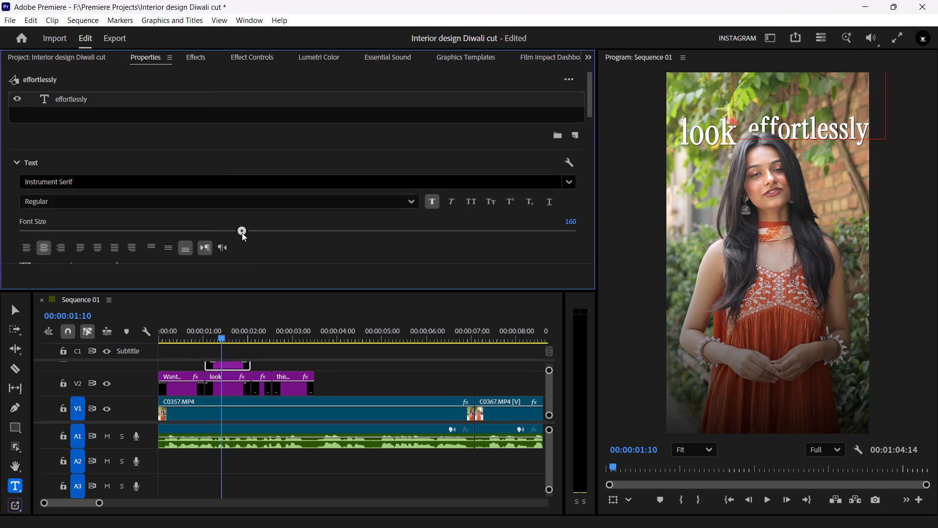
pyautogui.moveTo(242, 233); pyautogui.dragTo(237, 233)
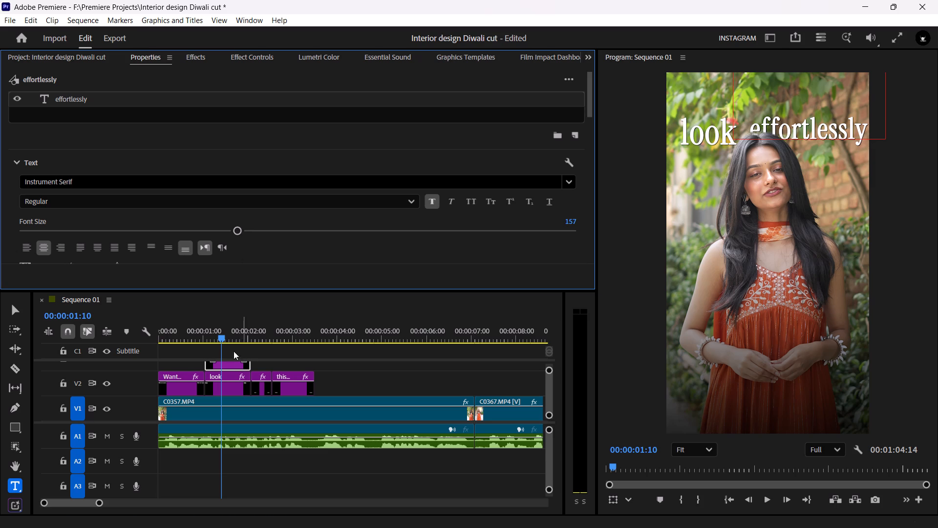
# Reduce the V2 "look" caption's text to font size 163.
pyautogui.click(234, 388)
pyautogui.click(181, 101)
pyautogui.moveTo(243, 225); pyautogui.dragTo(231, 225)
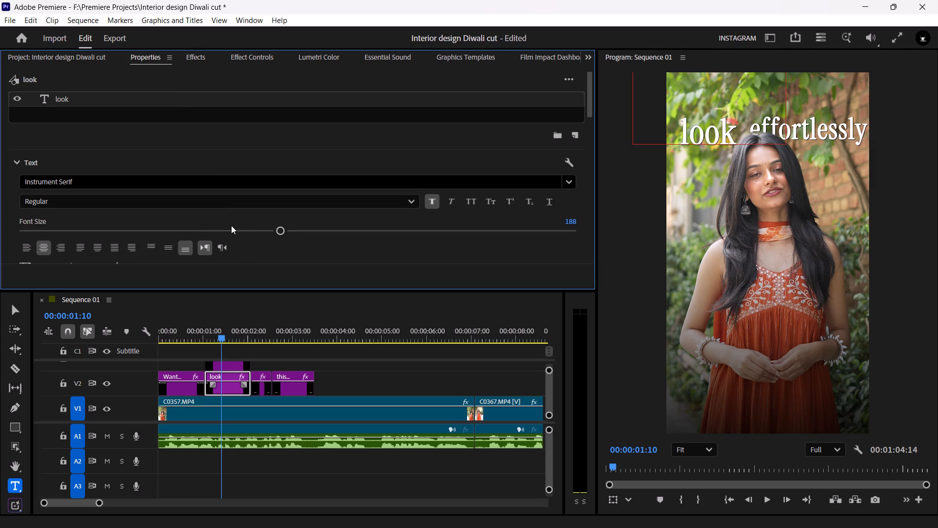
pyautogui.moveTo(231, 225); pyautogui.dragTo(218, 225)
pyautogui.moveTo(222, 232); pyautogui.dragTo(236, 231)
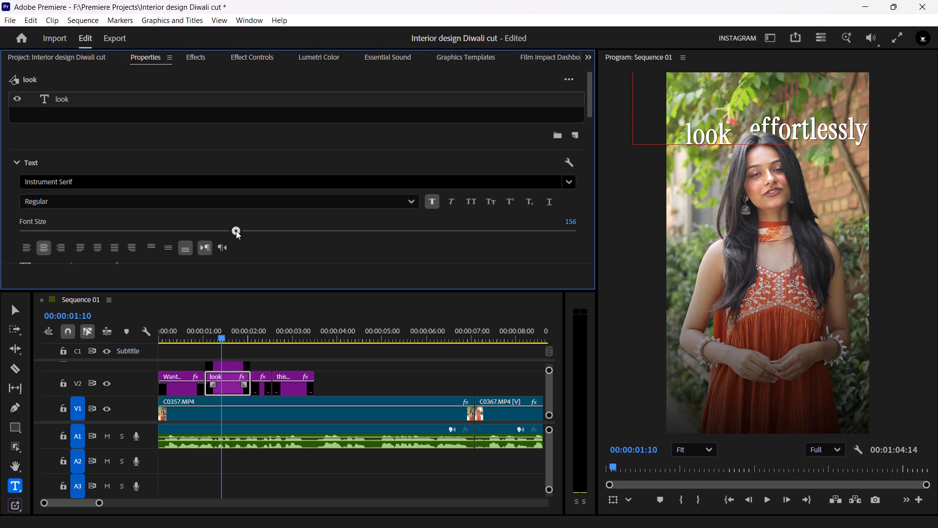
pyautogui.moveTo(236, 231); pyautogui.dragTo(246, 229)
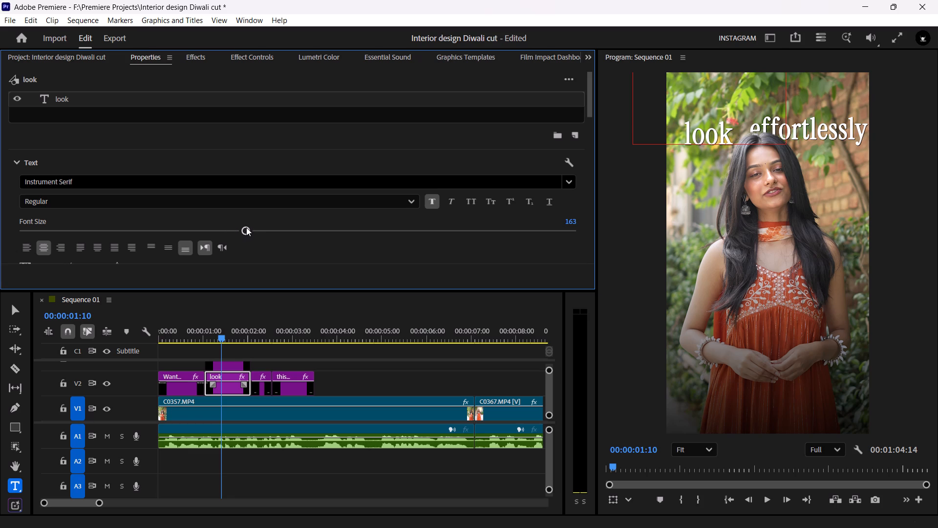
# Set the "look" text layer's position to X -133, Y 1089, lining it up with "effortlessly".
pyautogui.moveTo(588, 109); pyautogui.dragTo(590, 119)
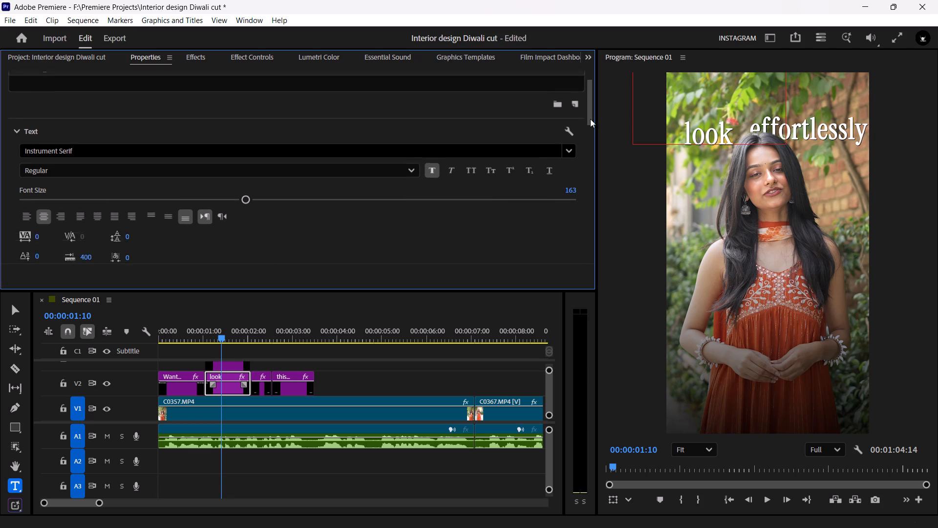
pyautogui.moveTo(590, 119); pyautogui.dragTo(590, 143)
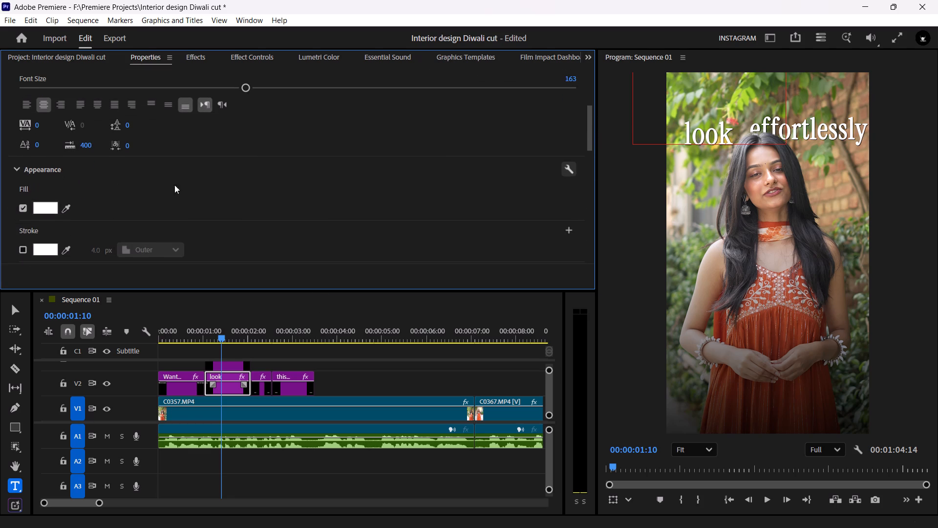
pyautogui.scroll(4, 461, 196)
pyautogui.scroll(-16, 471, 195)
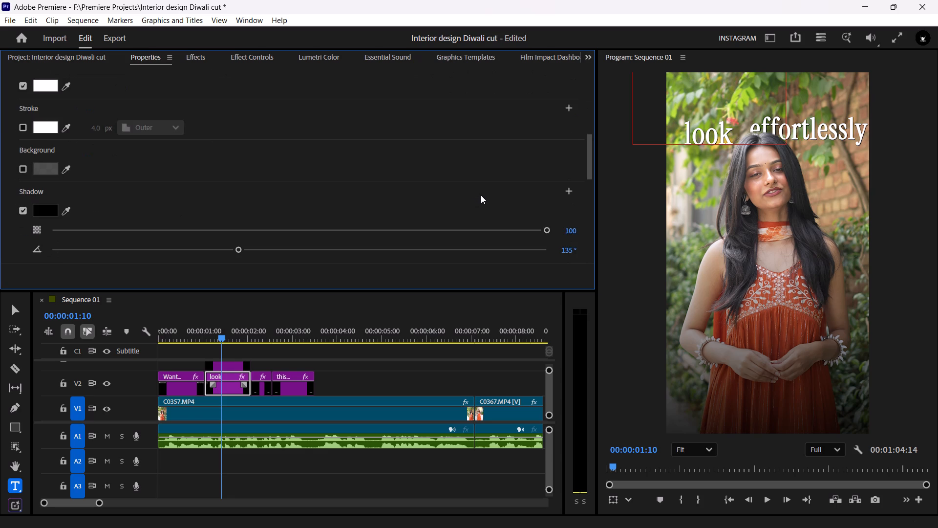
pyautogui.moveTo(590, 160); pyautogui.dragTo(585, 216)
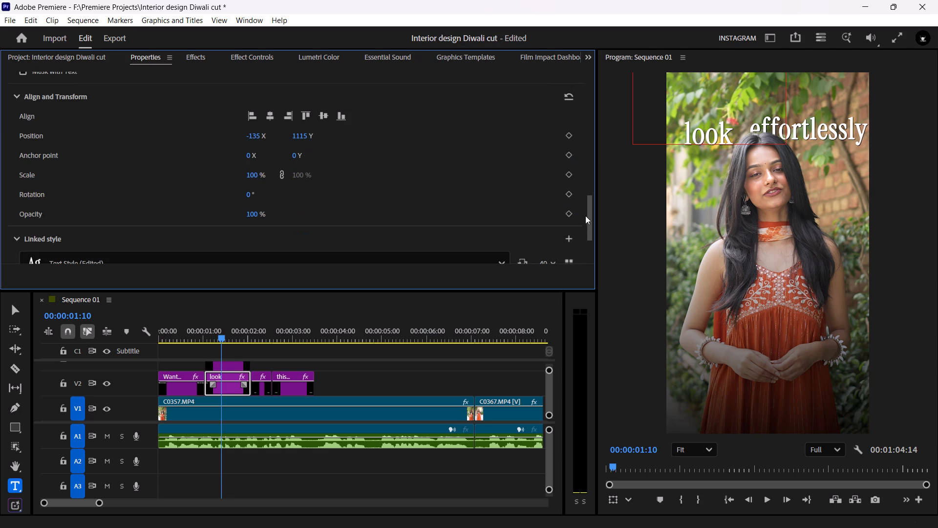
pyautogui.moveTo(585, 216); pyautogui.dragTo(586, 216)
pyautogui.moveTo(254, 134); pyautogui.dragTo(232, 136)
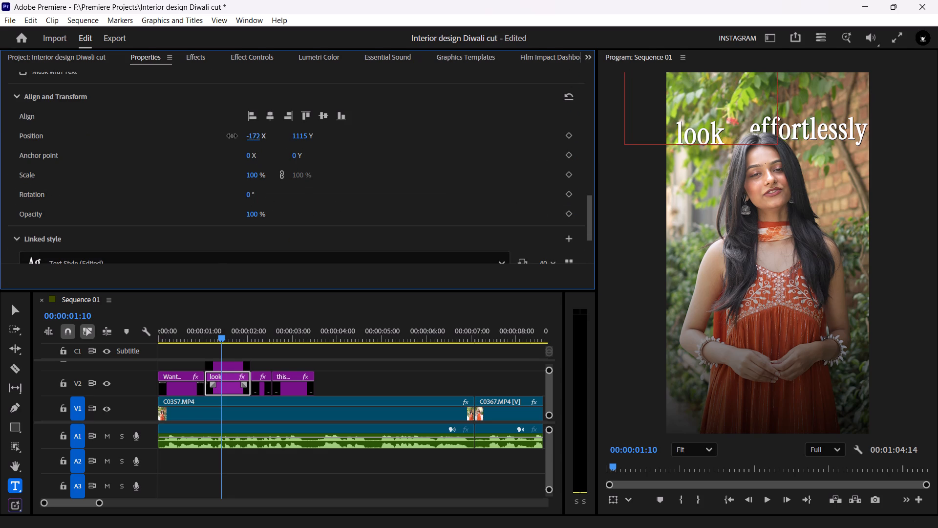
pyautogui.moveTo(232, 136); pyautogui.dragTo(240, 135)
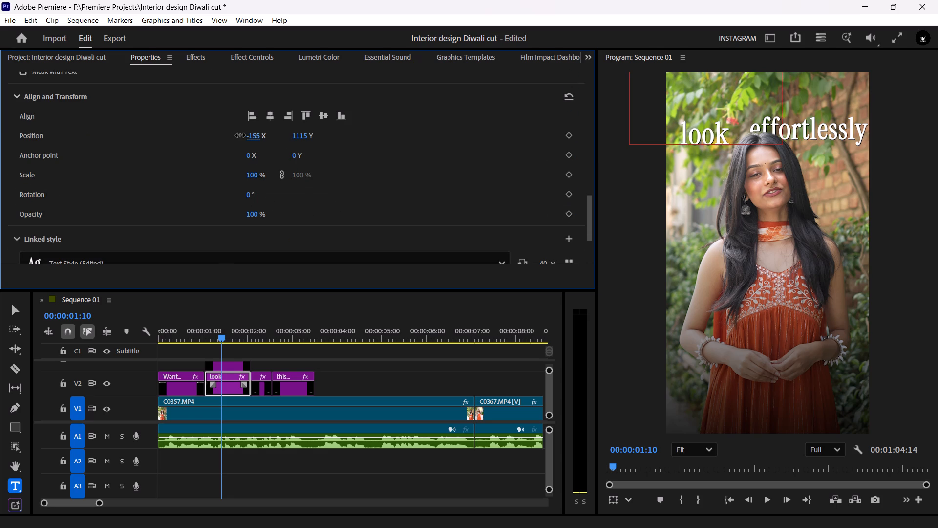
pyautogui.moveTo(240, 135); pyautogui.dragTo(238, 135)
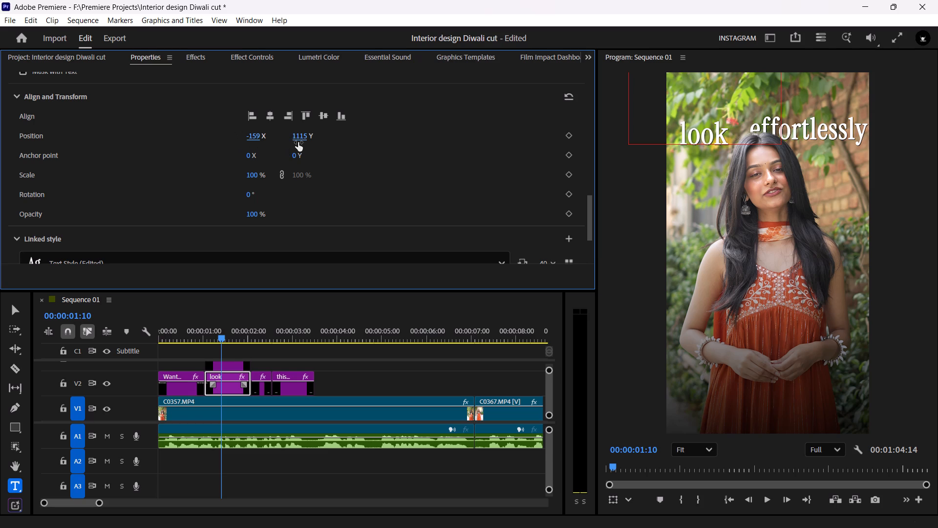
pyautogui.moveTo(300, 139); pyautogui.dragTo(285, 140)
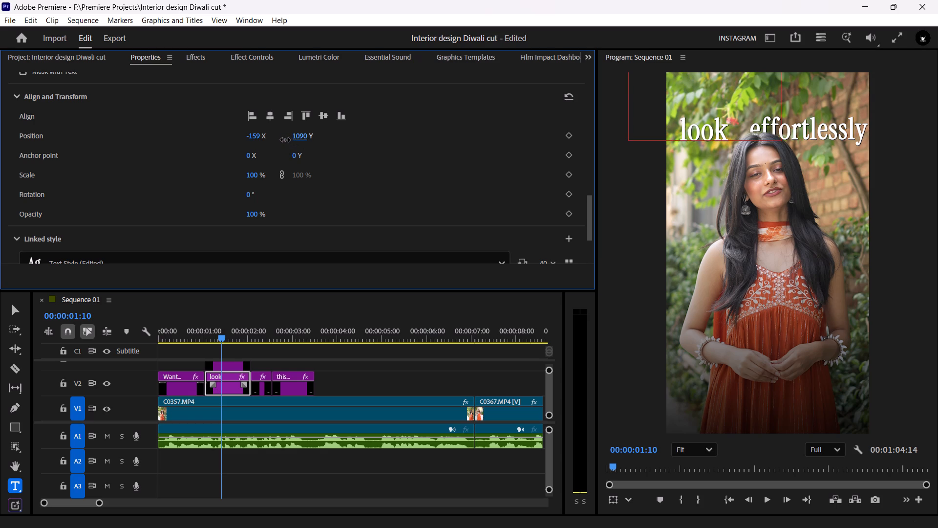
pyautogui.moveTo(285, 140); pyautogui.dragTo(285, 140)
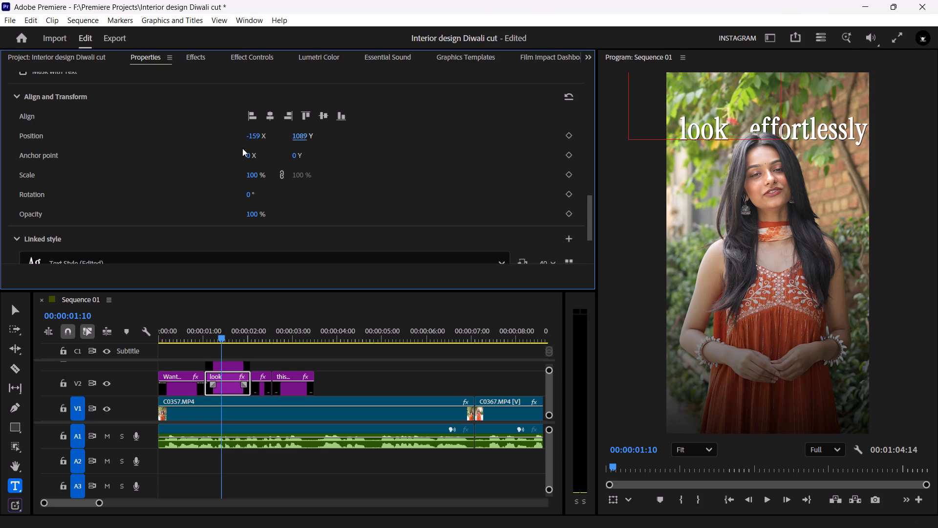
pyautogui.moveTo(250, 135); pyautogui.dragTo(263, 135)
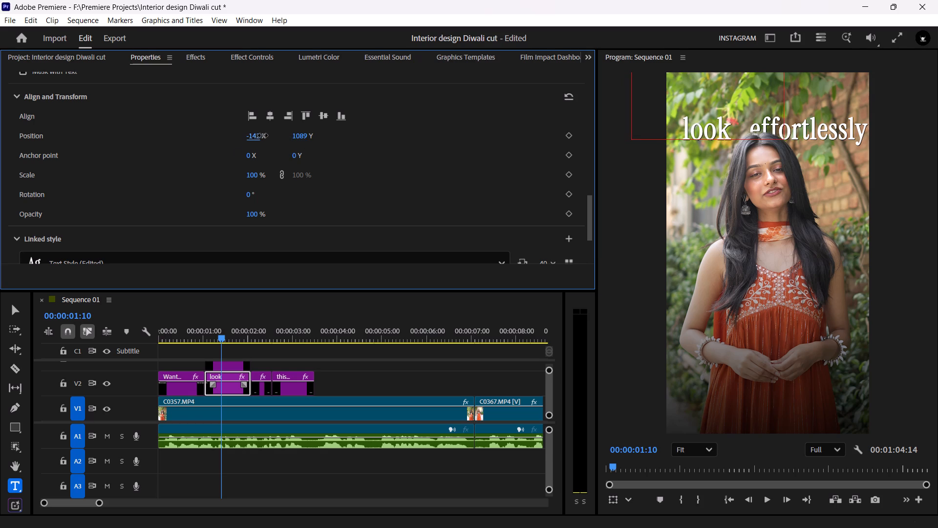
pyautogui.moveTo(263, 135); pyautogui.dragTo(268, 135)
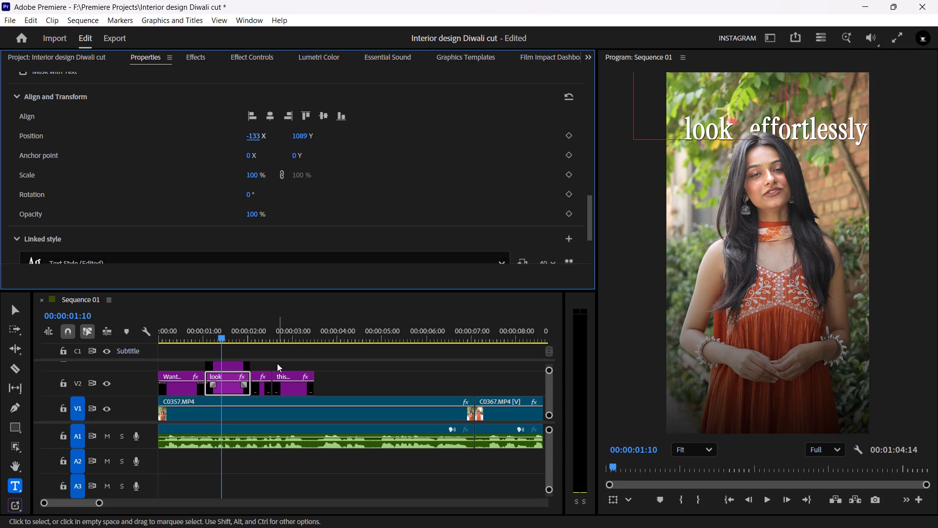
# Shift the V3 "effortlessly" clip slightly left to position X 377.
pyautogui.click(233, 366)
pyautogui.moveTo(262, 201); pyautogui.dragTo(253, 201)
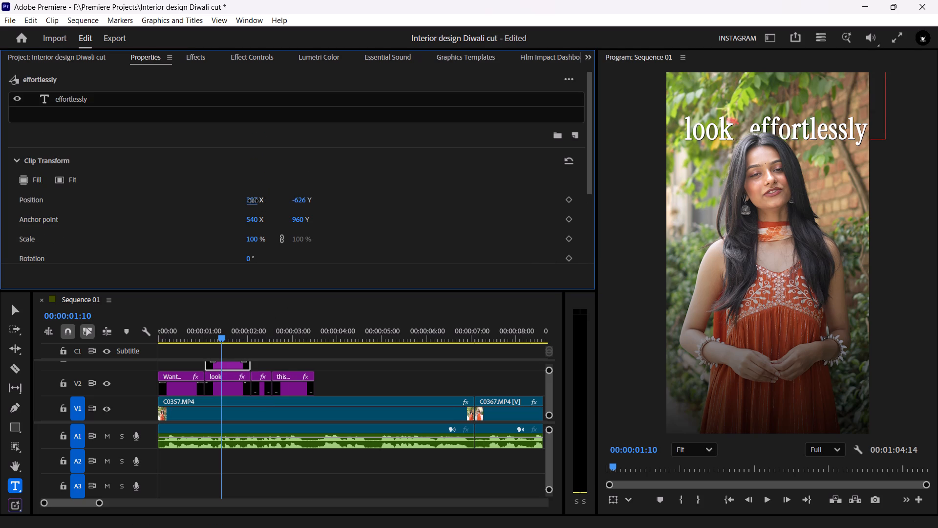
pyautogui.moveTo(253, 201); pyautogui.dragTo(244, 200)
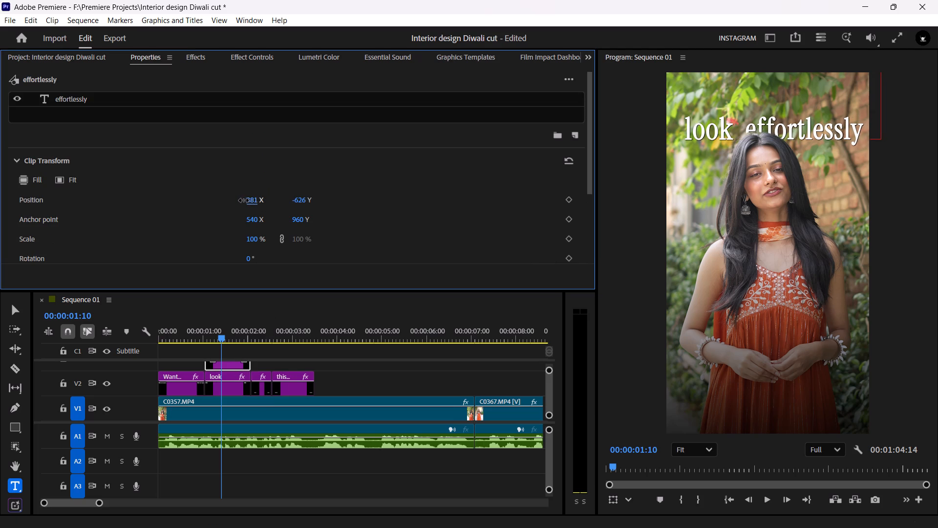
pyautogui.moveTo(244, 200); pyautogui.dragTo(241, 200)
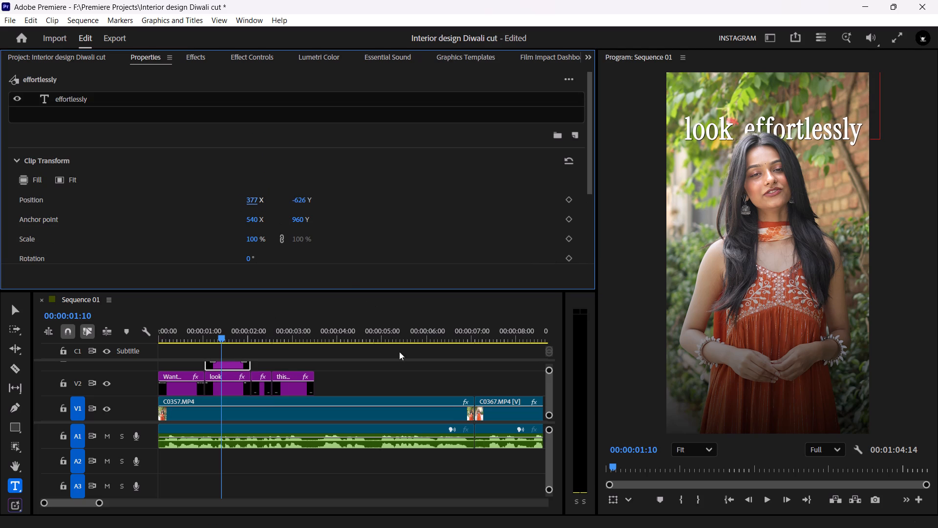
# Play the opening captions from the sequence start several times to check their placement and timing.
pyautogui.click(355, 383)
pyautogui.moveTo(227, 333); pyautogui.dragTo(104, 320)
pyautogui.press('space')
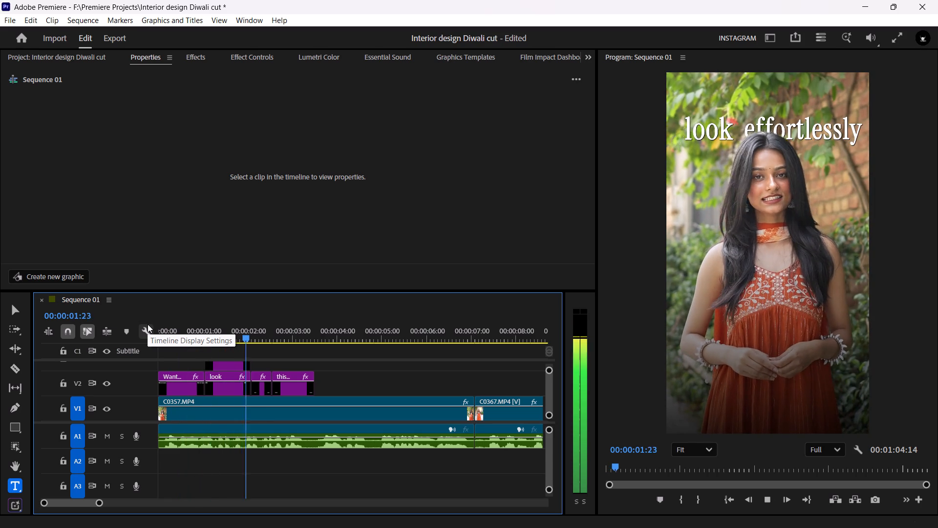
pyautogui.press('space')
pyautogui.moveTo(198, 336); pyautogui.dragTo(152, 335)
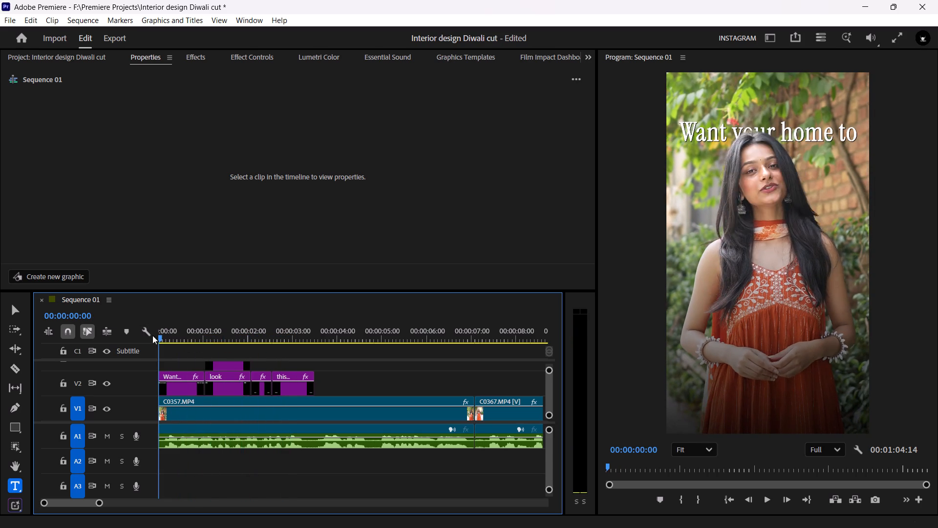
pyautogui.moveTo(152, 335); pyautogui.dragTo(133, 333)
pyautogui.press('space')
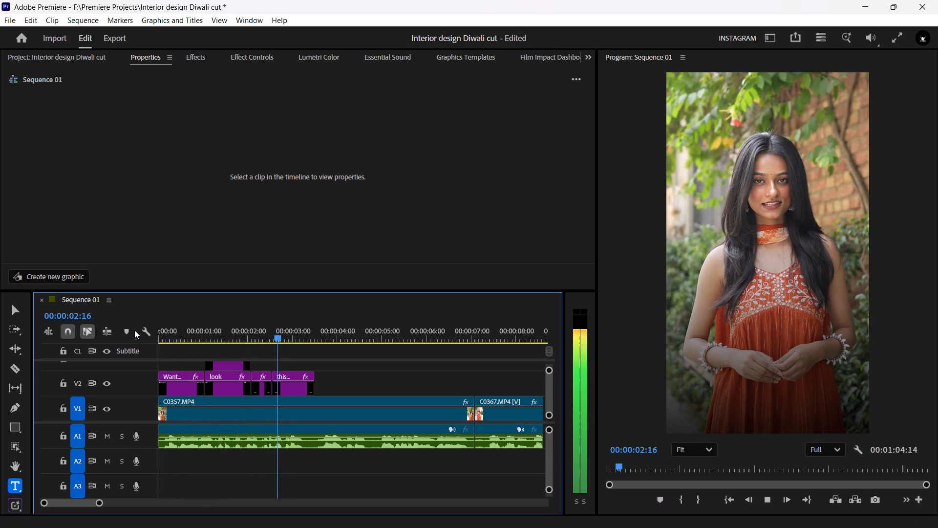
pyautogui.press('space')
pyautogui.moveTo(214, 330); pyautogui.dragTo(128, 325)
pyautogui.press('space')
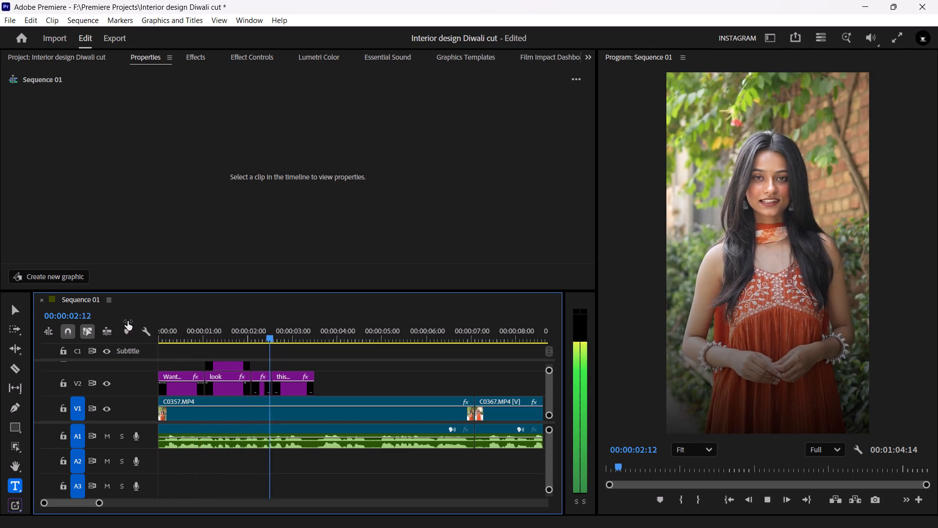
pyautogui.press('space')
# Enlarge the text of the V2 "aesthetic" caption just after the two-second mark to font size 177.
pyautogui.moveTo(261, 329); pyautogui.dragTo(256, 330)
pyautogui.click(262, 393)
pyautogui.click(179, 95)
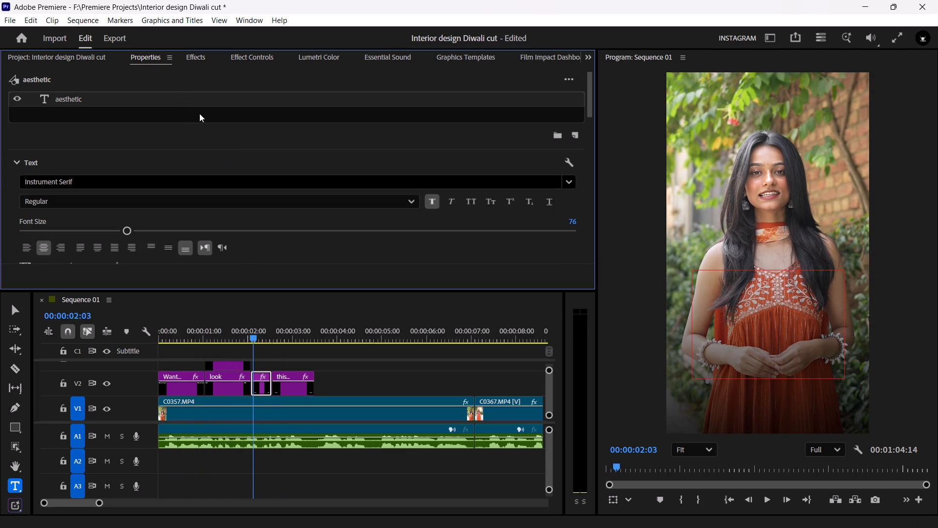
pyautogui.click(265, 232)
# Raise the "aesthetic" text layer from the dress up to the speaker's face level.
pyautogui.moveTo(589, 111); pyautogui.dragTo(570, 242)
pyautogui.moveTo(304, 108); pyautogui.dragTo(288, 104)
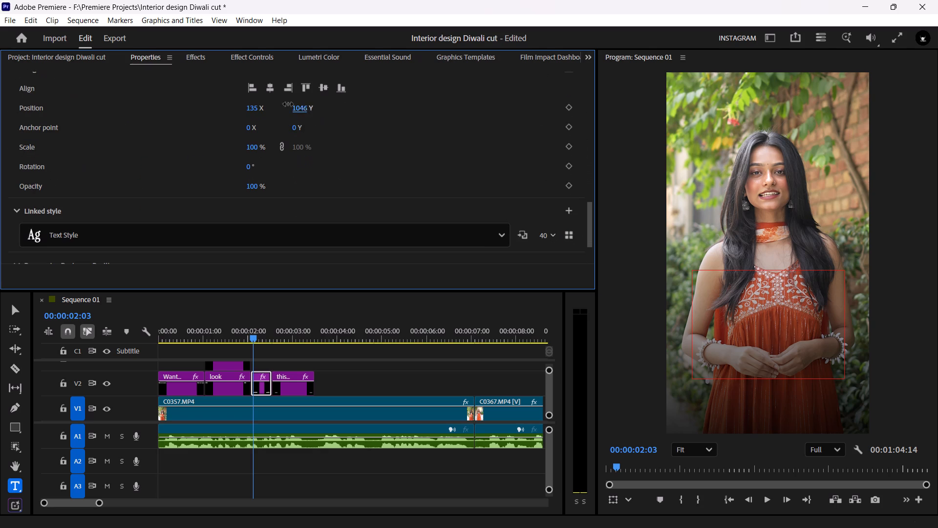
pyautogui.moveTo(288, 104); pyautogui.dragTo(0, 122)
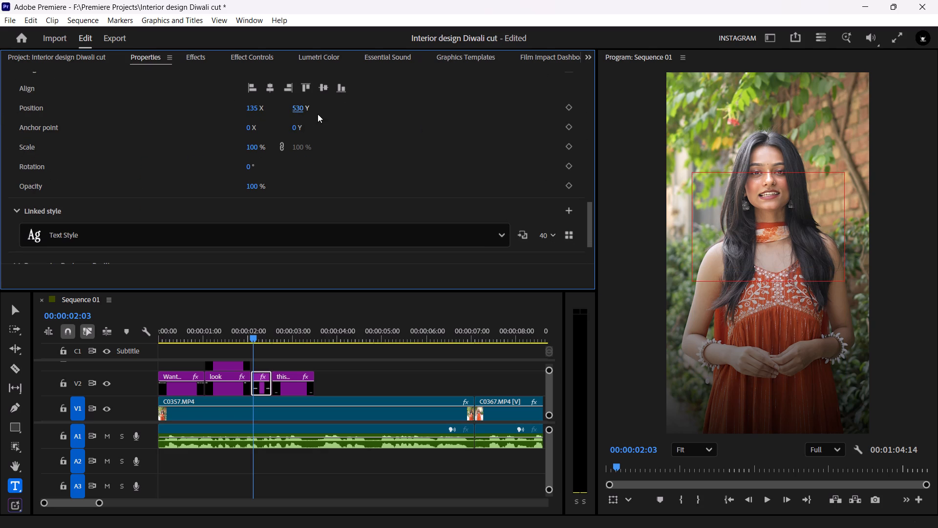
pyautogui.moveTo(304, 108); pyautogui.dragTo(0, 118)
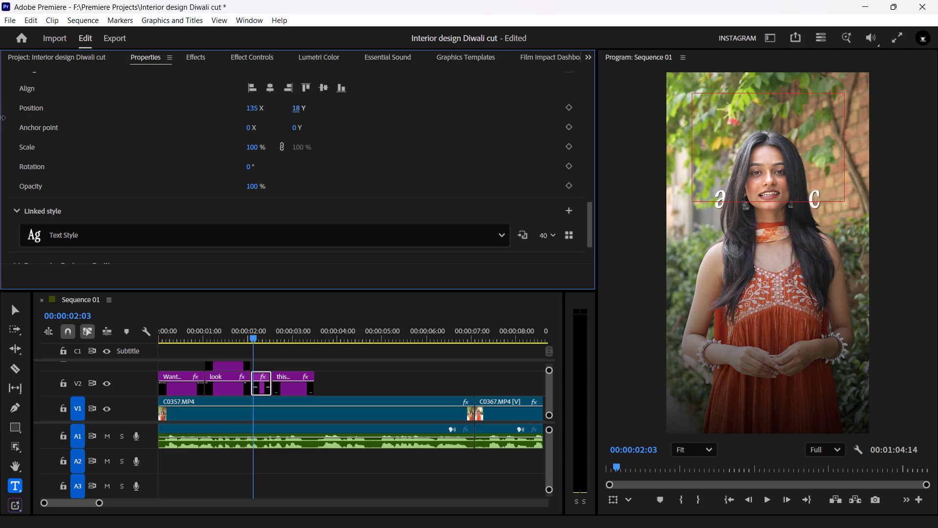
pyautogui.moveTo(0, 118); pyautogui.dragTo(0, 118)
# Enlarge the "aesthetic" caption's text further to font size 257.
pyautogui.moveTo(590, 220); pyautogui.dragTo(600, 130)
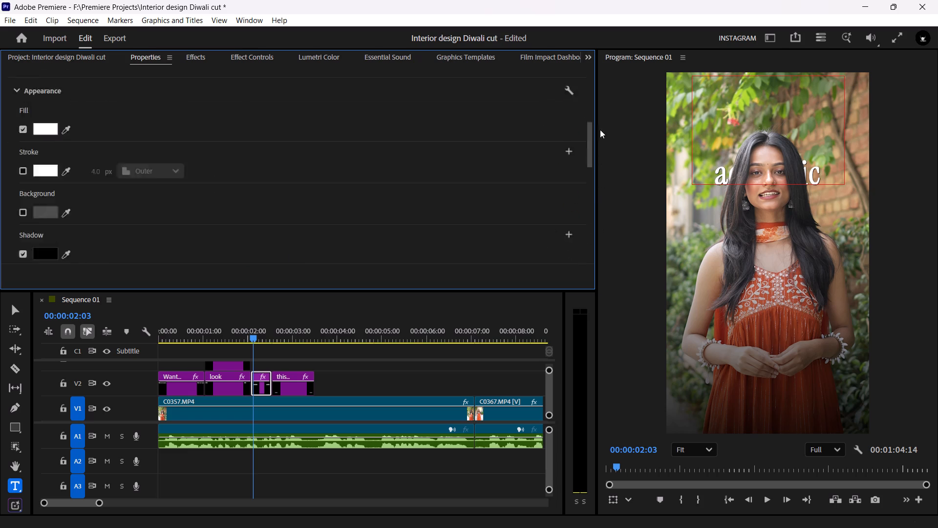
pyautogui.moveTo(600, 130); pyautogui.dragTo(599, 88)
pyautogui.moveTo(346, 232); pyautogui.dragTo(375, 235)
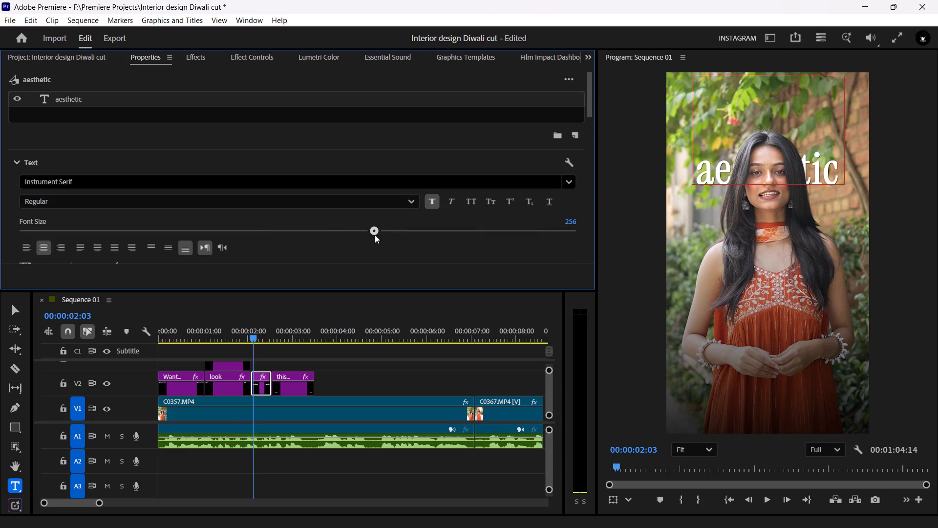
pyautogui.moveTo(375, 235); pyautogui.dragTo(376, 236)
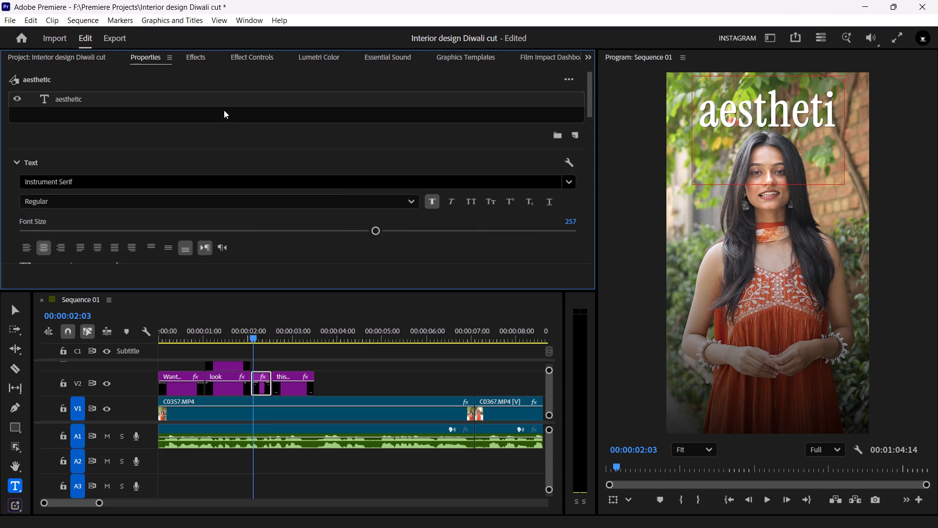
# Widen the "aesthetic" text box on both sides to span the full frame width, fitting the word on one line.
pyautogui.click(11, 313)
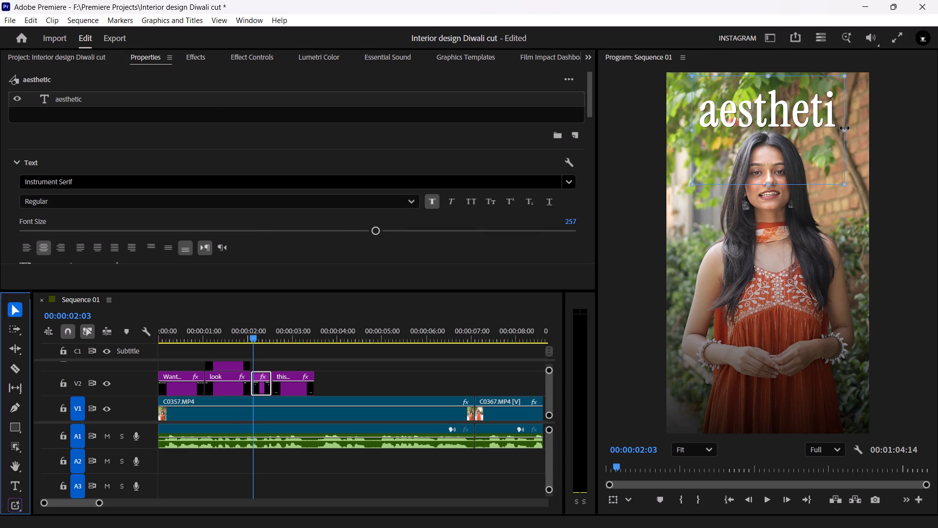
pyautogui.moveTo(845, 128); pyautogui.dragTo(871, 128)
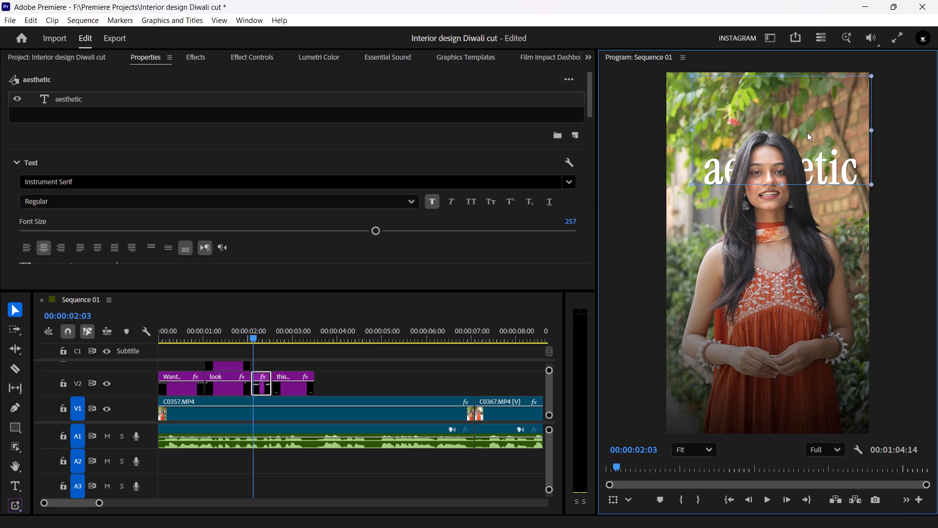
pyautogui.moveTo(690, 130); pyautogui.dragTo(660, 130)
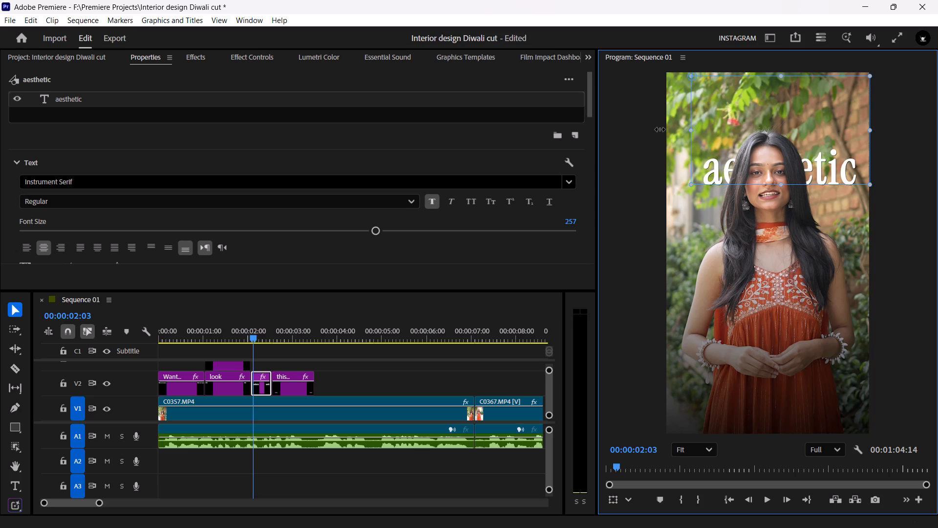
pyautogui.moveTo(660, 130); pyautogui.dragTo(667, 130)
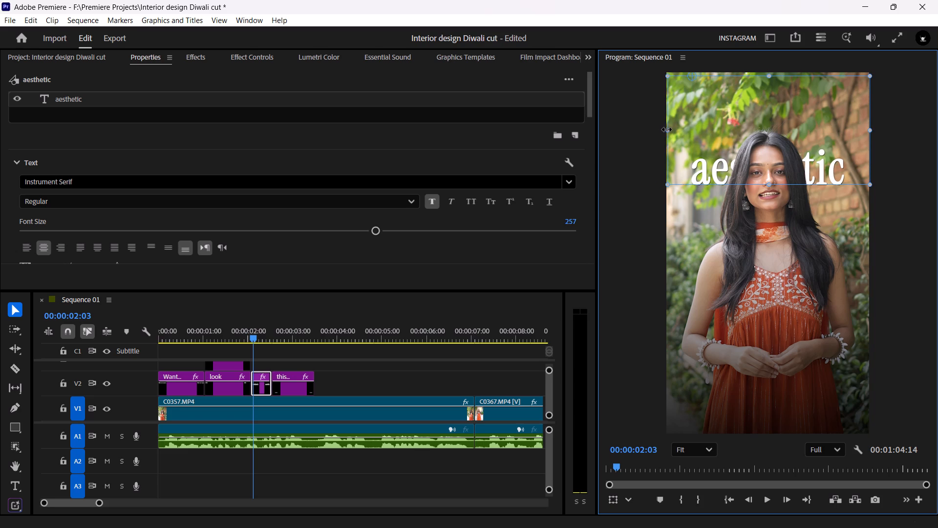
pyautogui.moveTo(667, 130); pyautogui.dragTo(666, 130)
pyautogui.moveTo(666, 130); pyautogui.dragTo(663, 130)
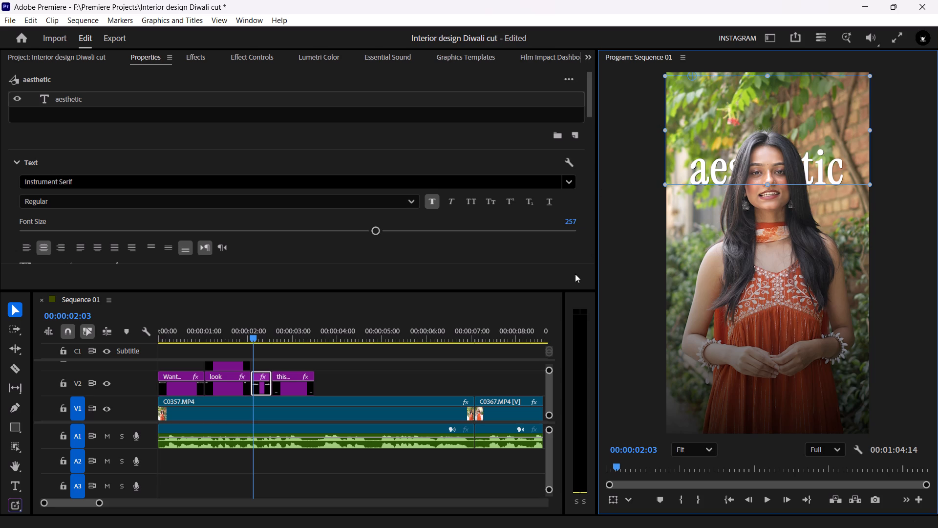
# Play back and scrub the opening captions up to about 00:00:02:09 to review the enlarged "aesthetic" caption.
pyautogui.click(372, 368)
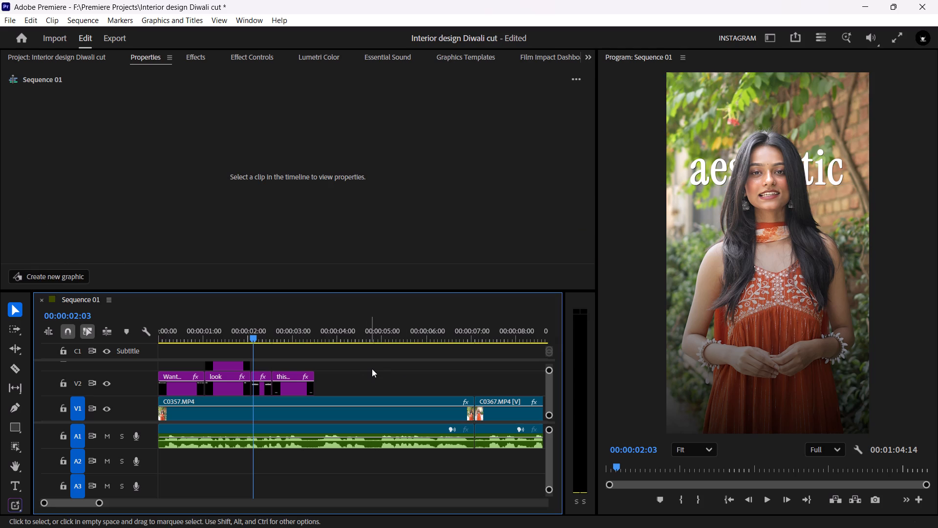
pyautogui.moveTo(230, 309); pyautogui.dragTo(195, 319)
pyautogui.moveTo(206, 333); pyautogui.dragTo(184, 334)
pyautogui.press('space')
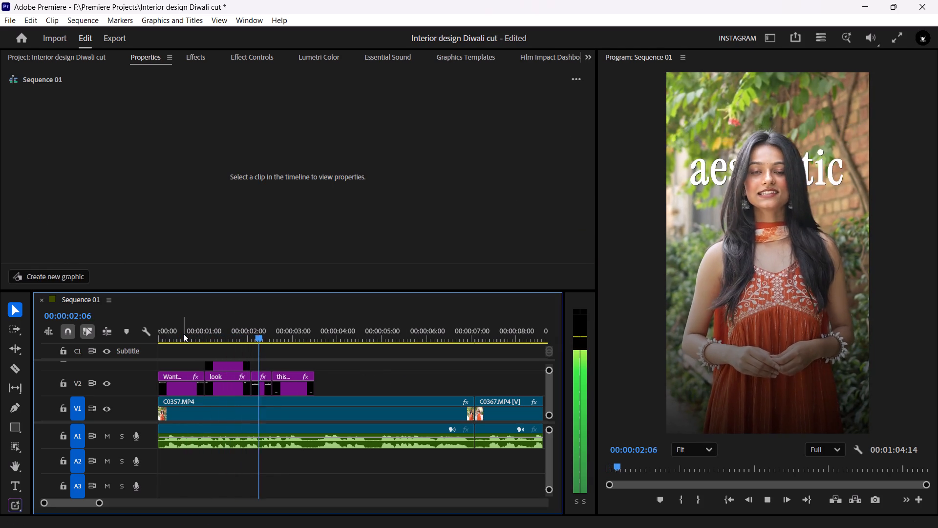
pyautogui.press('space')
pyautogui.moveTo(228, 327); pyautogui.dragTo(201, 336)
pyautogui.press('space')
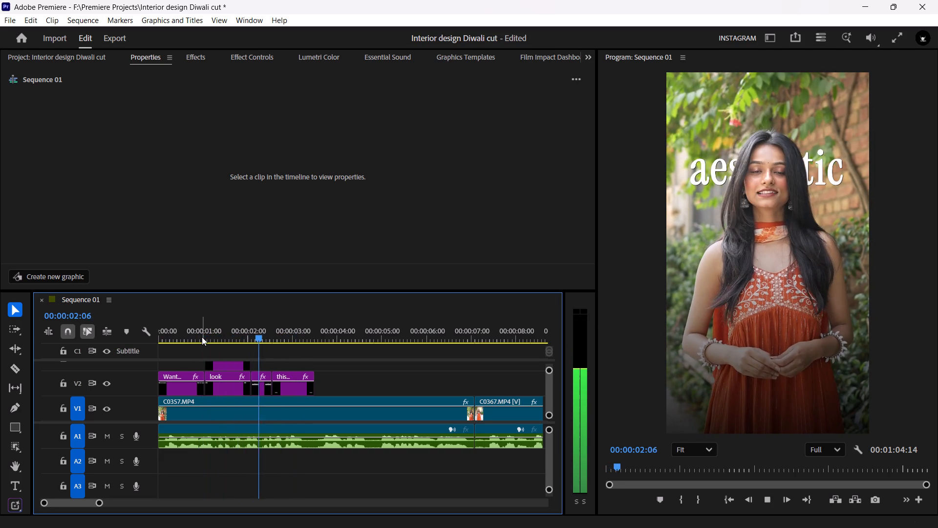
pyautogui.press('space')
pyautogui.moveTo(246, 337); pyautogui.dragTo(266, 342)
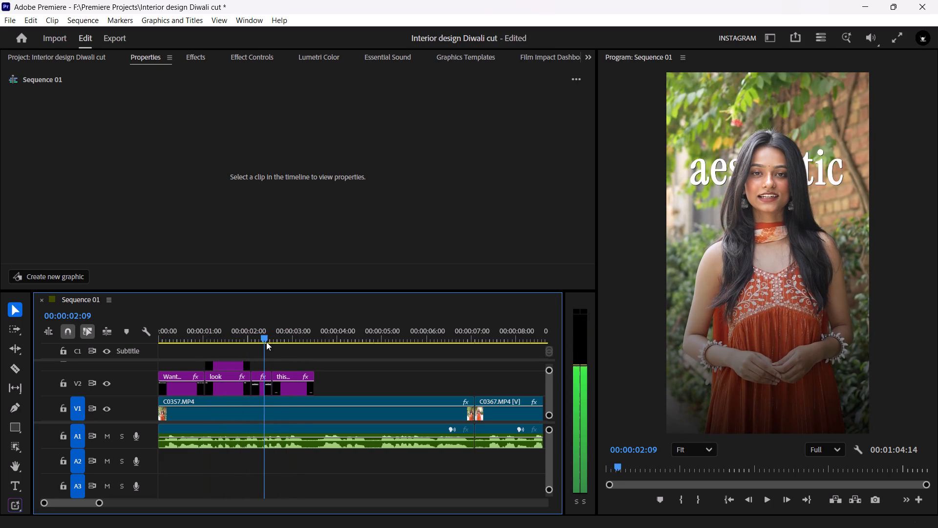
pyautogui.moveTo(266, 342); pyautogui.dragTo(267, 342)
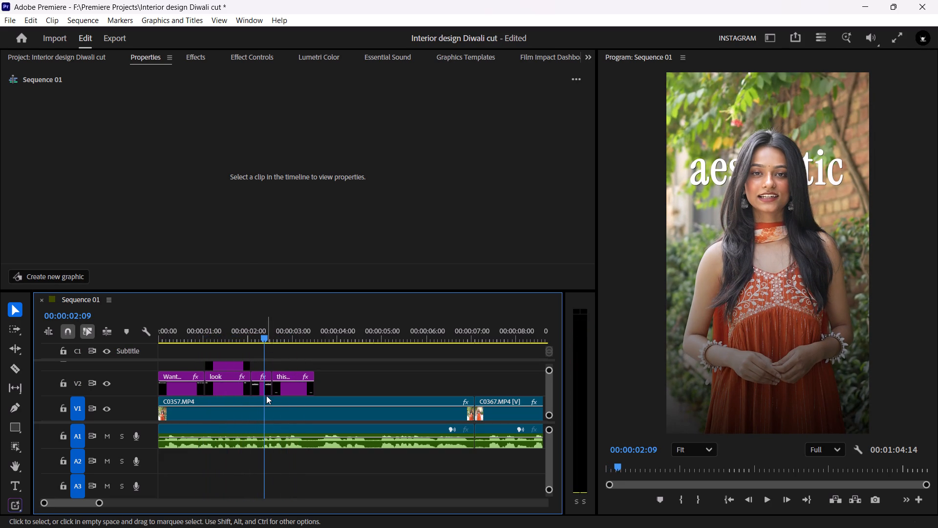
# Raise the "aesthetic" caption clip to the top of the speaker's head by setting its vertical position to 738.
pyautogui.click(266, 396)
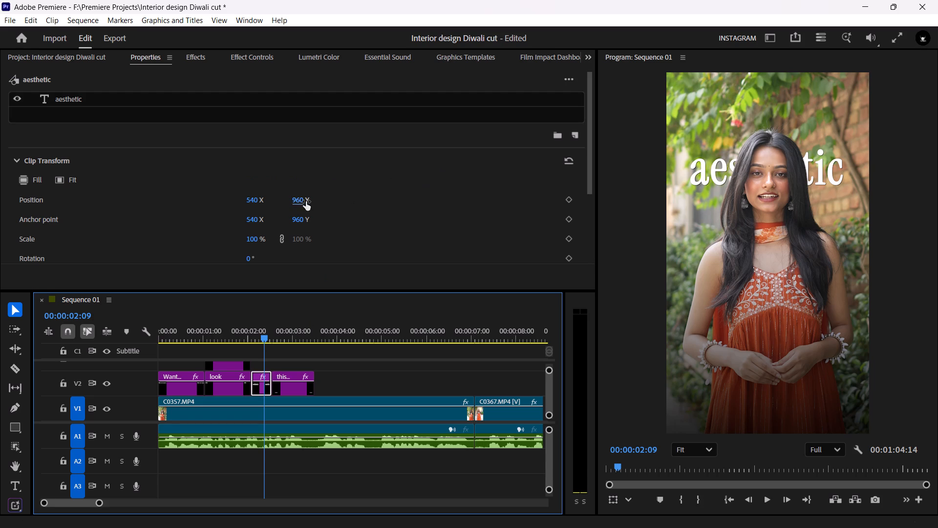
pyautogui.moveTo(306, 201); pyautogui.dragTo(171, 203)
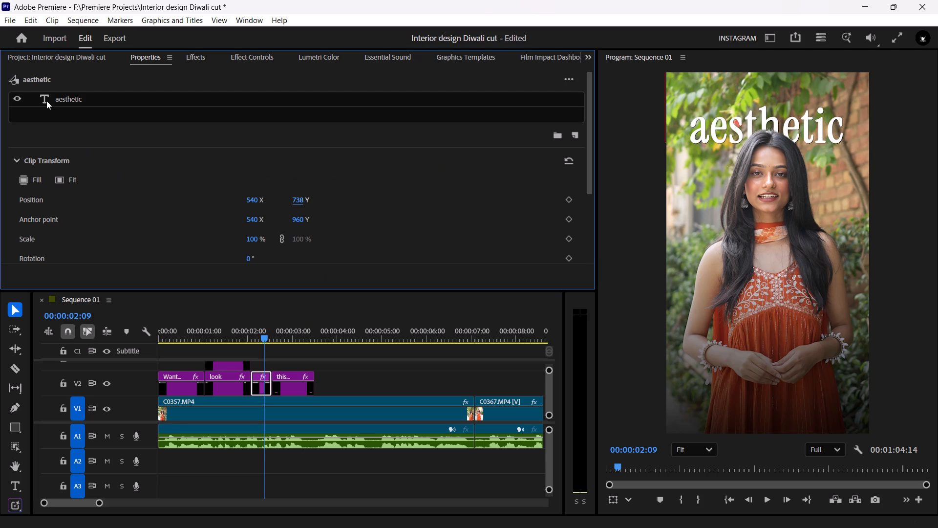
# Search the fonts for Instrument Serif and compare its Regular and Italic styles on the "aesthetic" text, also checking the favourite fonts.
pyautogui.click(66, 98)
pyautogui.click(95, 184)
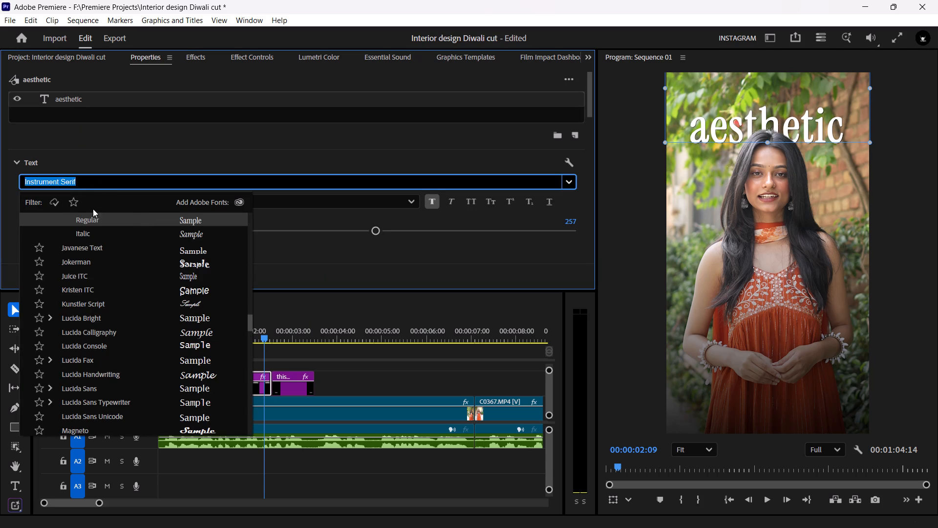
pyautogui.write('inst')
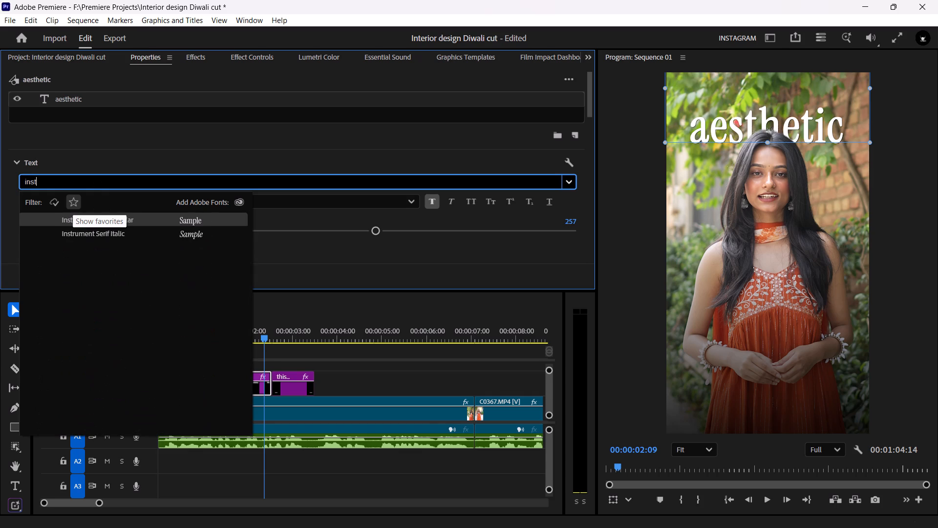
pyautogui.rightClick(143, 221)
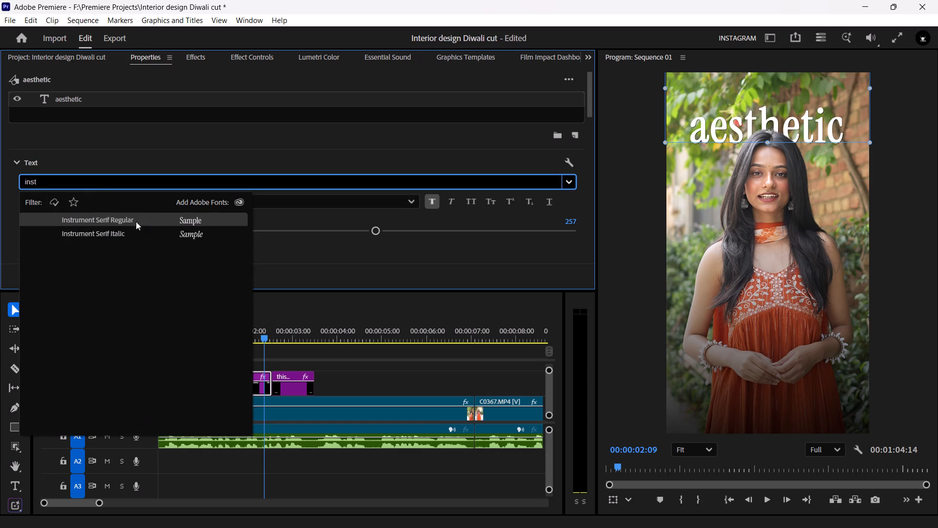
pyautogui.click(78, 204)
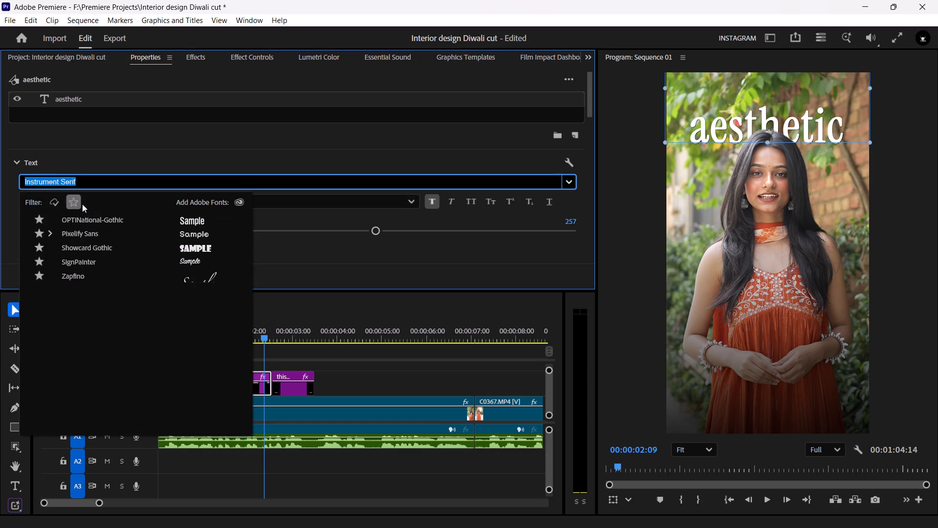
pyautogui.click(78, 201)
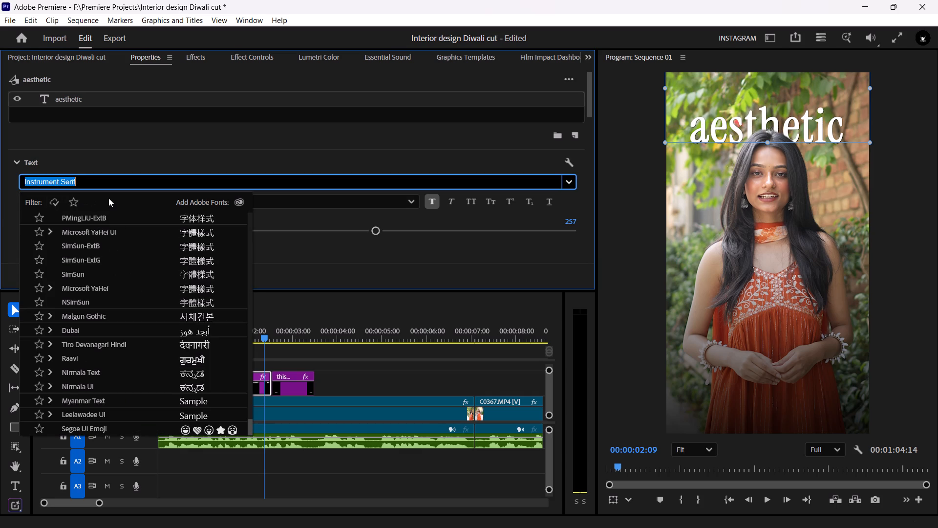
pyautogui.write('ins')
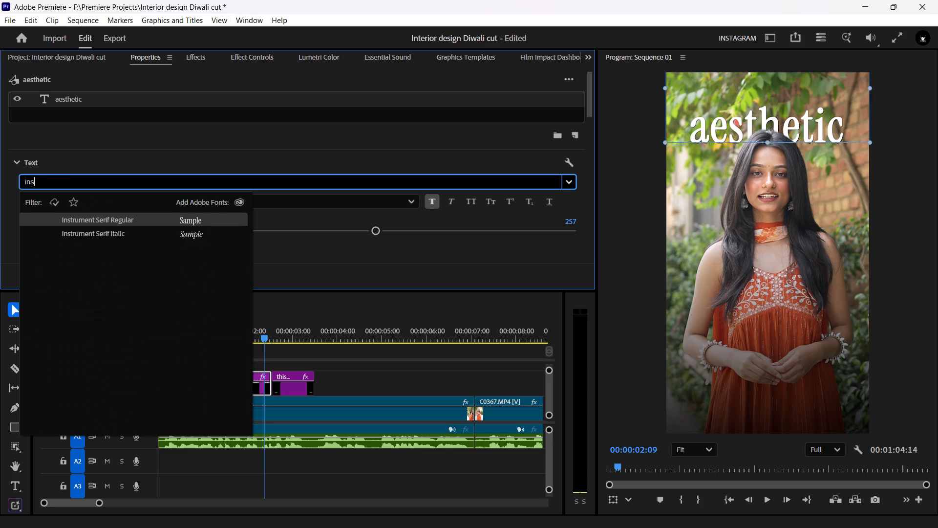
pyautogui.press('Up')
pyautogui.press('Down')
pyautogui.press('Up')
pyautogui.press('Down')
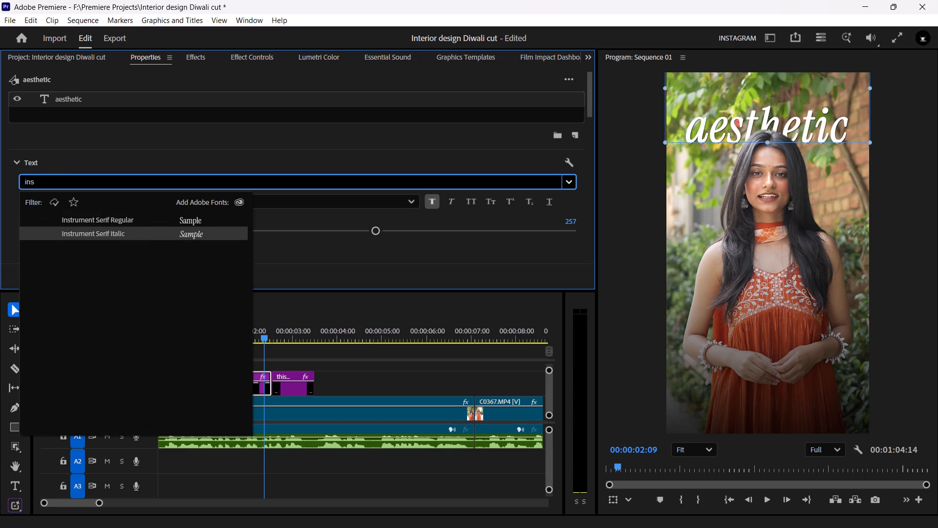
pyautogui.press('Up')
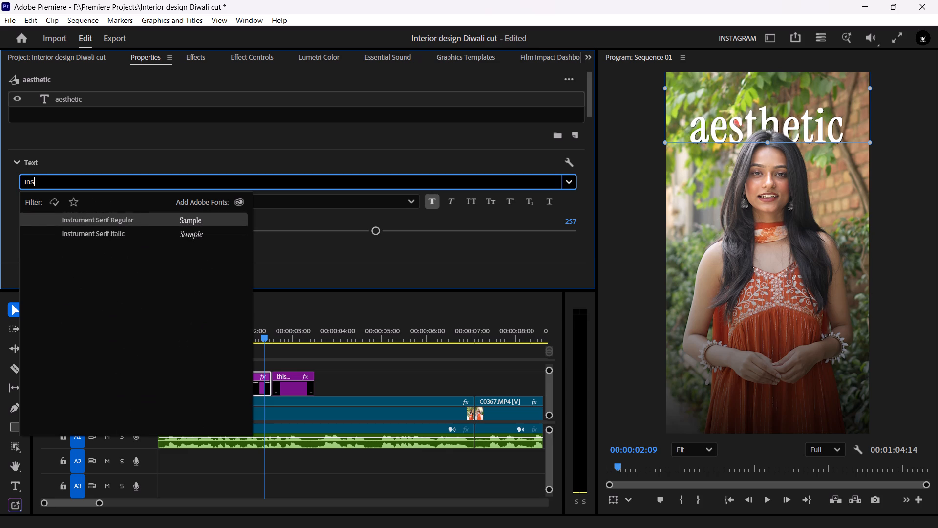
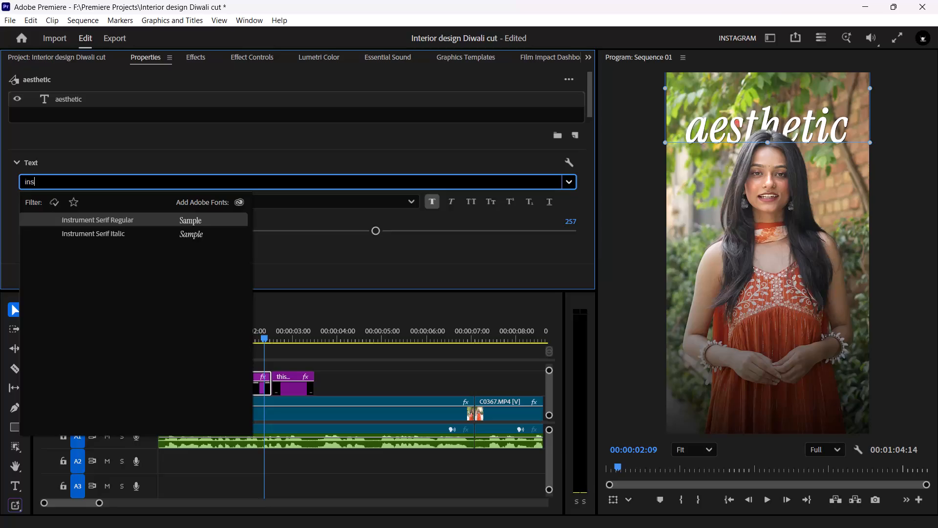
# Compare the Regular and Italic styles of Instrument Serif on the "aesthetic" text.
pyautogui.press('Down')
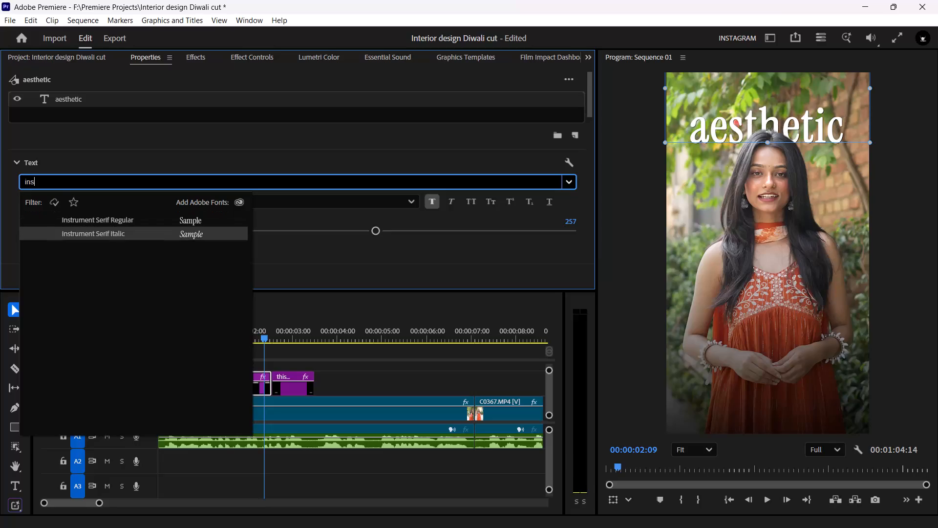
pyautogui.press('Up')
pyautogui.press('Down')
pyautogui.press('Up')
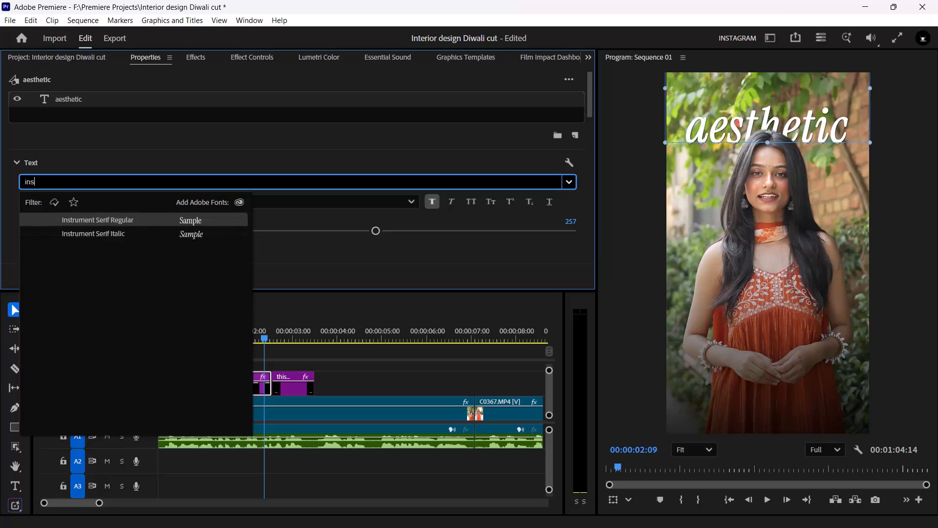
pyautogui.press('Down')
pyautogui.press('Up')
pyautogui.press('Down')
pyautogui.press('Up')
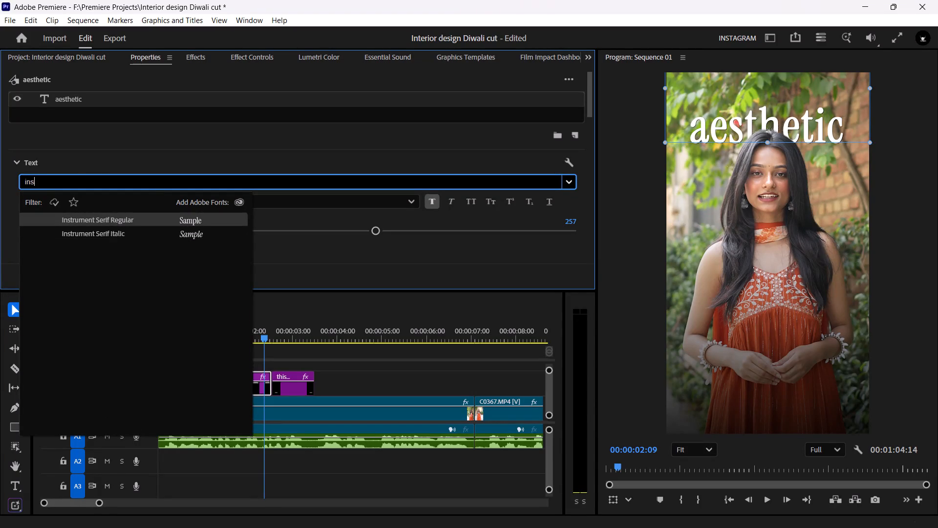
pyautogui.press('Down')
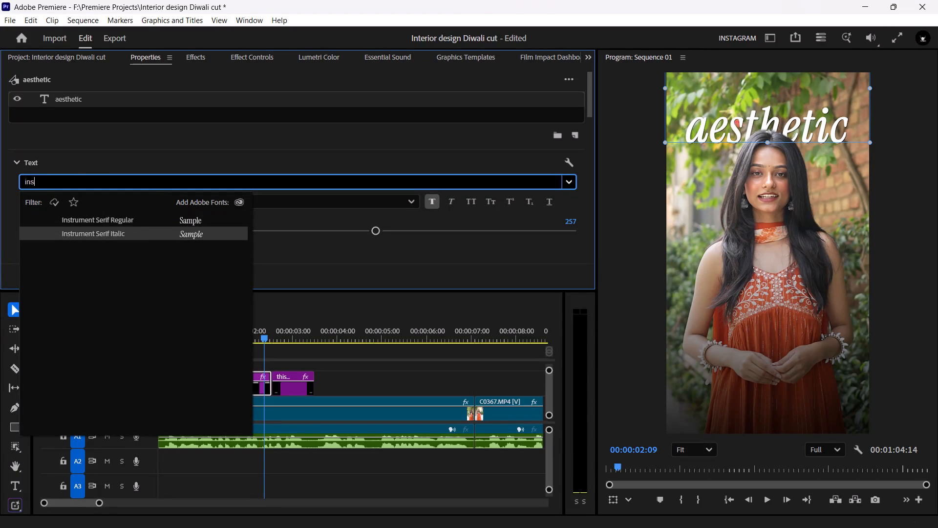
pyautogui.press('Up')
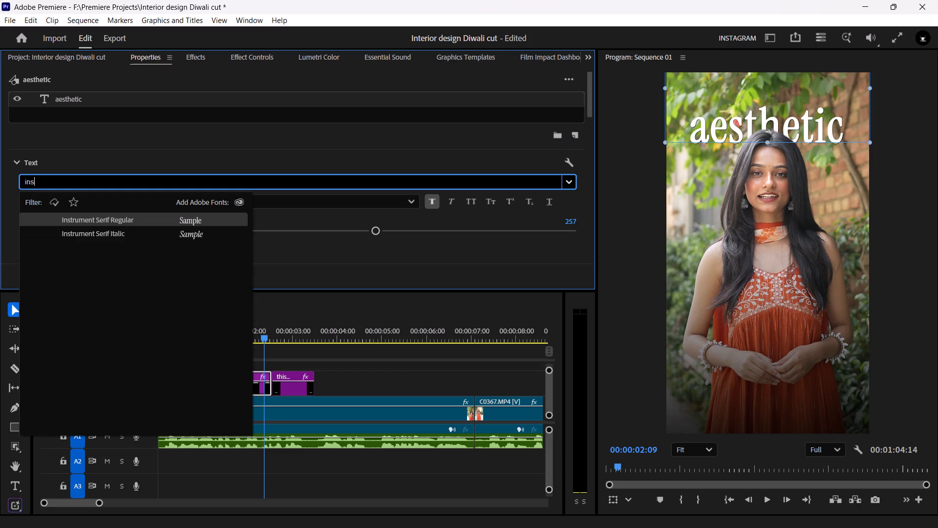
# Preview the favourite fonts on the "aesthetic" text, including OPTINational-Gothic, Showcard Gothic, SignPainter and Zapfino.
pyautogui.click(73, 202)
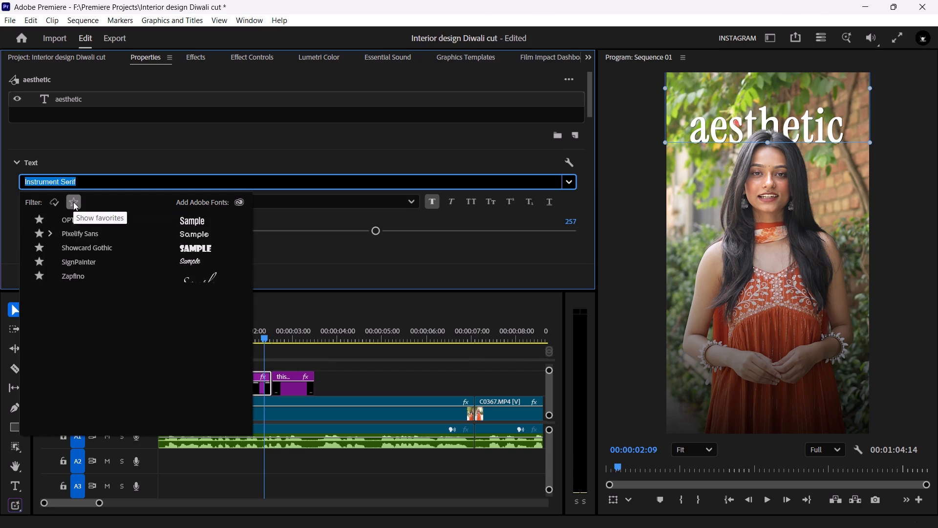
pyautogui.press('Down')
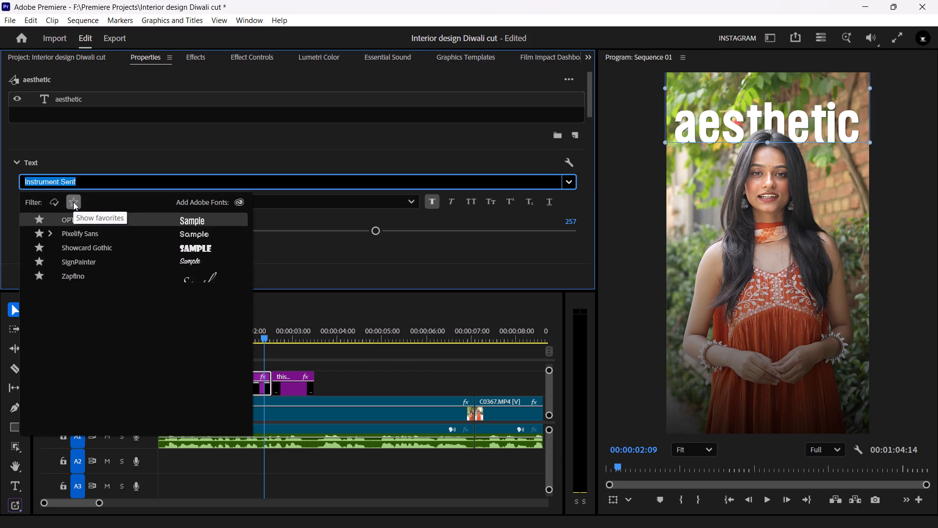
pyautogui.press('Down')
pyautogui.press('Down')
pyautogui.press('Down')
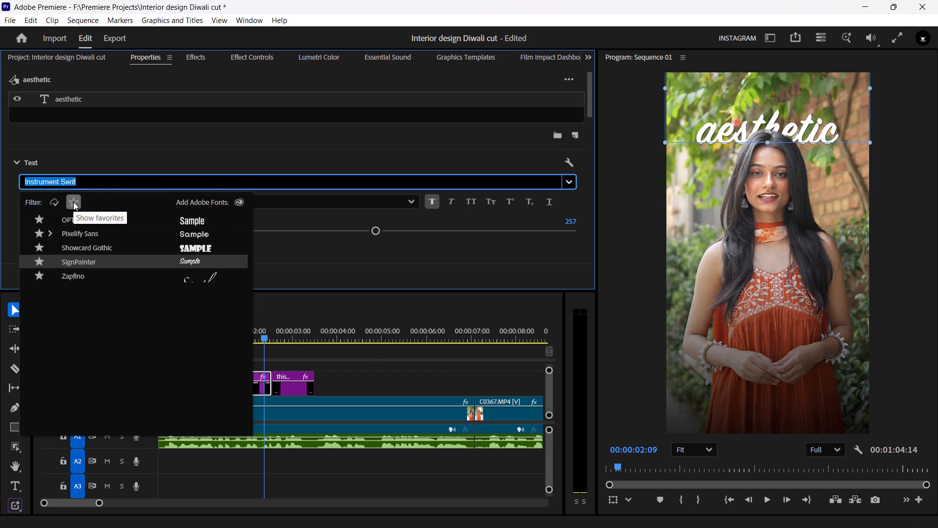
pyautogui.press('Up')
pyautogui.press('Down')
pyautogui.press('Down')
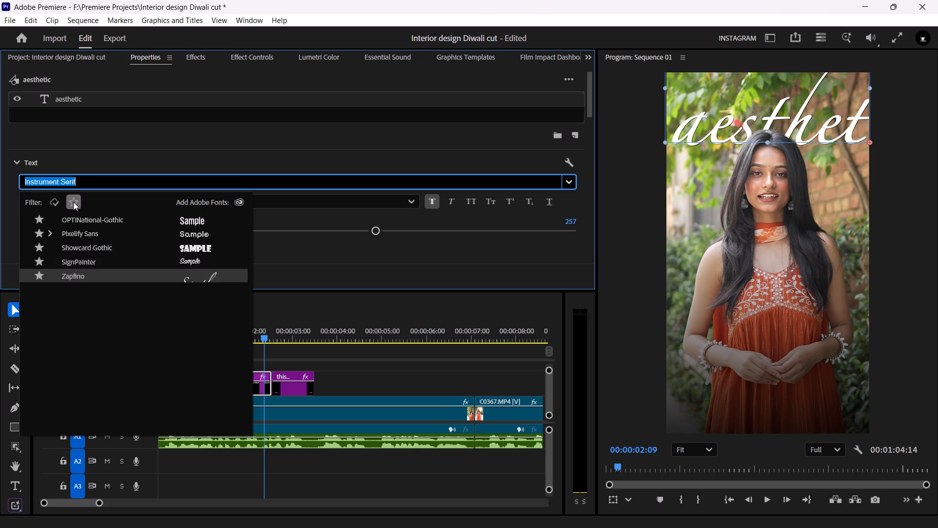
pyautogui.press('Up')
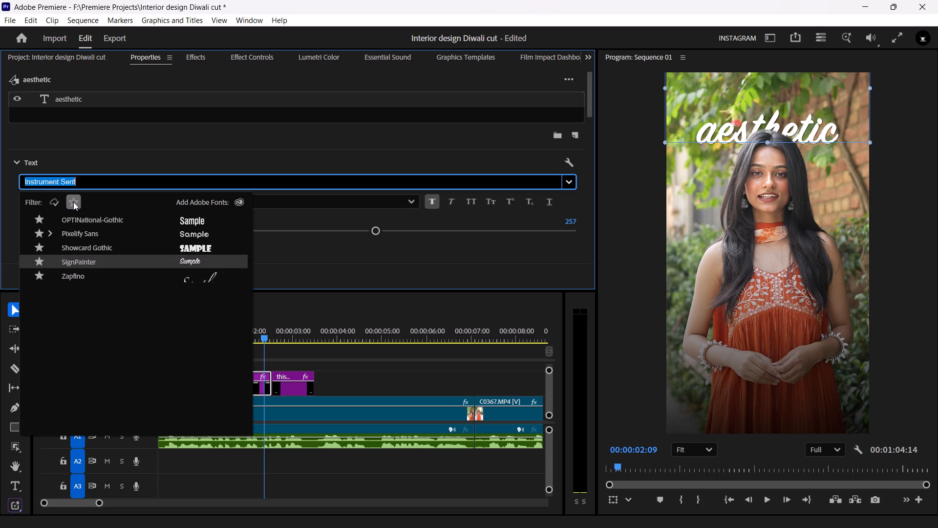
pyautogui.press('Up')
pyautogui.press('Down')
pyautogui.press('Up')
pyautogui.press('Up')
pyautogui.press('Up')
# Turn off the favourites filter, search the fonts for "ins" and apply Instrument Serif Italic to the "aesthetic" text.
pyautogui.write('ins')
pyautogui.press('BackSpace')
pyautogui.press('BackSpace')
pyautogui.press('BackSpace')
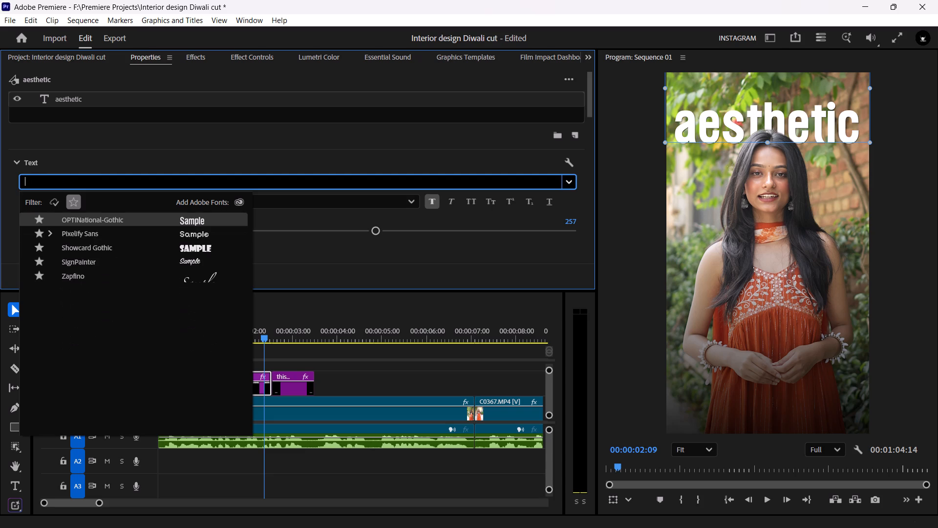
pyautogui.click(70, 203)
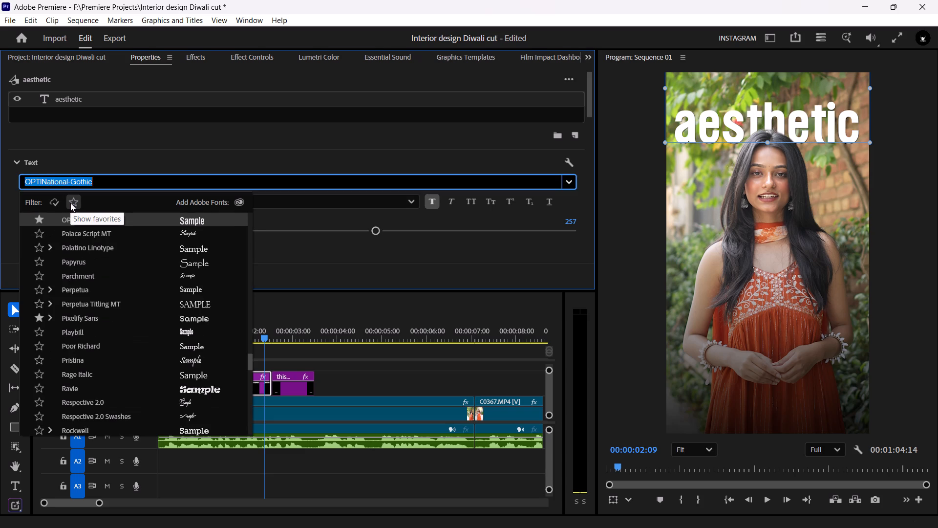
pyautogui.write('ins')
pyautogui.press('Down')
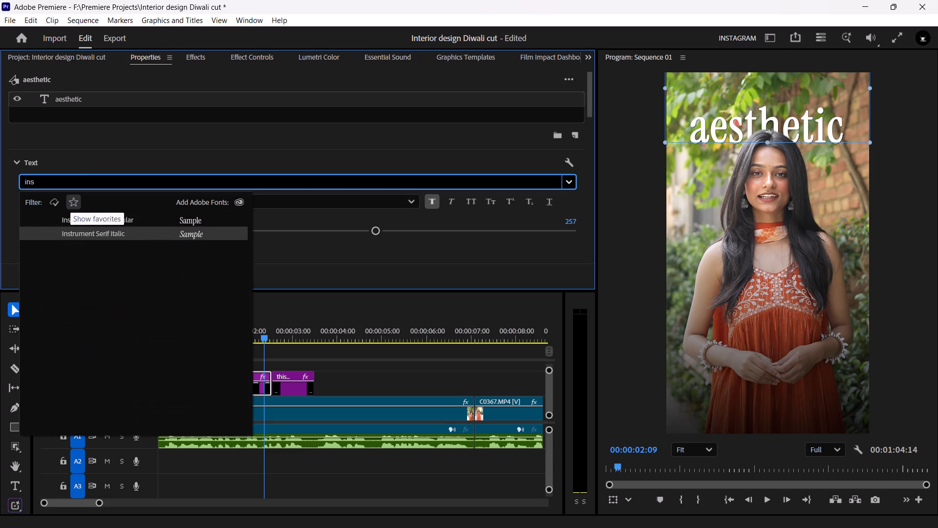
pyautogui.press('Return')
# Play back the opening captions from the start and return to the "aesthetic" caption at 00:00:02:07.
pyautogui.moveTo(187, 339); pyautogui.dragTo(129, 332)
pyautogui.press('space')
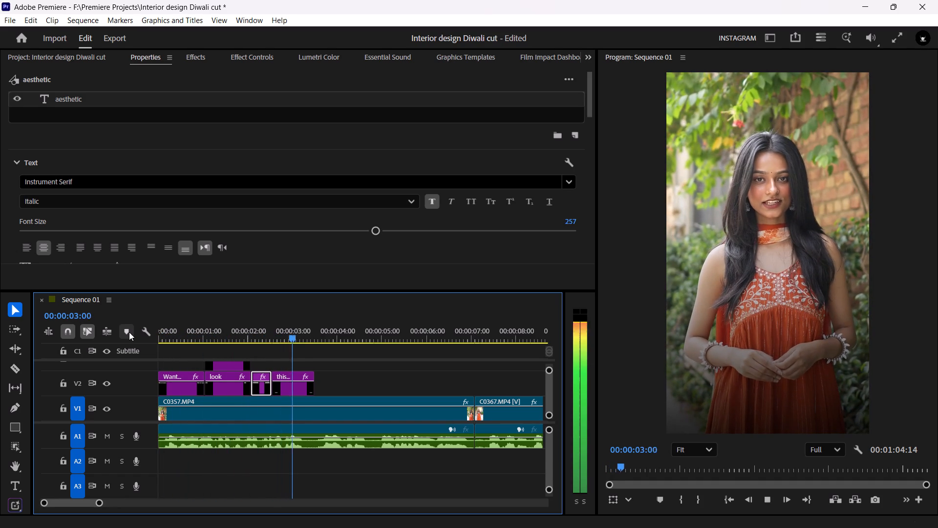
pyautogui.press('space')
pyautogui.moveTo(299, 333); pyautogui.dragTo(263, 340)
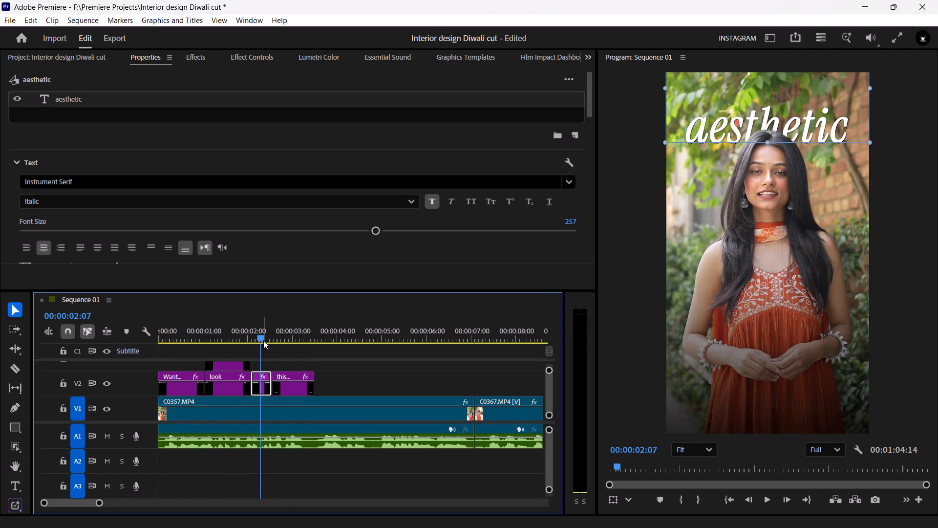
# Set the "aesthetic" text's Instrument Serif style to Regular.
pyautogui.click(90, 96)
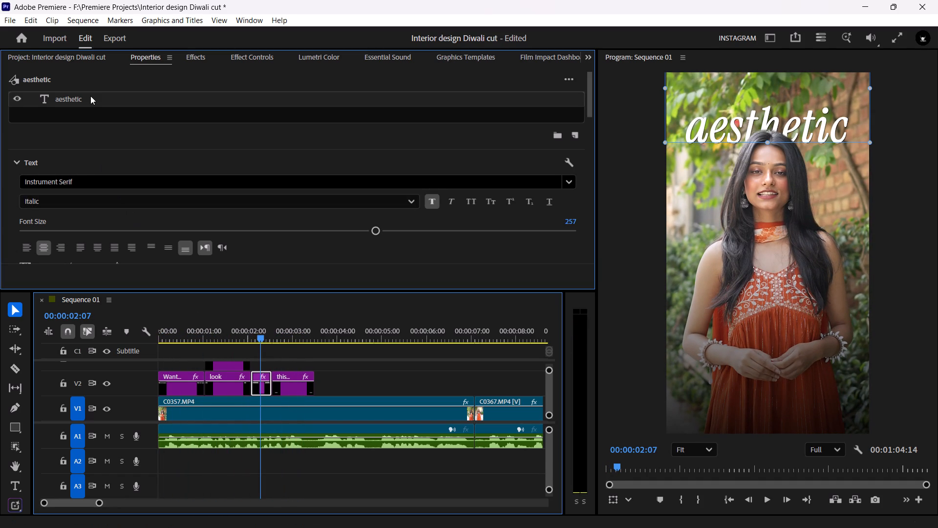
pyautogui.click(83, 186)
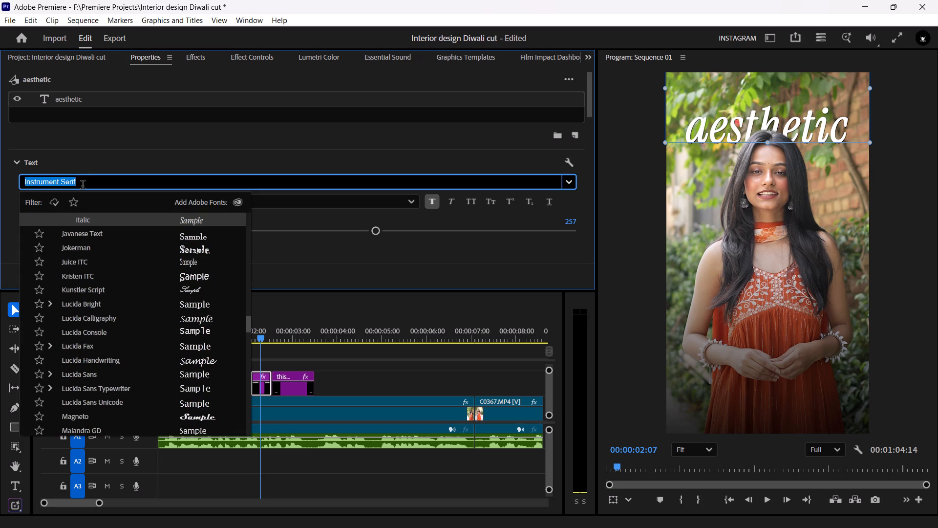
pyautogui.click(121, 167)
pyautogui.click(98, 198)
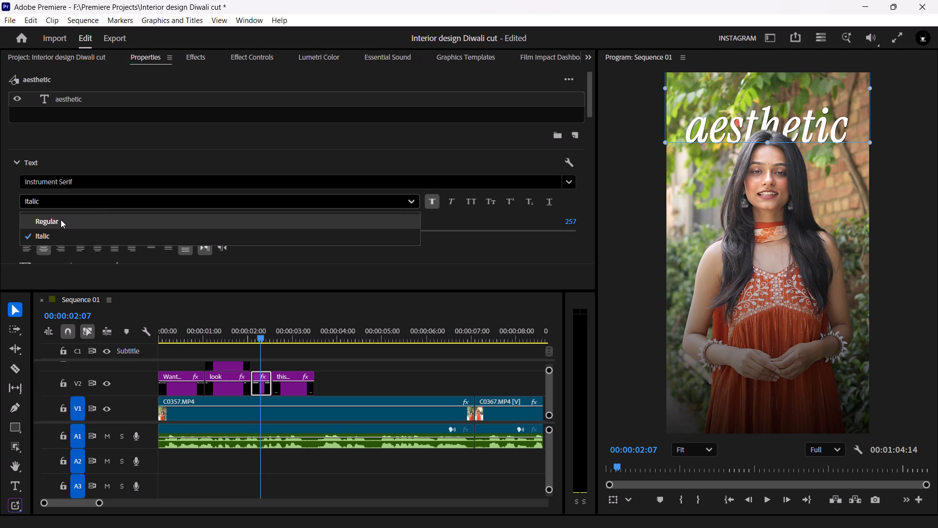
pyautogui.click(61, 220)
# Raise the "this Diwali ?" caption clip to the top of the speaker's head by setting its vertical position to -341.
pyautogui.click(286, 379)
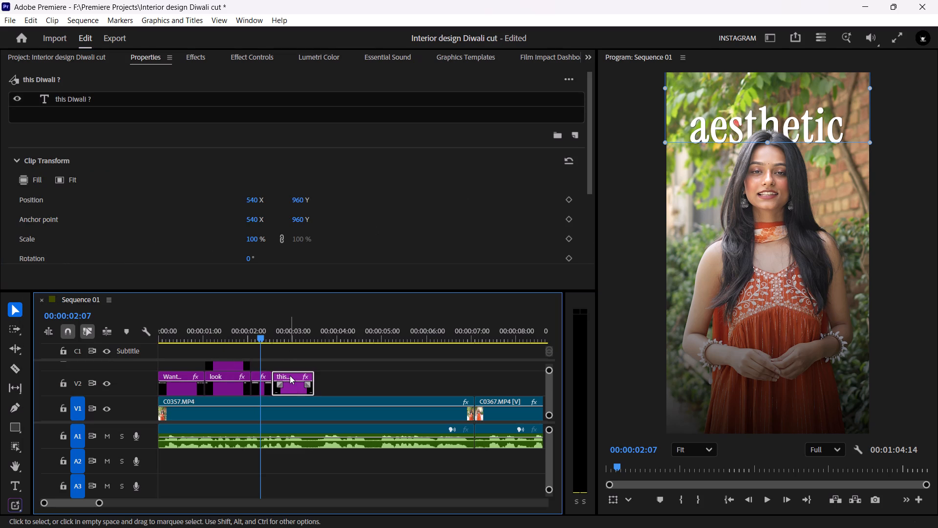
pyautogui.click(293, 332)
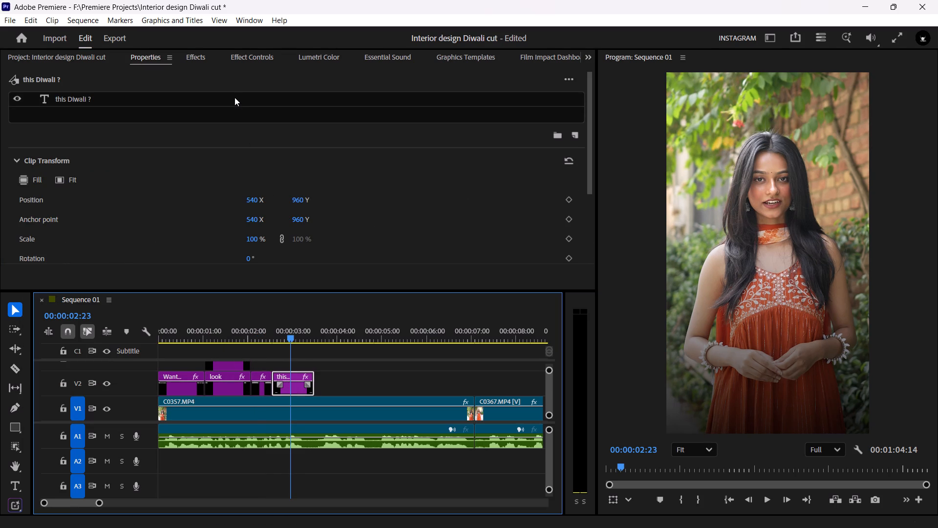
pyautogui.moveTo(301, 198); pyautogui.dragTo(0, 201)
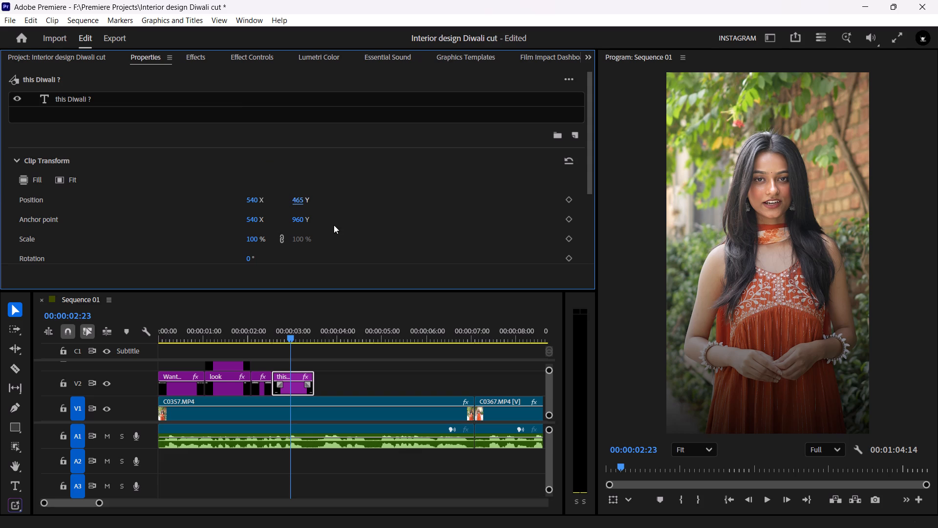
pyautogui.moveTo(303, 199); pyautogui.dragTo(0, 192)
pyautogui.moveTo(300, 197); pyautogui.dragTo(96, 207)
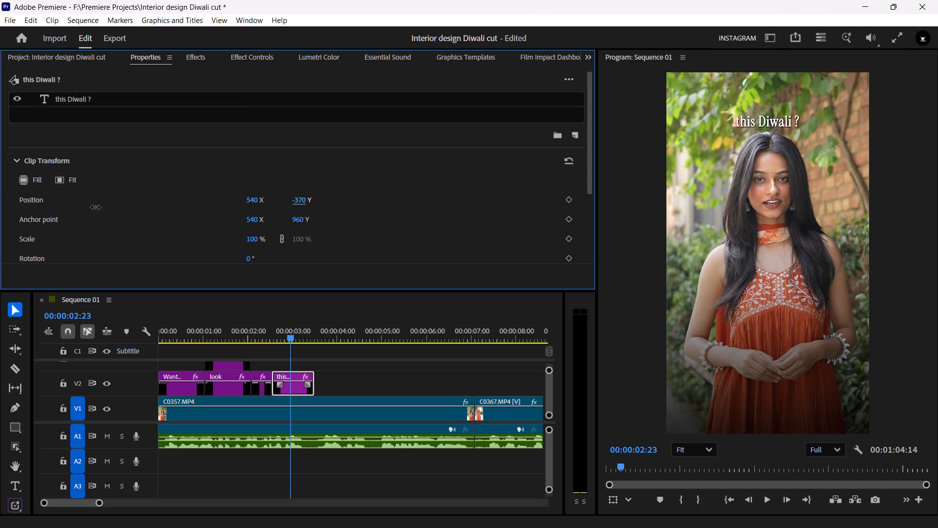
pyautogui.moveTo(96, 207); pyautogui.dragTo(109, 204)
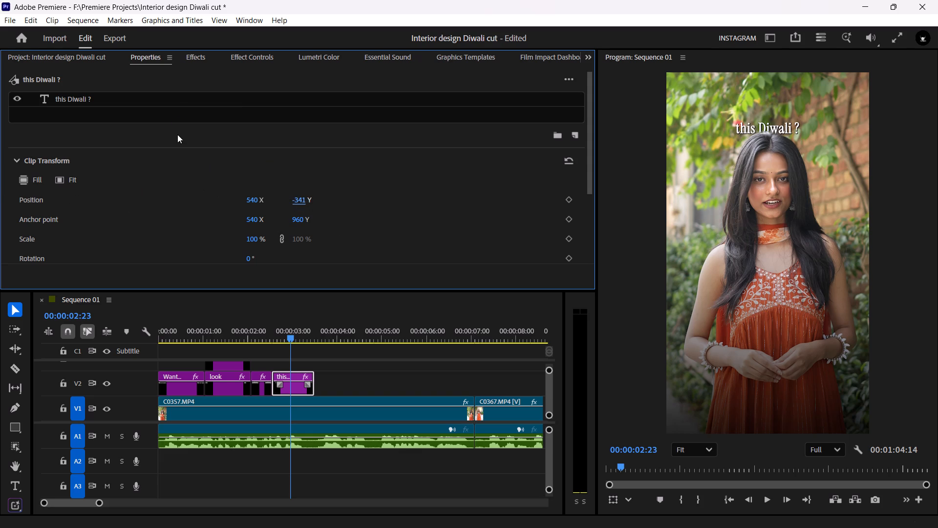
# Set the "this Diwali ?" text to font size 186 in the Italic style.
pyautogui.click(175, 100)
pyautogui.click(278, 230)
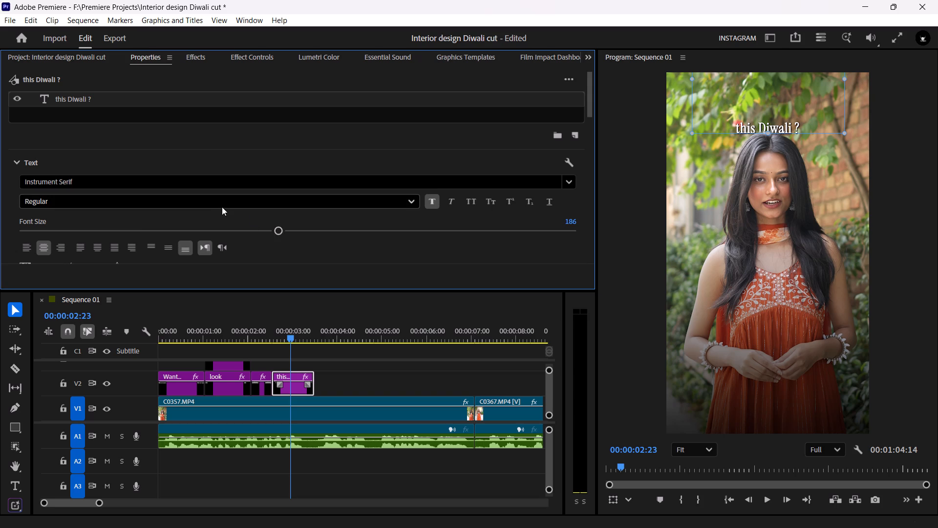
pyautogui.click(223, 200)
pyautogui.click(141, 237)
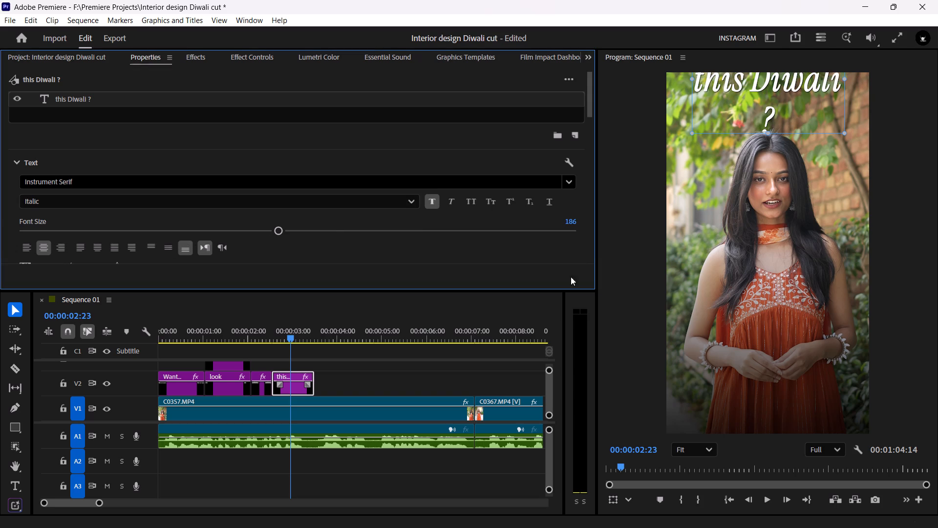
# Widen the "this Diwali ?" text box on both sides slightly beyond the frame so the phrase fits on one line.
pyautogui.moveTo(846, 81); pyautogui.dragTo(874, 81)
pyautogui.moveTo(691, 82); pyautogui.dragTo(663, 82)
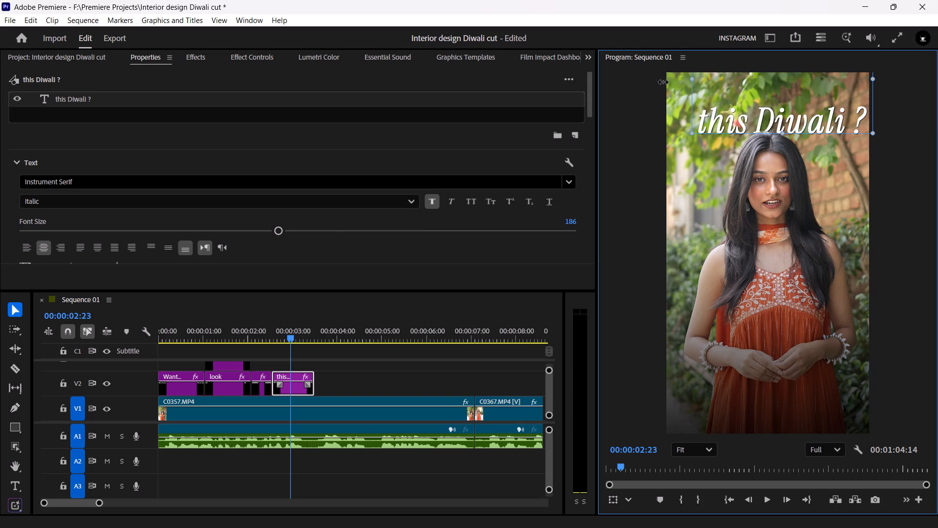
pyautogui.moveTo(663, 82); pyautogui.dragTo(660, 82)
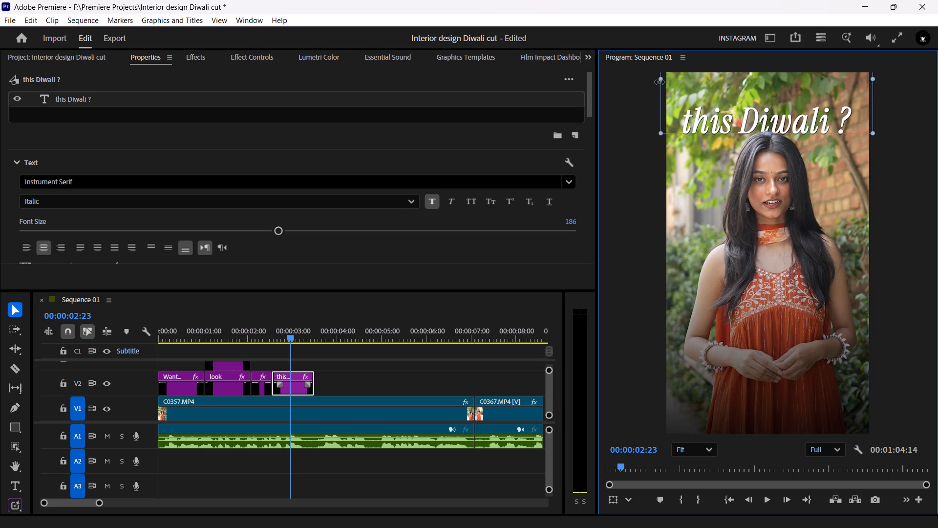
pyautogui.moveTo(660, 82); pyautogui.dragTo(662, 82)
# Lower the "this Diwali ?" caption clip slightly behind the speaker's head by setting its vertical position to -302.
pyautogui.click(368, 394)
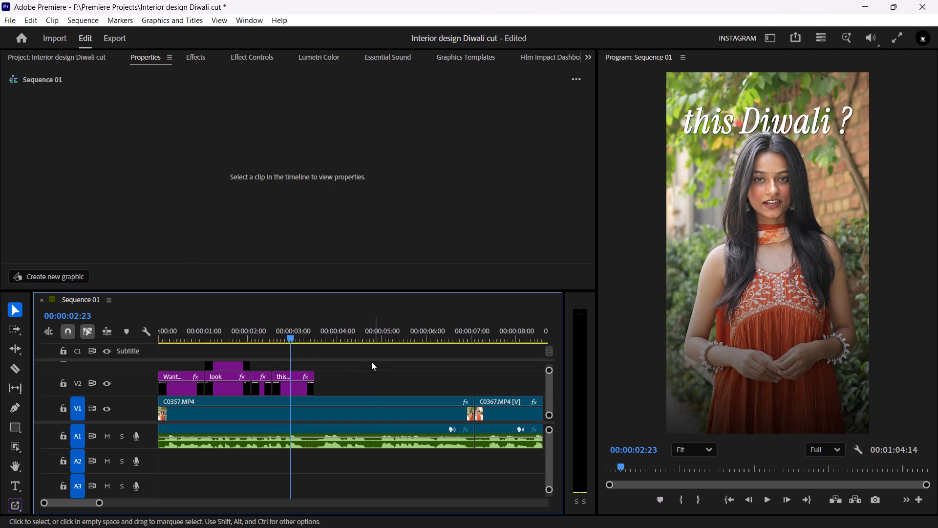
pyautogui.click(301, 395)
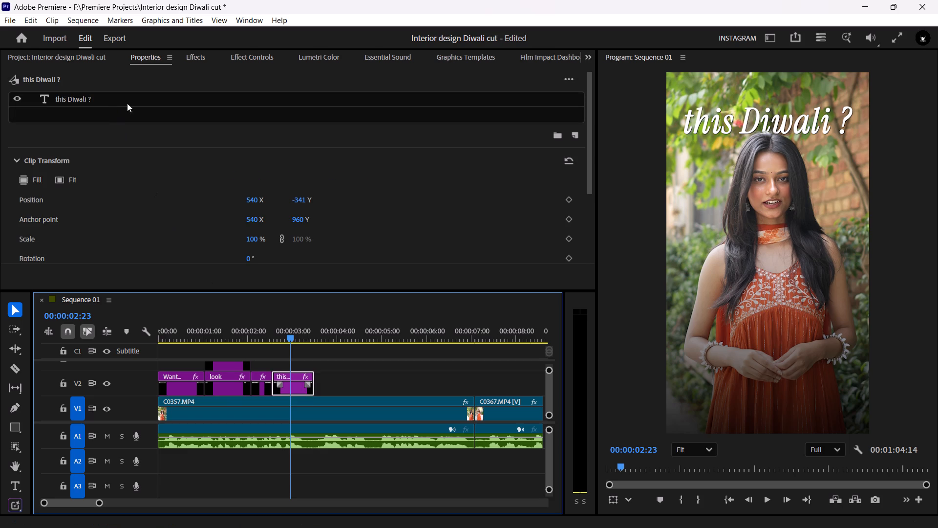
pyautogui.moveTo(298, 199); pyautogui.dragTo(326, 201)
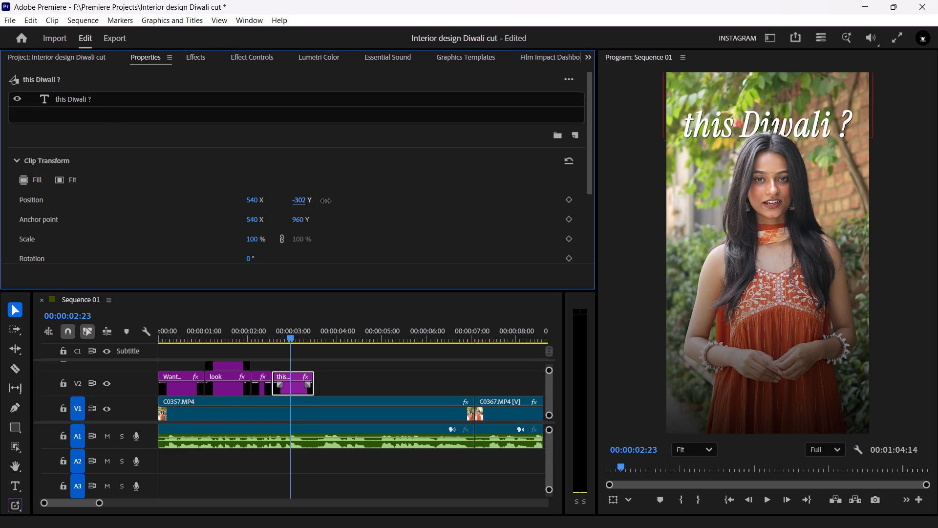
pyautogui.moveTo(326, 201); pyautogui.dragTo(325, 201)
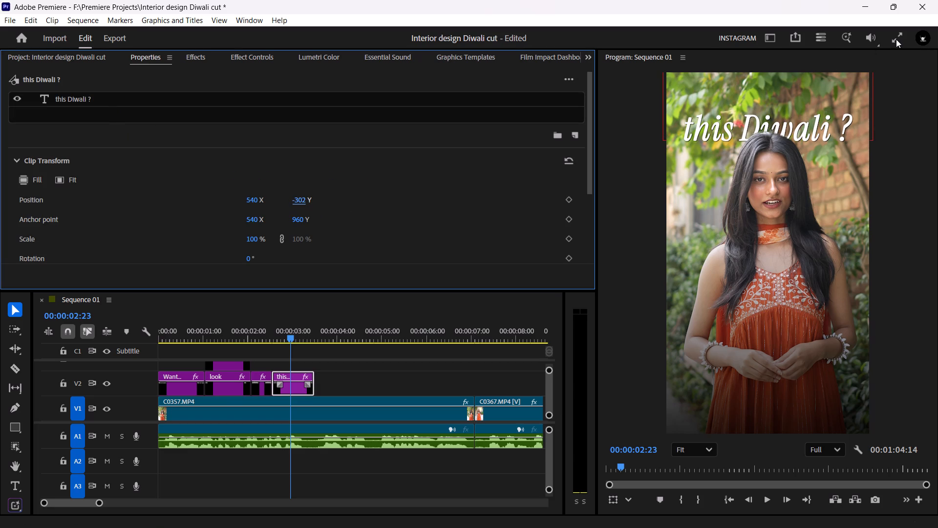
# Review the "this Diwali ?" caption frame in full screen and return to the editing workspace.
pyautogui.click(899, 40)
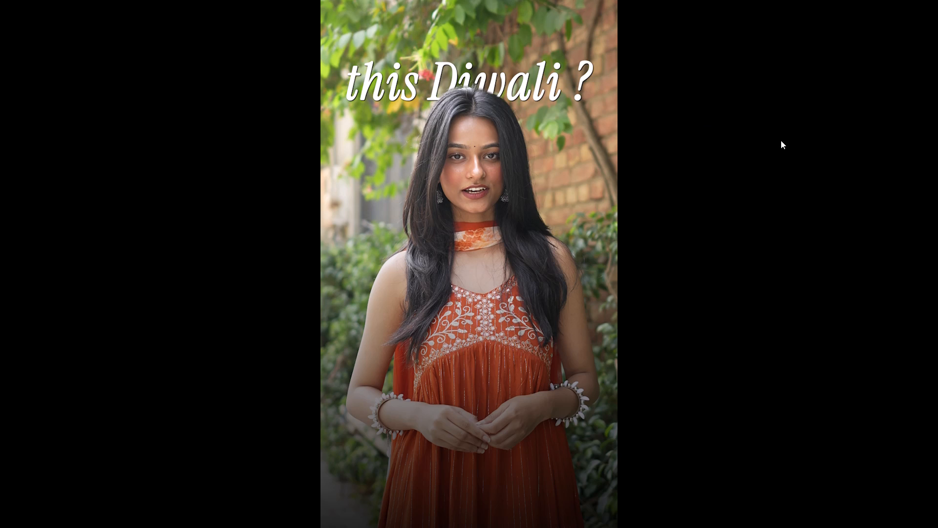
pyautogui.press('Escape')
# Add a video track directly above V5, beneath the remaining caption clips.
pyautogui.click(340, 388)
pyautogui.press('`')
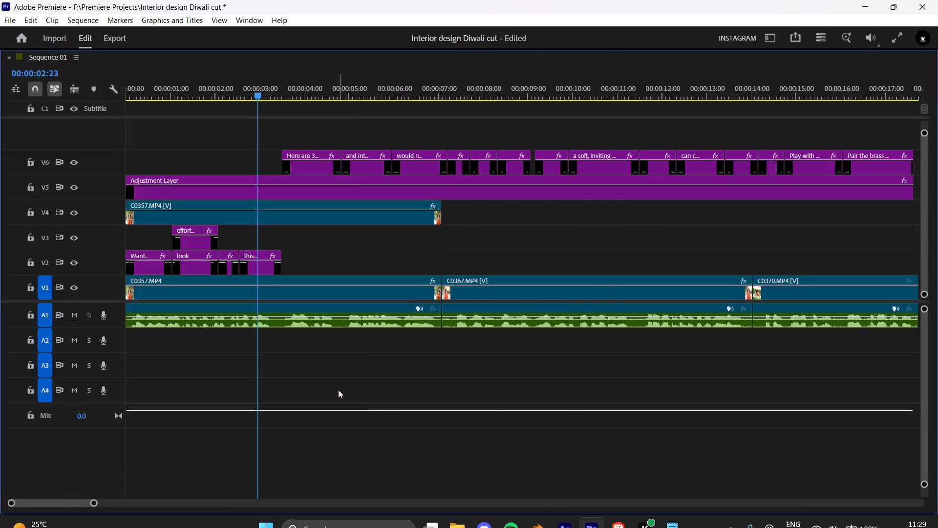
pyautogui.rightClick(102, 190)
pyautogui.click(114, 215)
# Duplicate the V5 adjustment layer onto the empty V6 track and hide the V5 track's output.
pyautogui.click(207, 192)
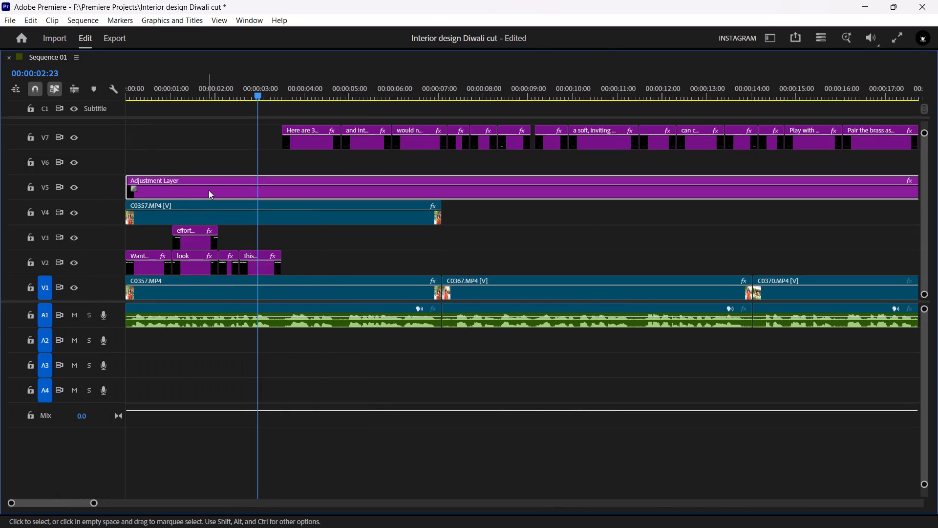
pyautogui.keyDown('alt'); pyautogui.moveTo(209, 190); pyautogui.dragTo(211, 165); pyautogui.keyUp('alt')
pyautogui.click(212, 164)
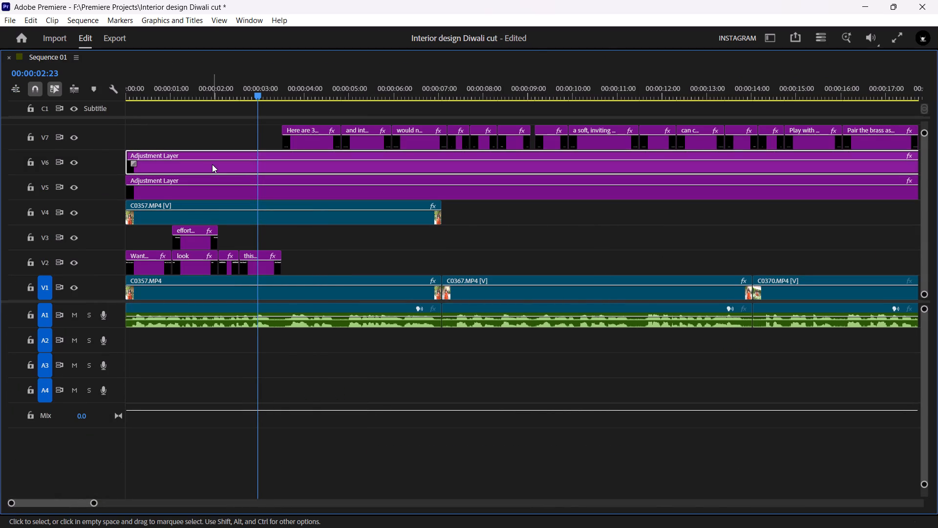
pyautogui.click(78, 185)
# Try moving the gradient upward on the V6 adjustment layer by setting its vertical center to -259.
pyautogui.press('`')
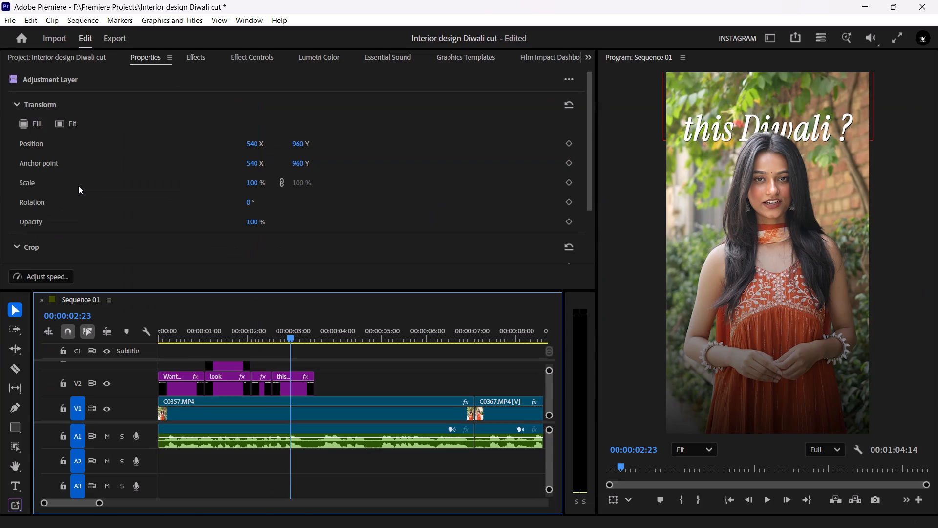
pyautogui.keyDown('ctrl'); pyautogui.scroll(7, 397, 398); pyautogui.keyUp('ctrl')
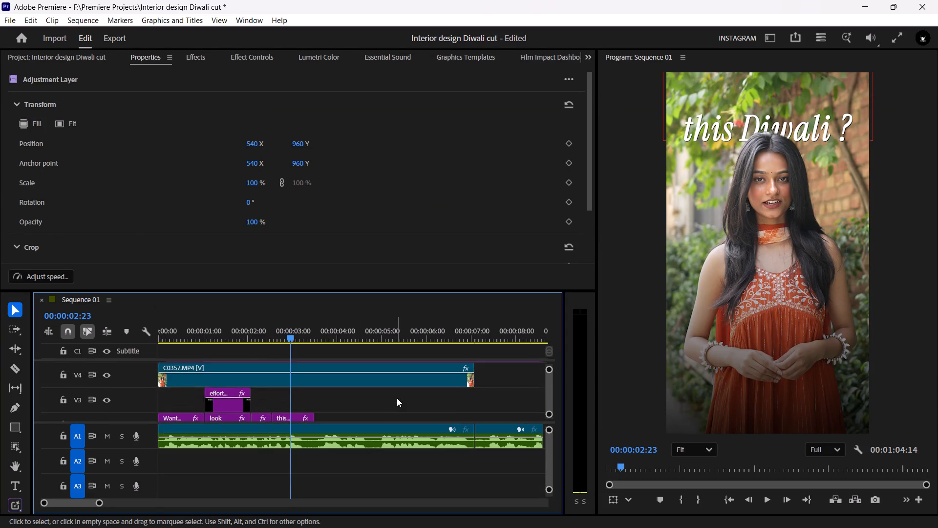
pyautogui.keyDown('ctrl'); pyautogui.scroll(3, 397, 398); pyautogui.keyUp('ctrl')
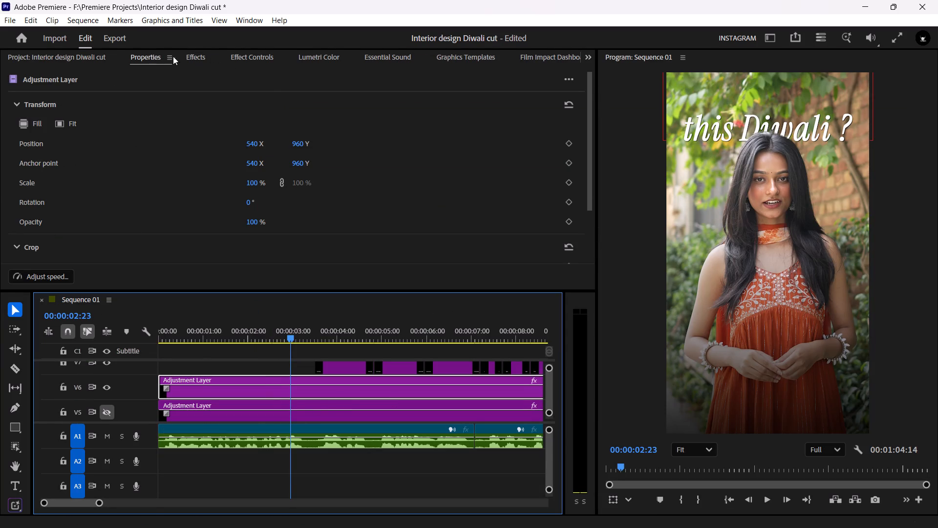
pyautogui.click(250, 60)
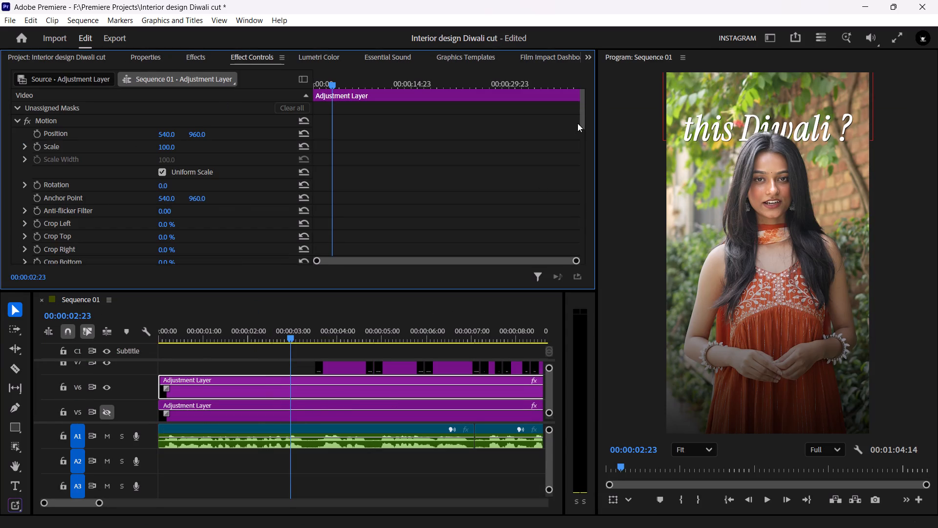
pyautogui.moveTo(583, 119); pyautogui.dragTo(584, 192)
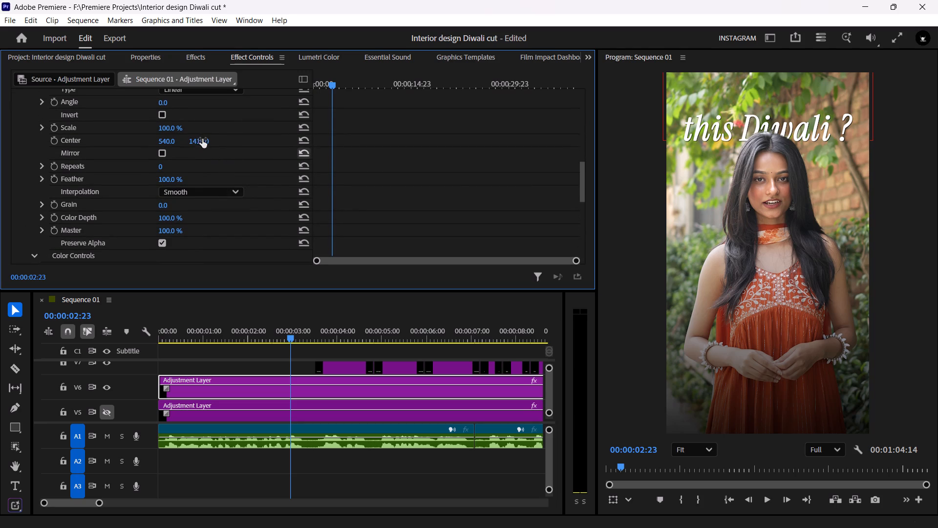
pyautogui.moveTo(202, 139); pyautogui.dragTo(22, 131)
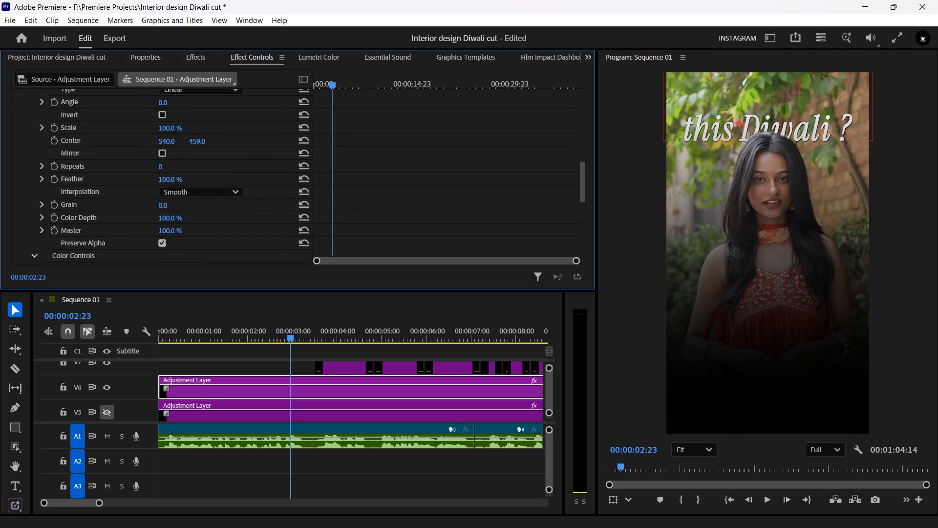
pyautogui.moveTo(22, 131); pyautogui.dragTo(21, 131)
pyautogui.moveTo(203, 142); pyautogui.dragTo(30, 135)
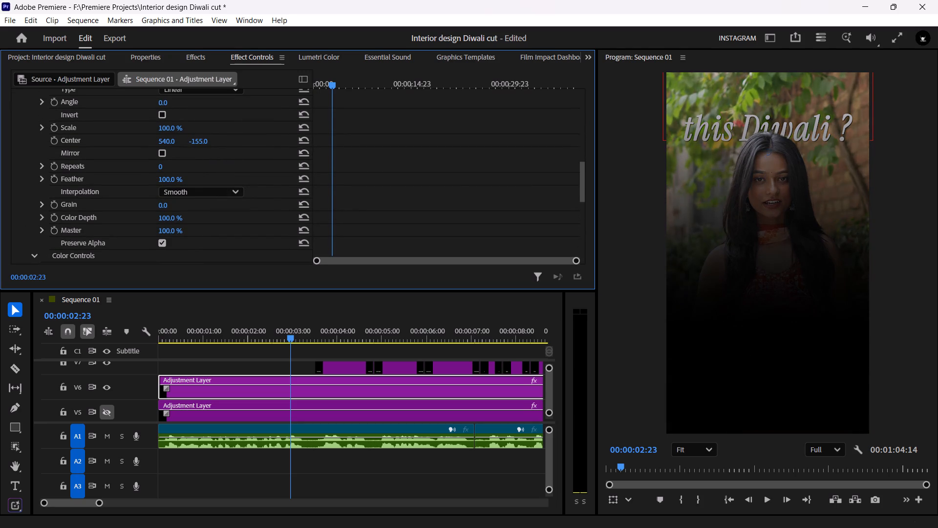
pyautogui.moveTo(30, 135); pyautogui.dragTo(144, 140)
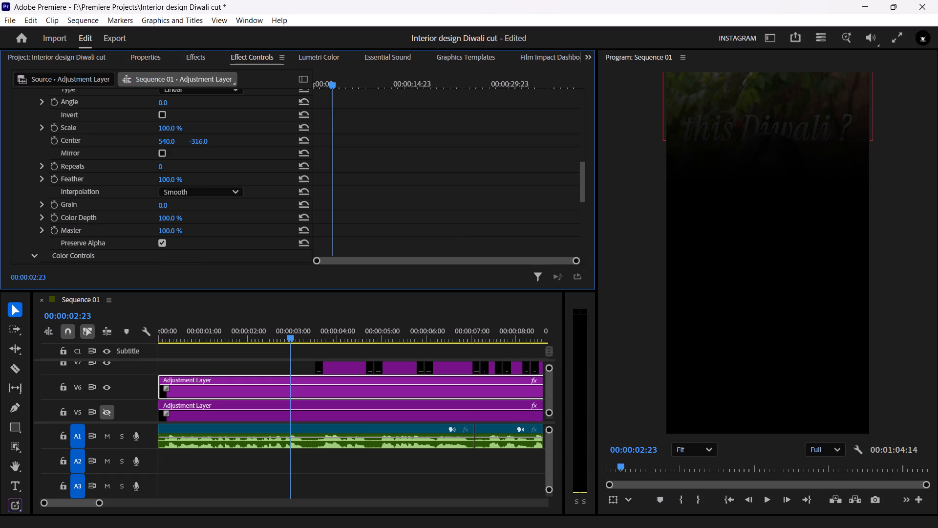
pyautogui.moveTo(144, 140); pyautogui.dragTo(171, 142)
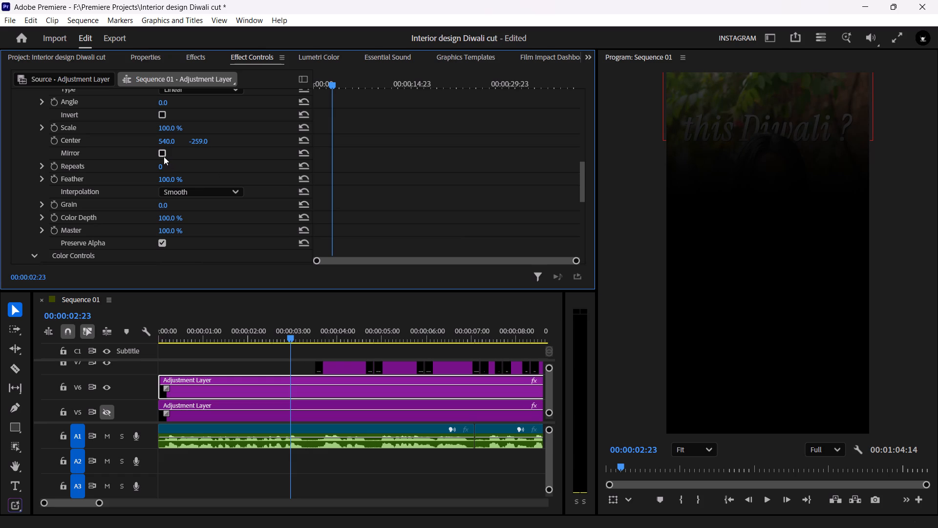
# Enable Mirror for the V6 adjustment layer's gradient and set its vertical center to 690.
pyautogui.click(164, 156)
pyautogui.click(164, 152)
pyautogui.click(164, 152)
pyautogui.moveTo(196, 137); pyautogui.dragTo(624, 161)
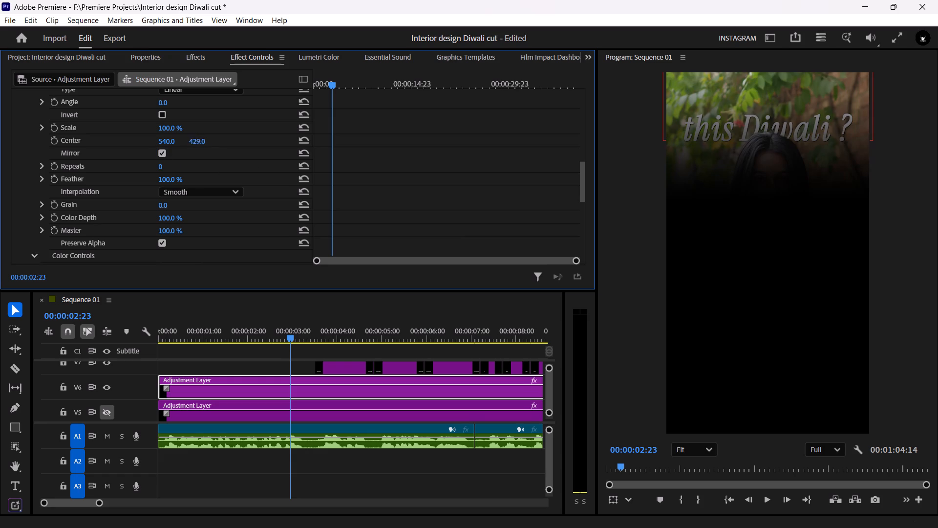
pyautogui.moveTo(624, 161); pyautogui.dragTo(539, 165)
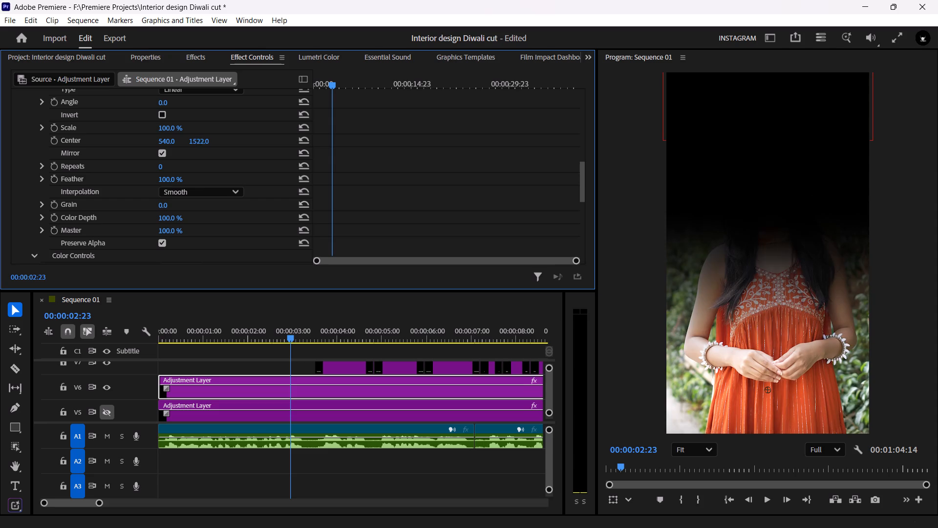
pyautogui.moveTo(539, 165); pyautogui.dragTo(182, 133)
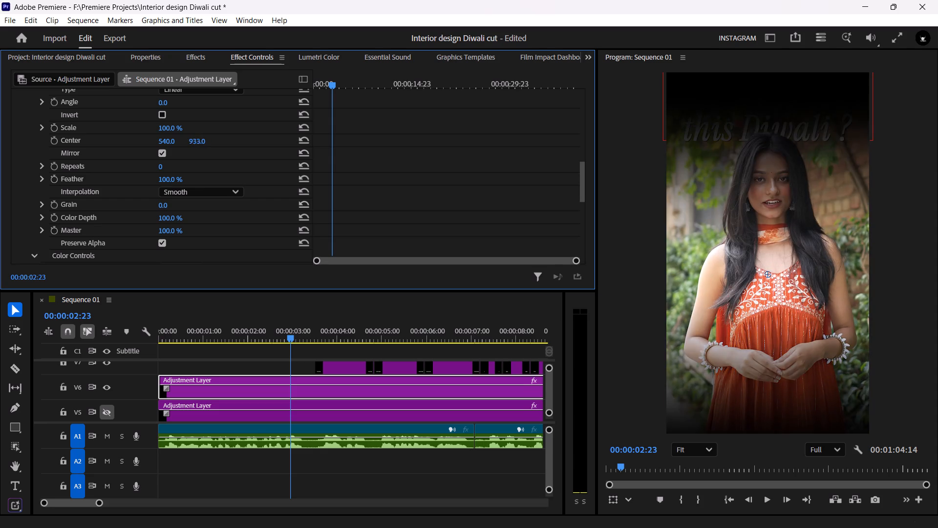
pyautogui.moveTo(182, 133); pyautogui.dragTo(84, 128)
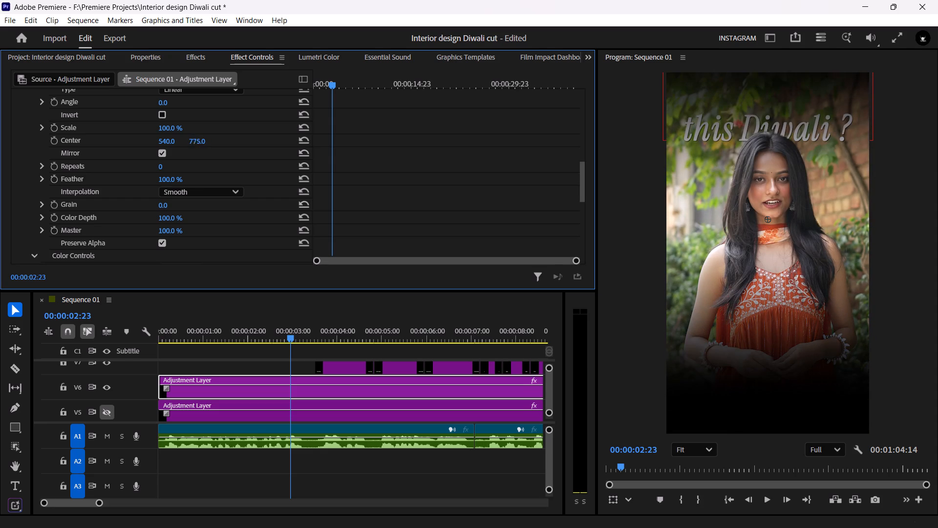
pyautogui.moveTo(84, 128); pyautogui.dragTo(69, 127)
pyautogui.moveTo(69, 127); pyautogui.dragTo(34, 130)
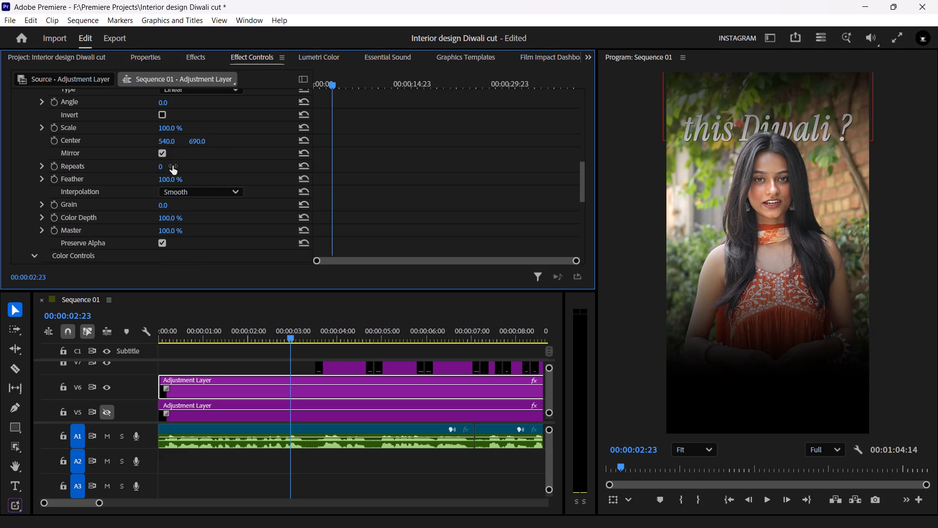
# Examine the remaining gradient, color and texture controls of the V6 adjustment layer's Gradient effect.
pyautogui.scroll(-4, 229, 231)
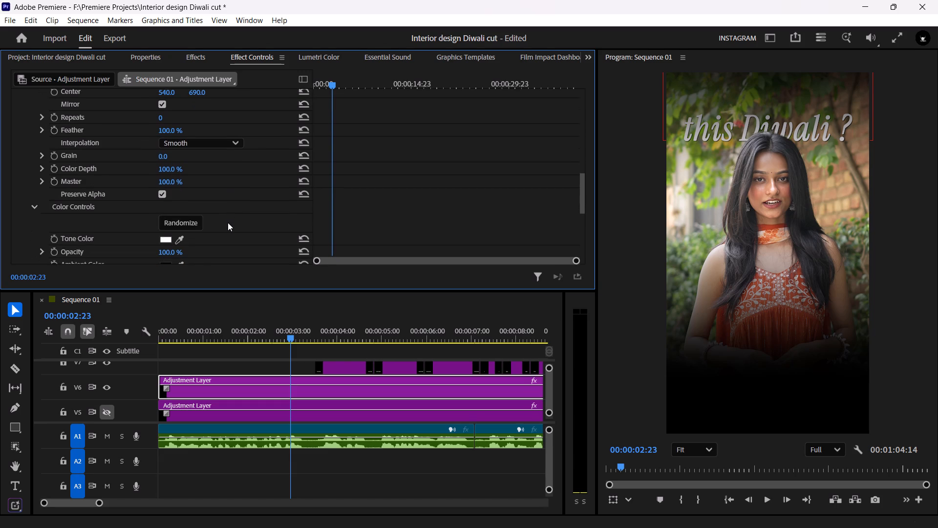
pyautogui.scroll(-5, 230, 213)
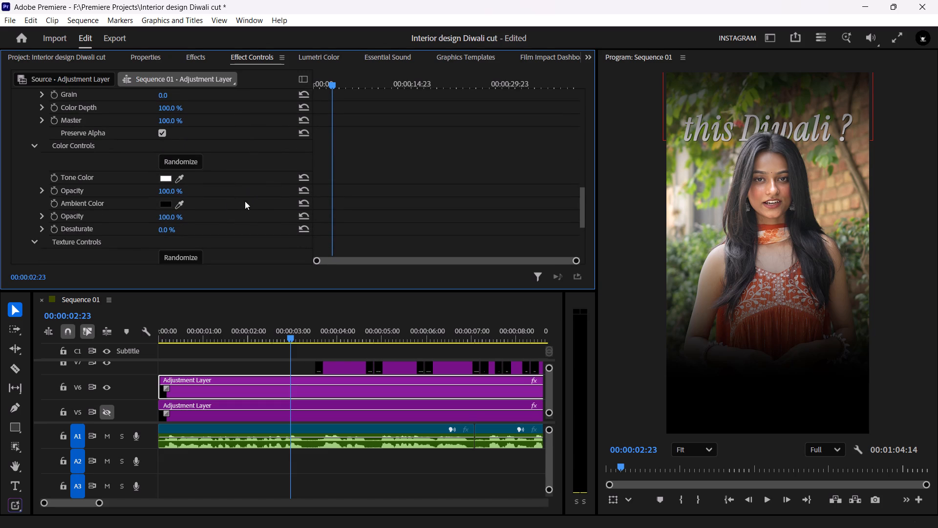
pyautogui.scroll(15, 248, 193)
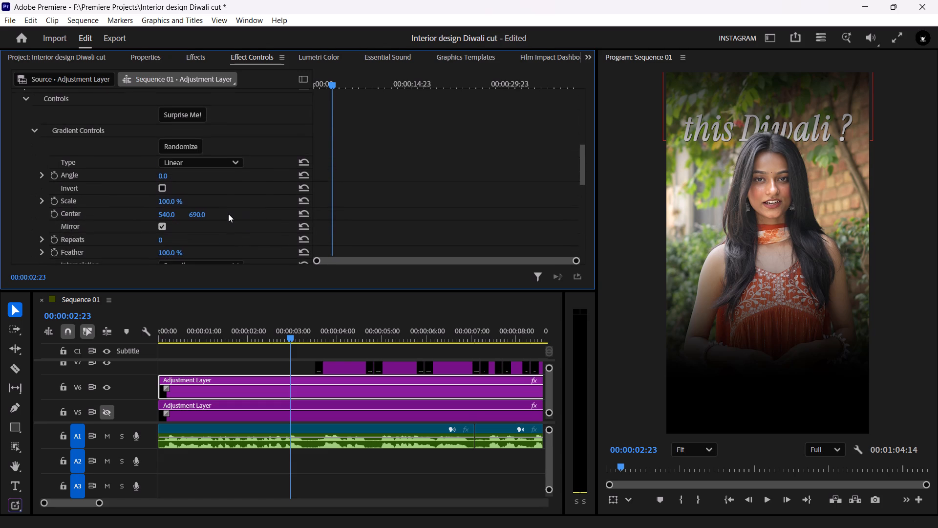
pyautogui.scroll(3, 228, 214)
pyautogui.scroll(-2, 228, 214)
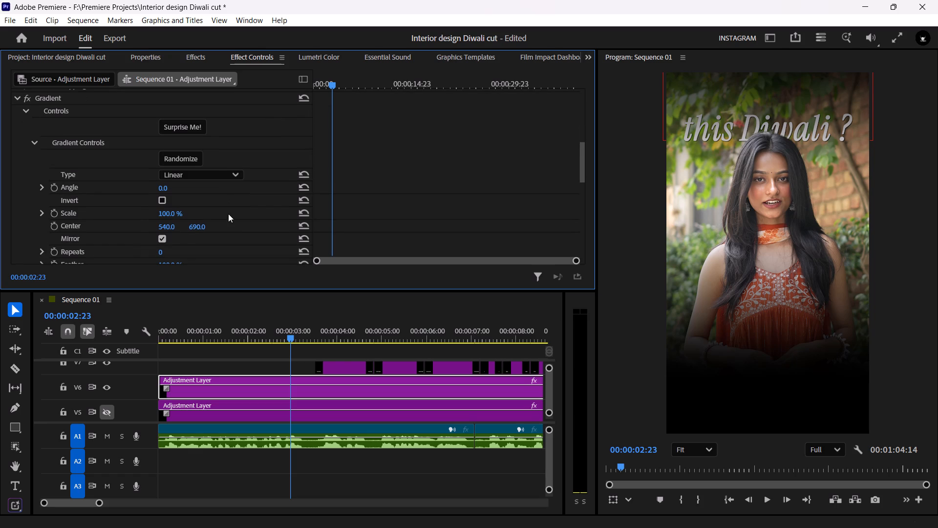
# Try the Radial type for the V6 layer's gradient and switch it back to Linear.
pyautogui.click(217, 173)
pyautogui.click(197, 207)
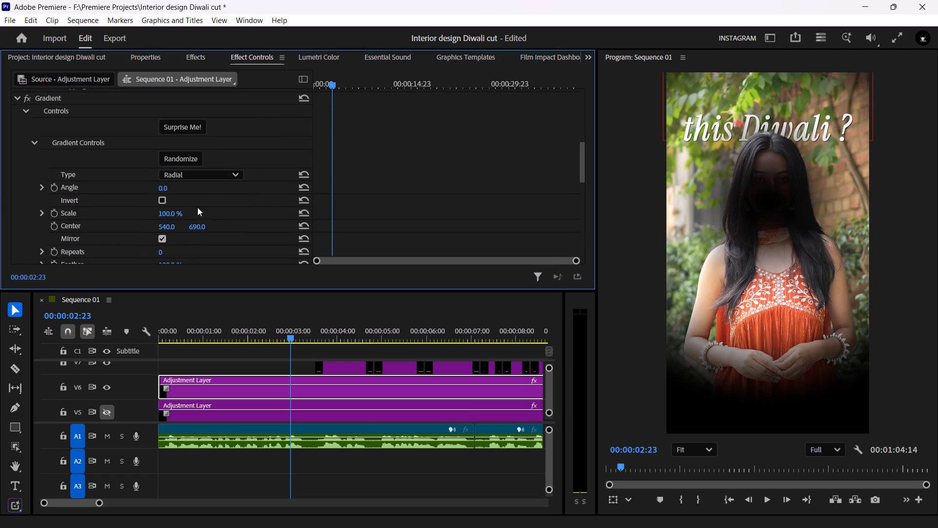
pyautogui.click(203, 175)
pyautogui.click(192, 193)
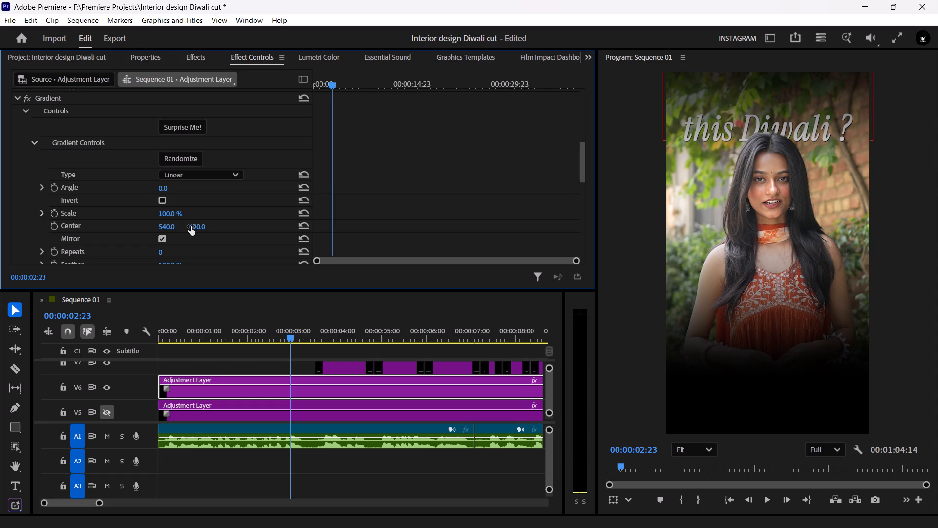
# Review the mirrored gradient on the "this Diwali ?" frame in full screen and return to the editing workspace.
pyautogui.click(893, 38)
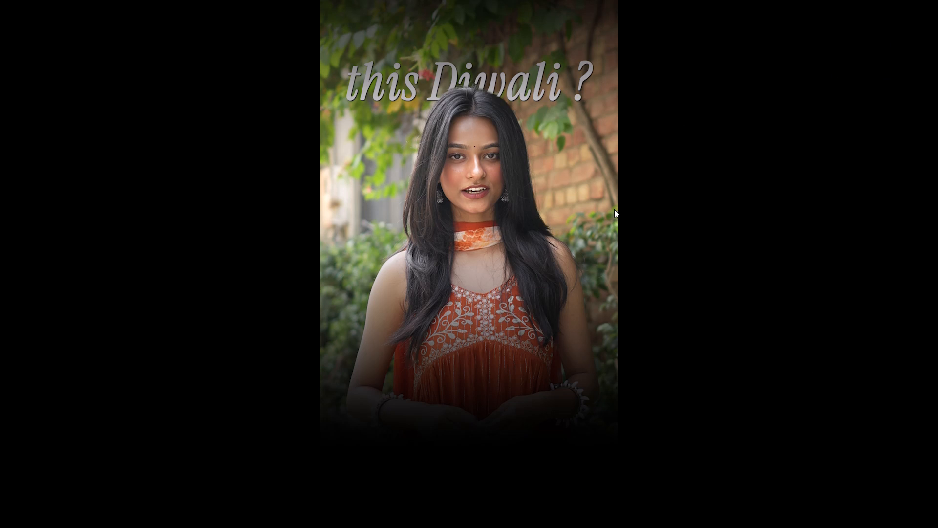
pyautogui.press('Escape')
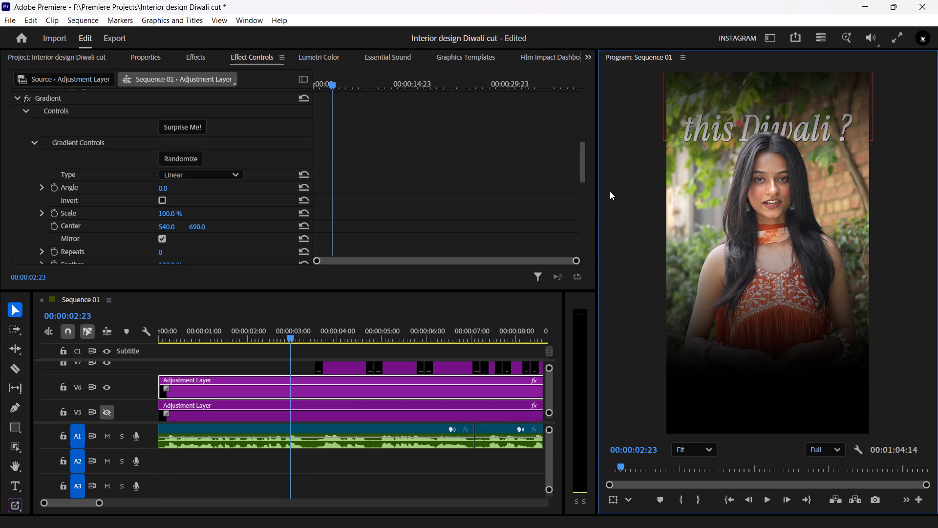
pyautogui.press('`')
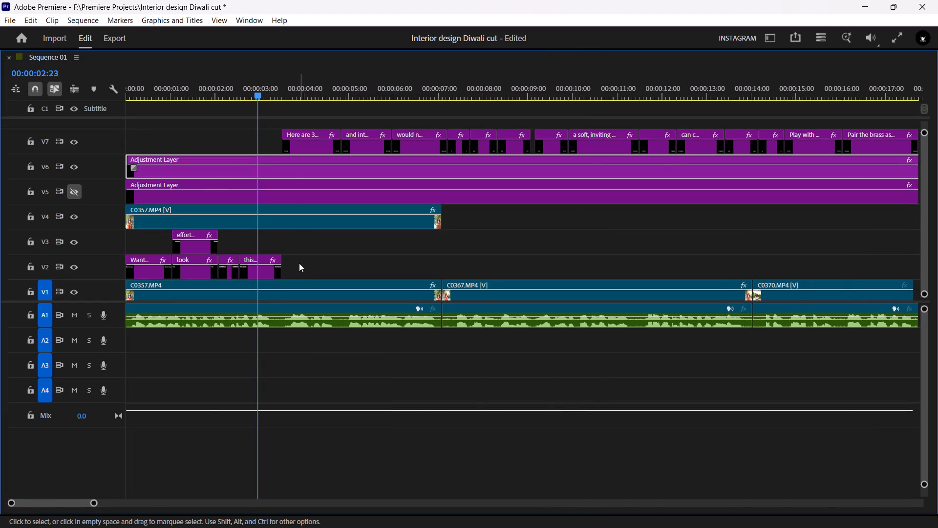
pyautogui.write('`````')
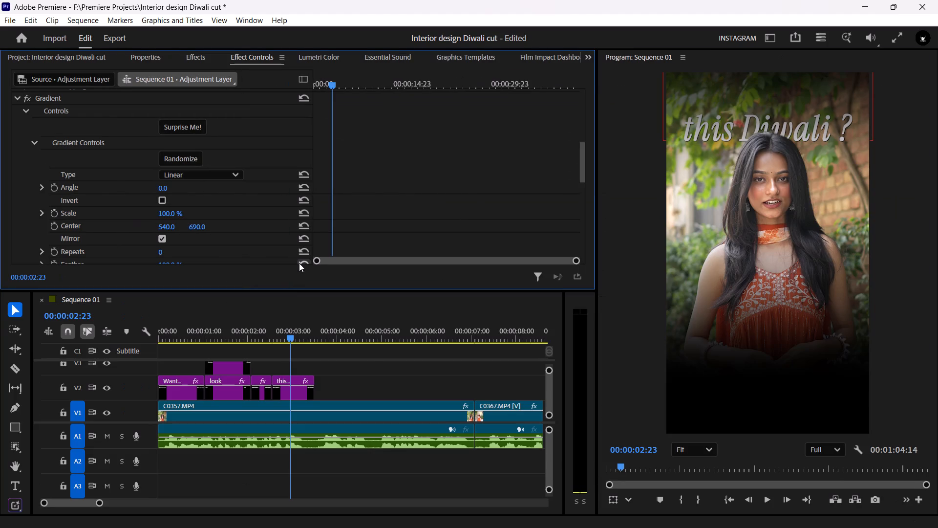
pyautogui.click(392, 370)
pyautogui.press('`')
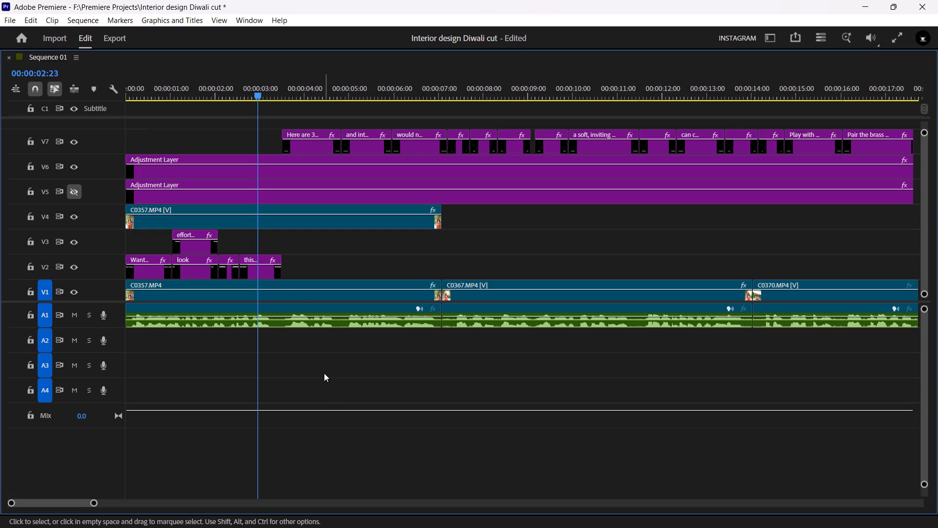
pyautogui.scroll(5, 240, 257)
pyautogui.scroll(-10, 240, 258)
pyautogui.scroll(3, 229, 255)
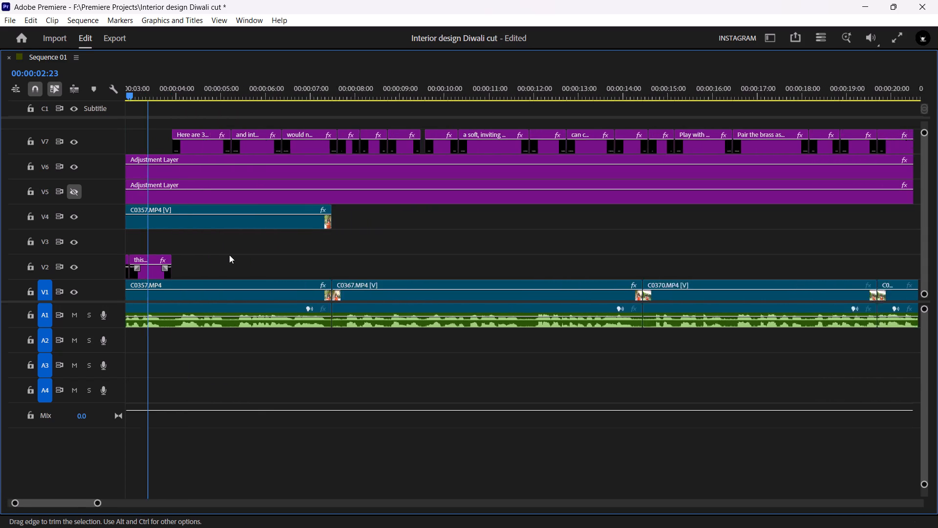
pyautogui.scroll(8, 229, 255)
# Play the sequence from the start through the opening captions and move the playhead back to 00:00:01:13.
pyautogui.moveTo(208, 93); pyautogui.dragTo(147, 92)
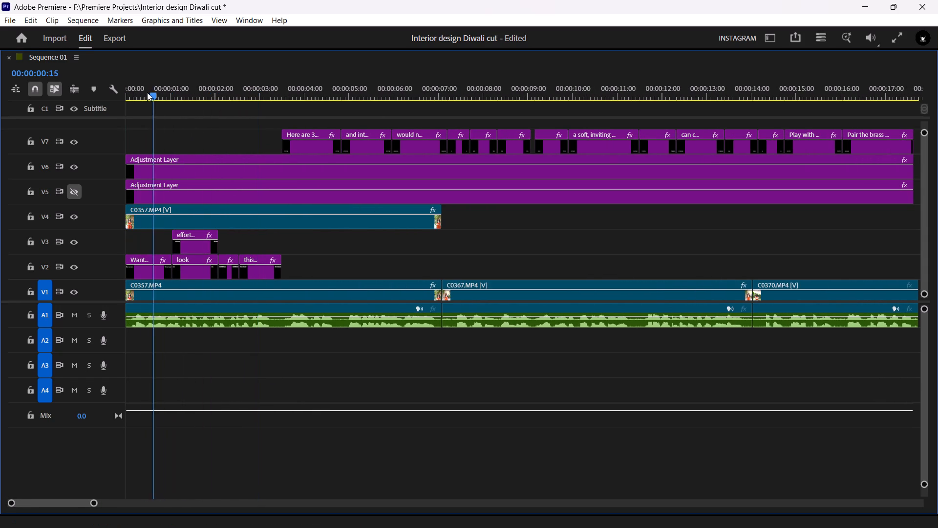
pyautogui.moveTo(147, 92); pyautogui.dragTo(111, 88)
pyautogui.press('space')
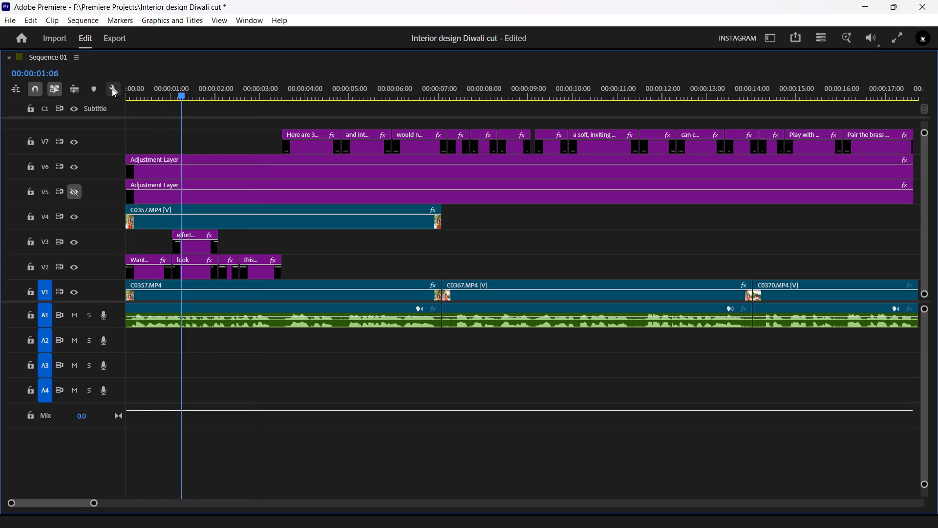
pyautogui.press('space')
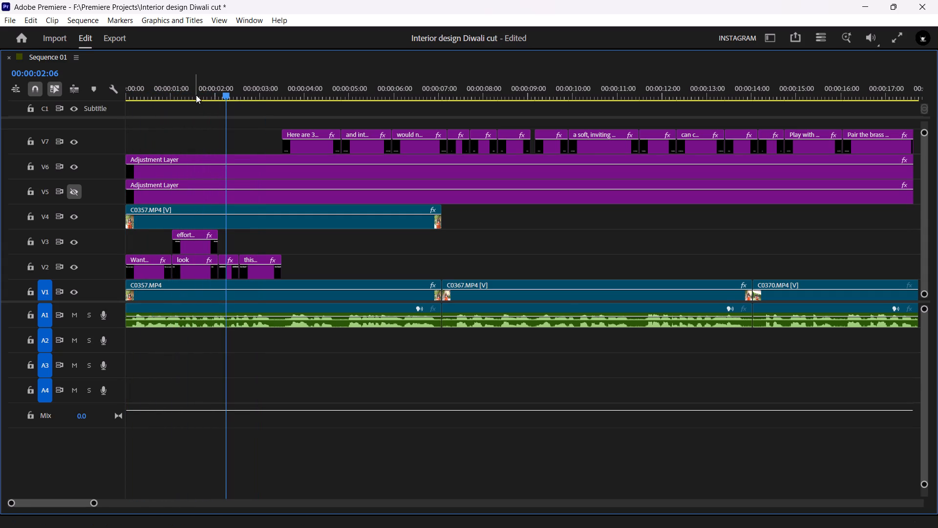
pyautogui.click(196, 95)
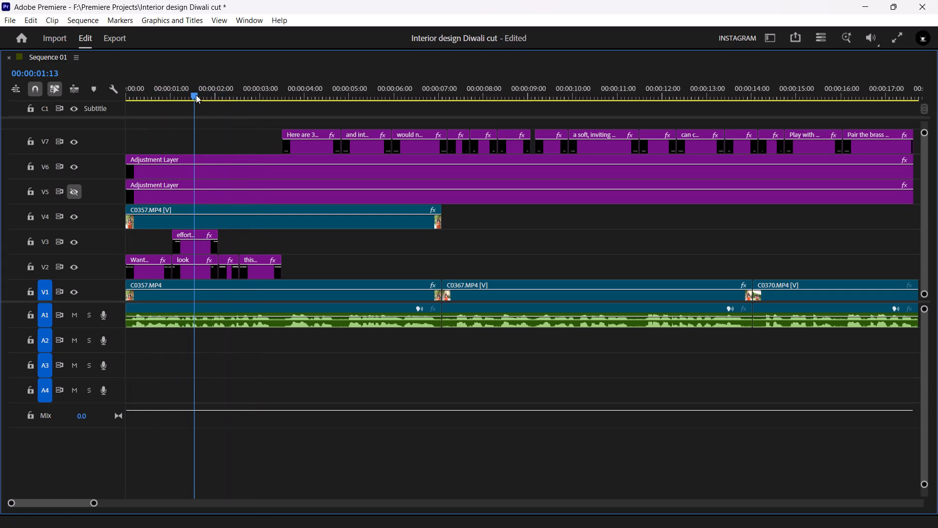
# Add a video track directly above V1 and move the upper adjustment layer with the gradient down onto it.
pyautogui.rightClick(106, 289)
pyautogui.click(128, 316)
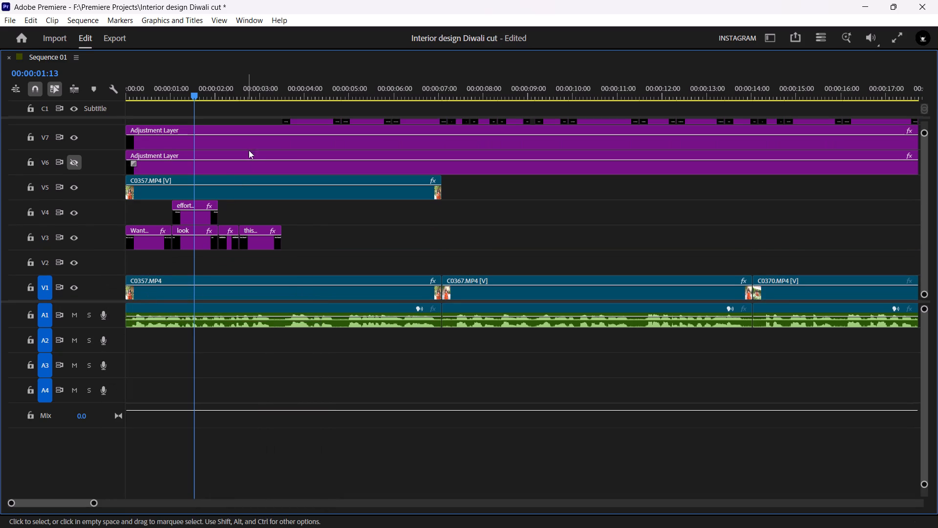
pyautogui.click(246, 146)
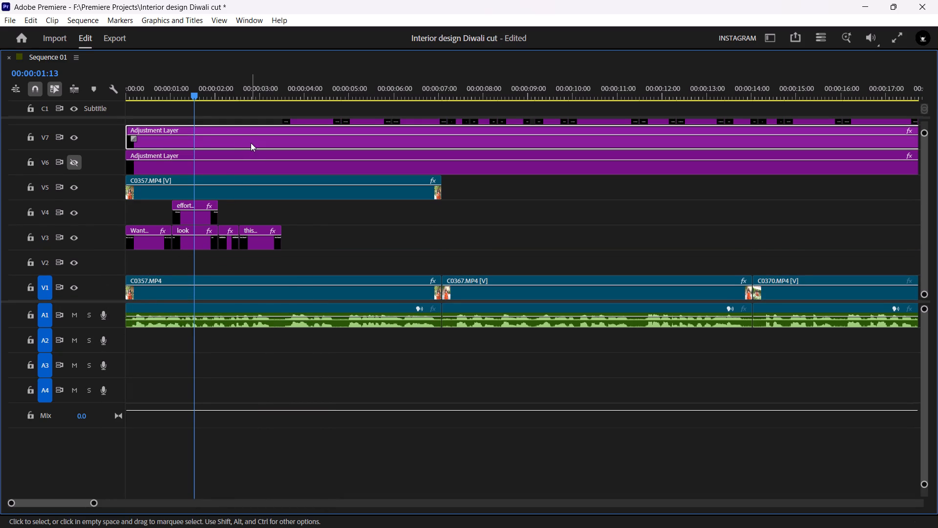
pyautogui.moveTo(251, 142); pyautogui.dragTo(231, 264)
pyautogui.press('`')
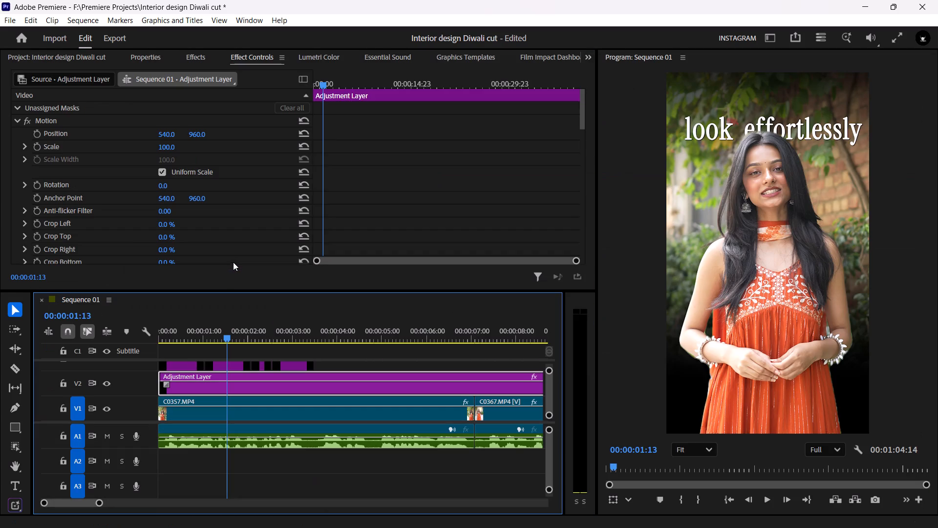
# Play the sequence from the start through the "look effortlessly" caption to check the moved gradient.
pyautogui.moveTo(196, 332); pyautogui.dragTo(148, 330)
pyautogui.press('space')
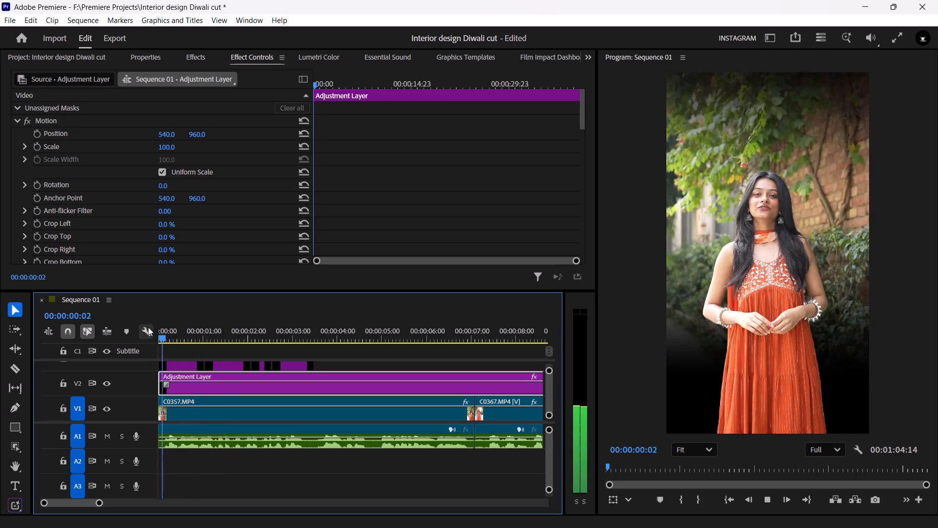
pyautogui.press('space')
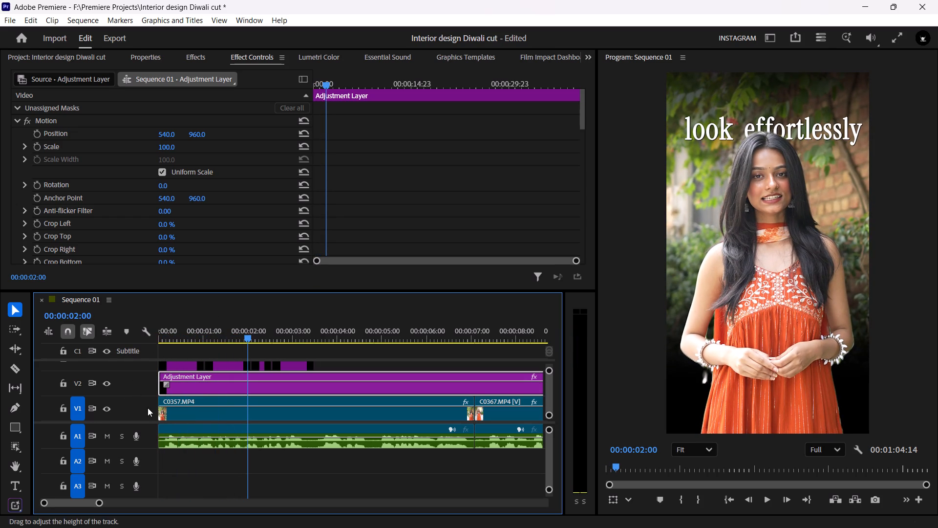
# Compare the 00:00:02:00 frame with track V6 shown and hidden, leave V6 hidden, and play on into the "Here are 3 things" caption.
pyautogui.keyDown('ctrl'); pyautogui.scroll(8, 148, 408); pyautogui.keyUp('ctrl')
pyautogui.click(109, 371)
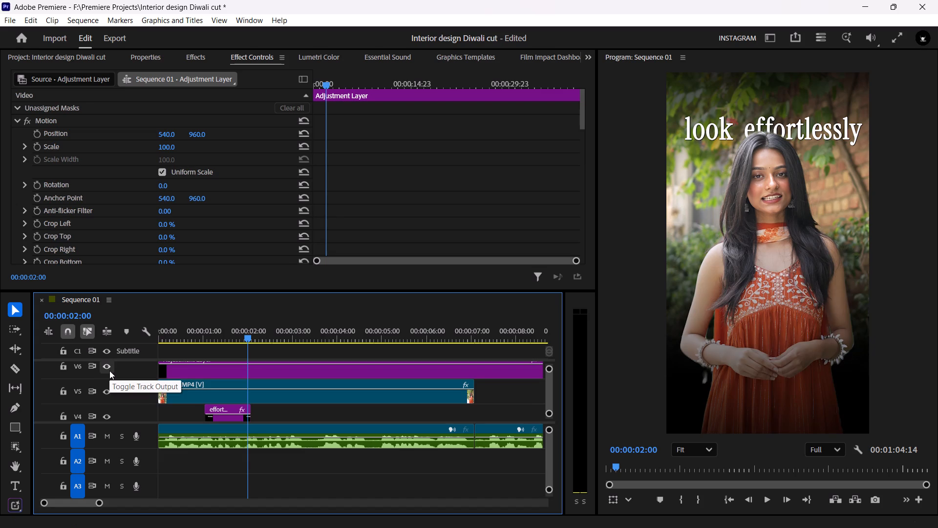
pyautogui.click(109, 371)
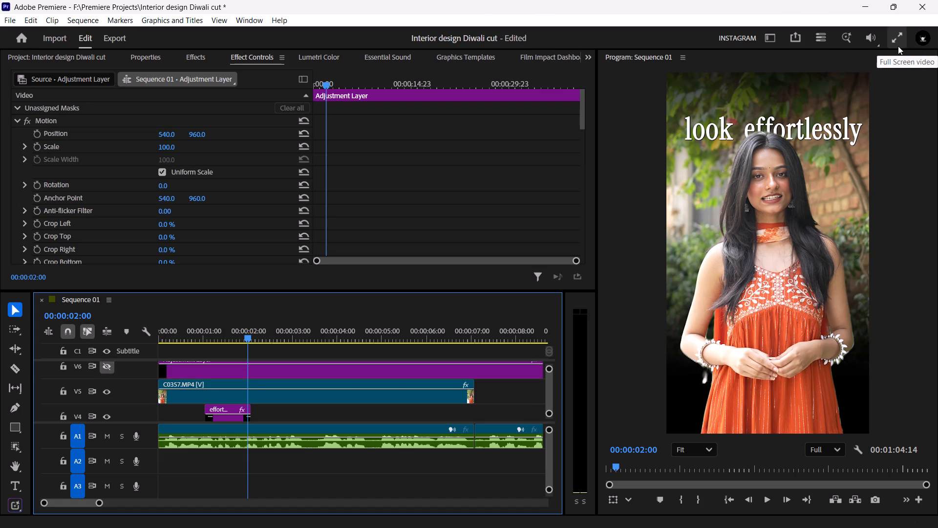
pyautogui.press('space')
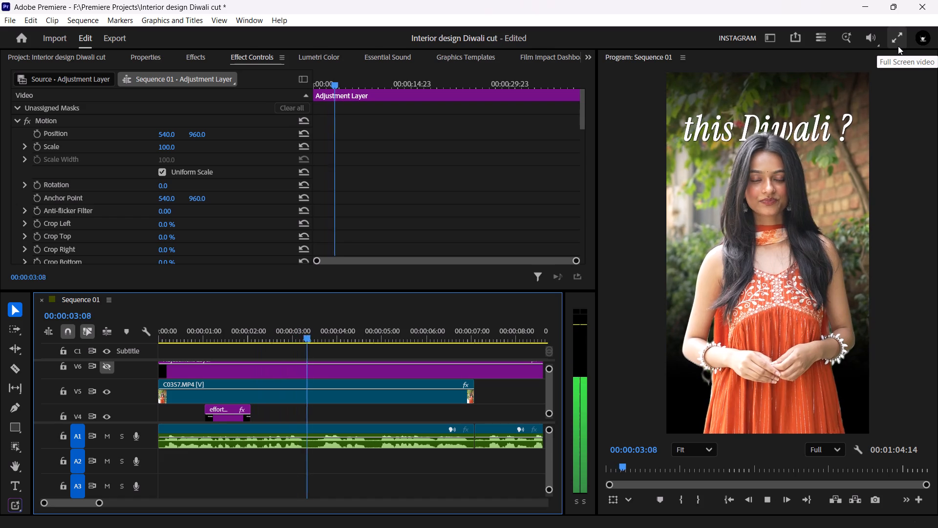
pyautogui.press('space')
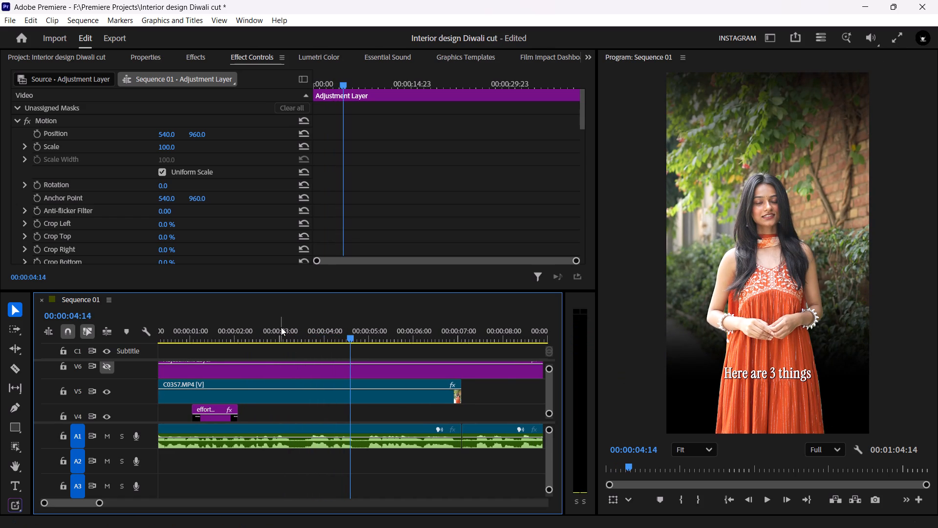
# Review the opening captions in full screen from the start, pausing on the "aesthetic" and "this Diwali ?" frames.
pyautogui.moveTo(280, 330); pyautogui.dragTo(133, 323)
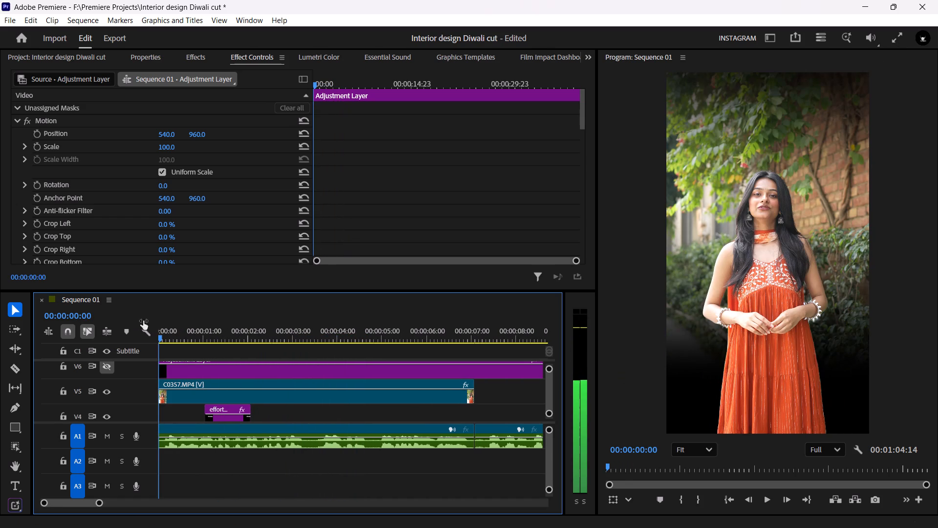
pyautogui.click(897, 39)
pyautogui.press('space')
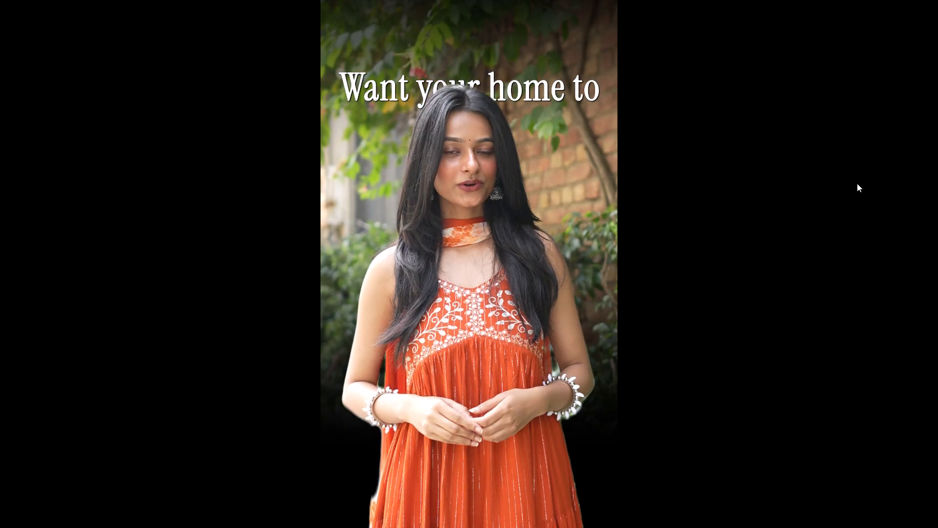
pyautogui.press('space')
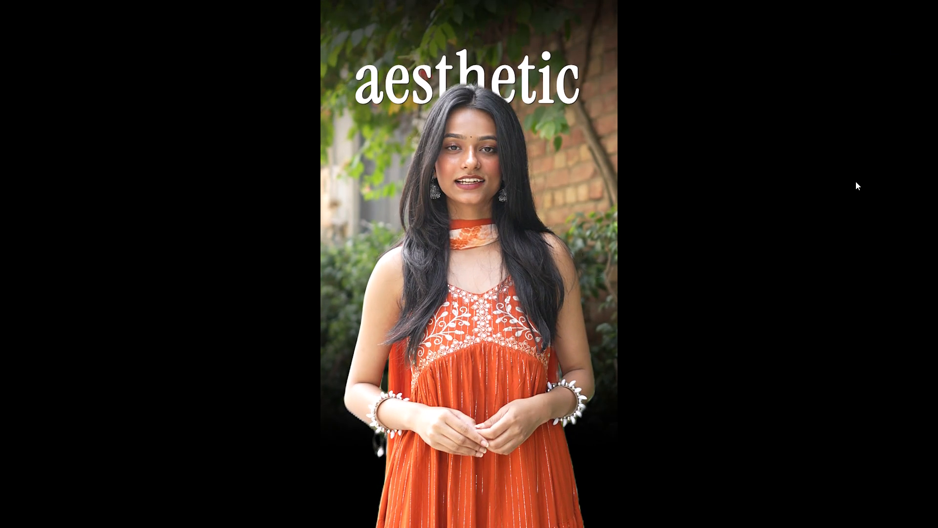
pyautogui.press('space')
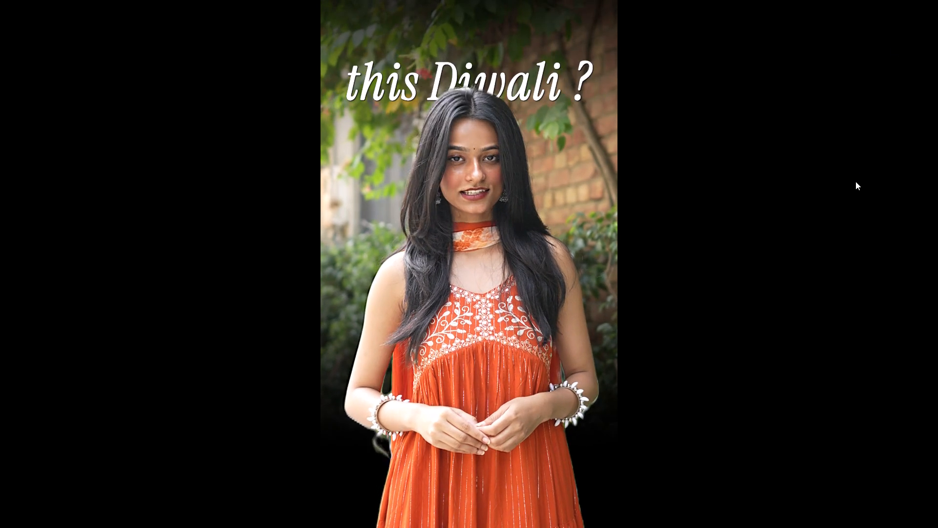
pyautogui.press('space')
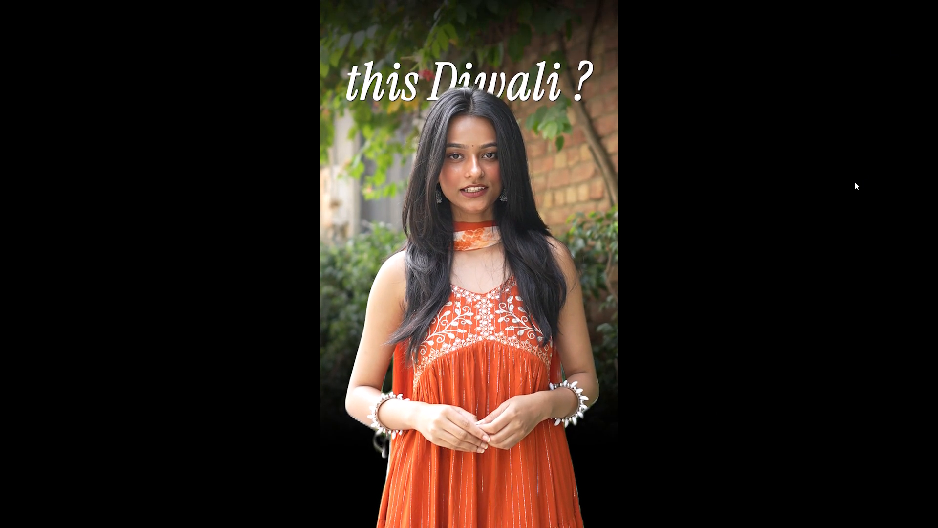
pyautogui.press('Escape')
# Examine the track stack from V1 to V8 in the enlarged timeline with no clip selected.
pyautogui.press('`')
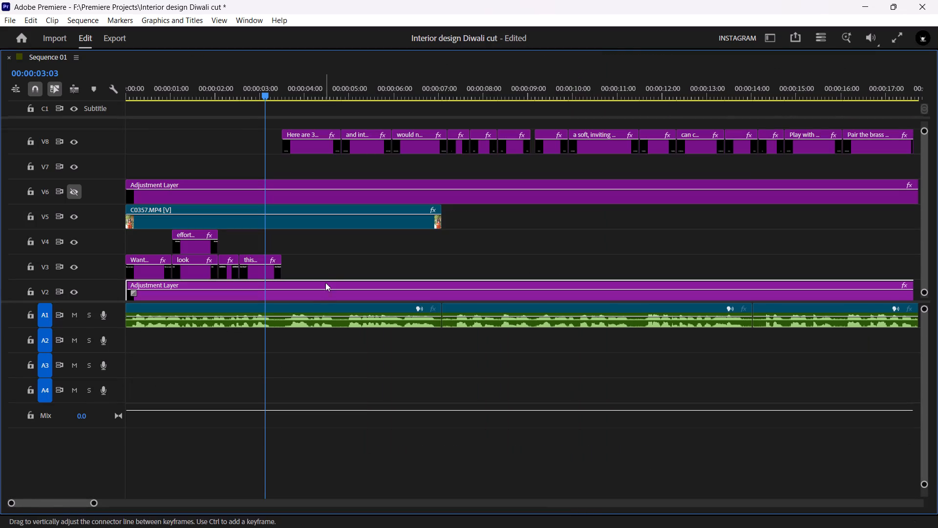
pyautogui.click(323, 242)
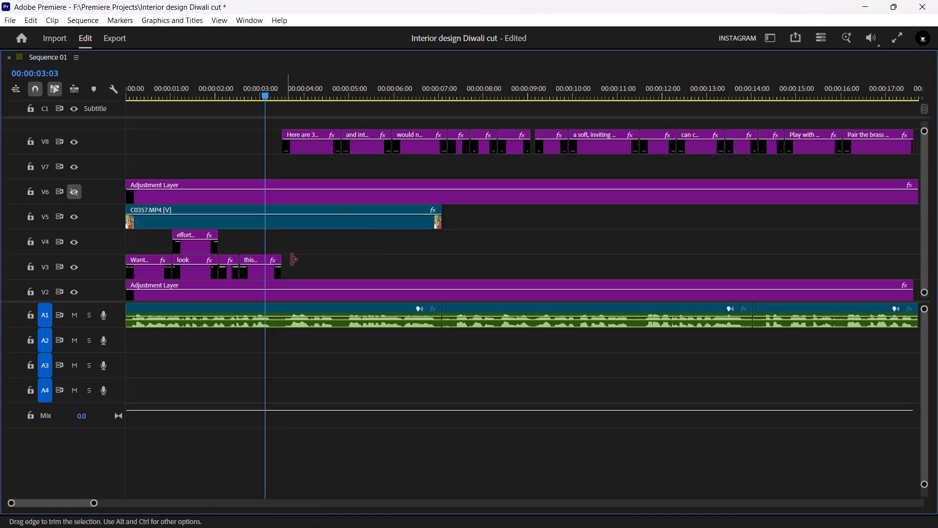
pyautogui.keyDown('ctrl'); pyautogui.scroll(-3, 298, 268); pyautogui.keyUp('ctrl')
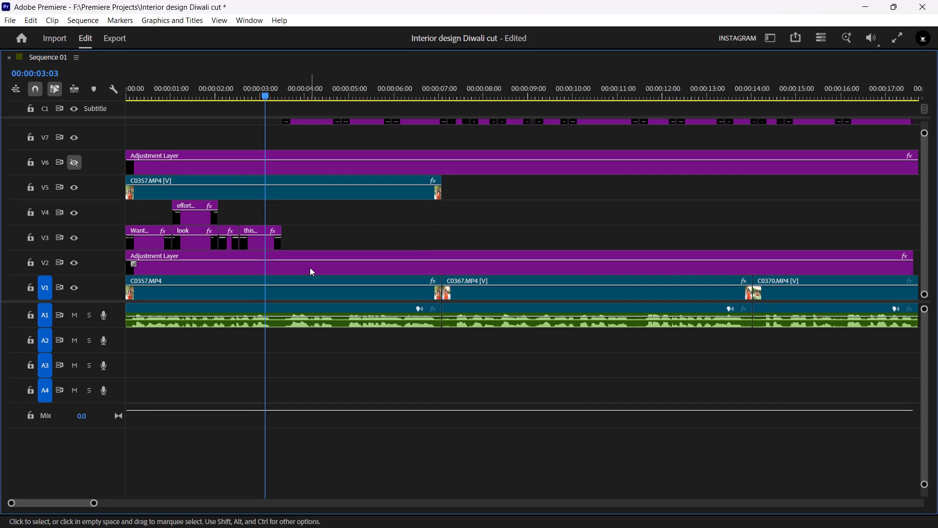
pyautogui.scroll(7, 318, 277)
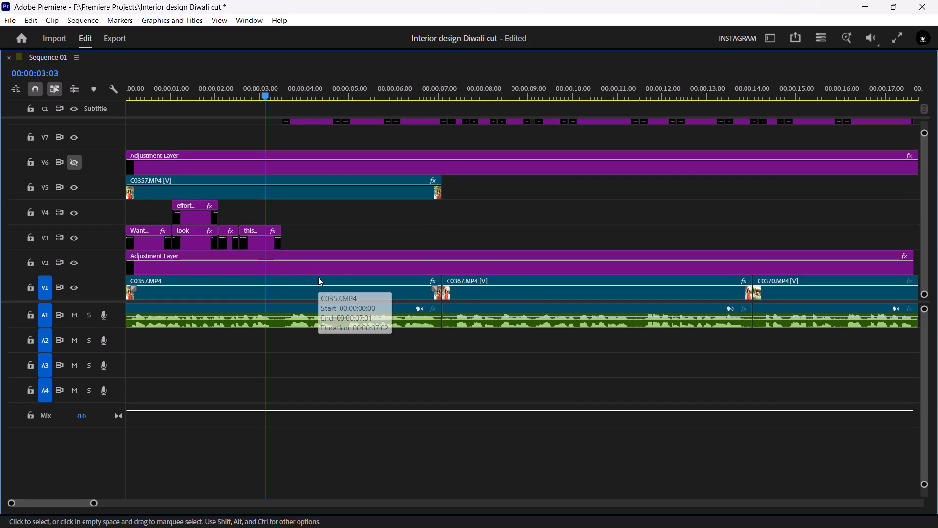
pyautogui.press('`')
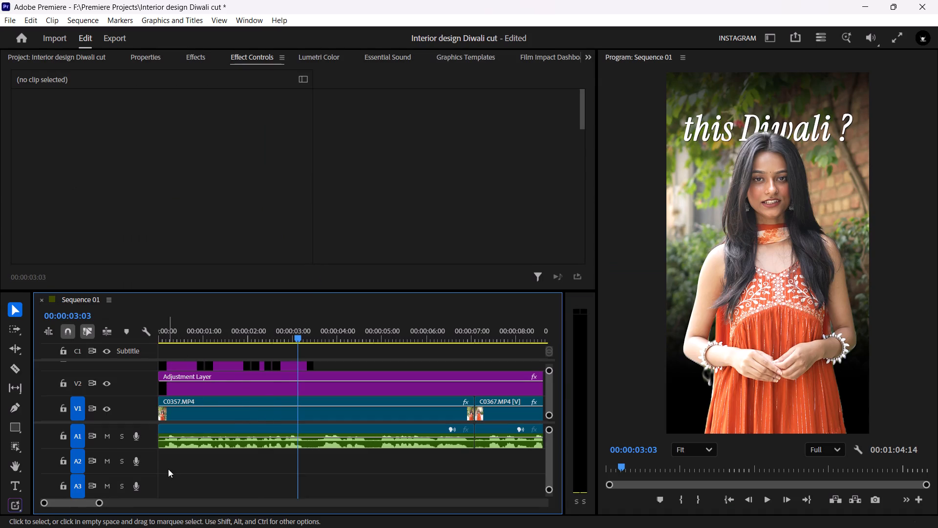
# Enlarge the video track area of the timeline and save the project.
pyautogui.moveTo(146, 423); pyautogui.dragTo(146, 448)
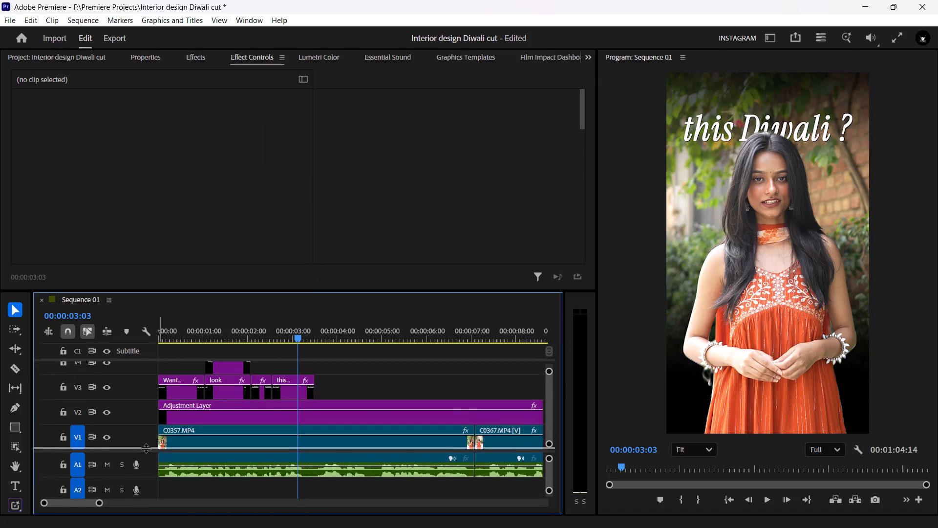
pyautogui.moveTo(146, 448); pyautogui.dragTo(147, 464)
pyautogui.click(342, 391)
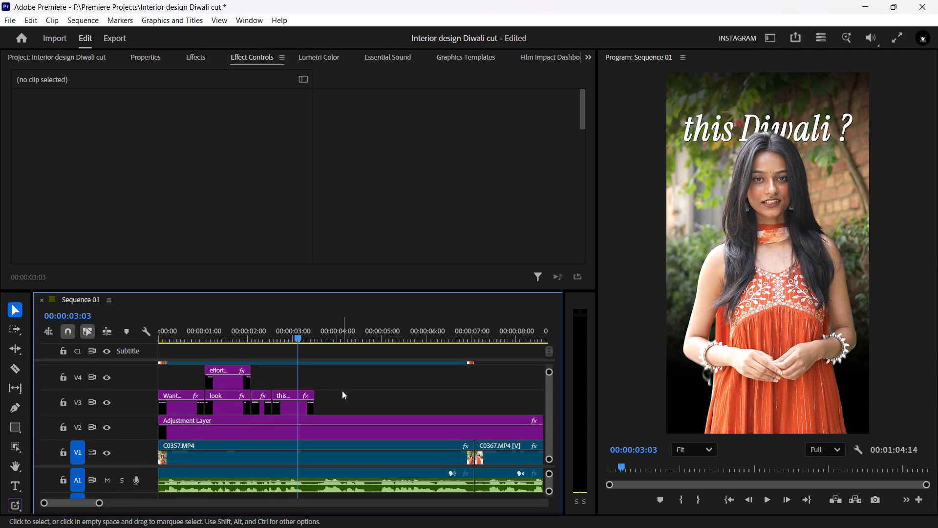
pyautogui.hotkey('ctrl', 's')
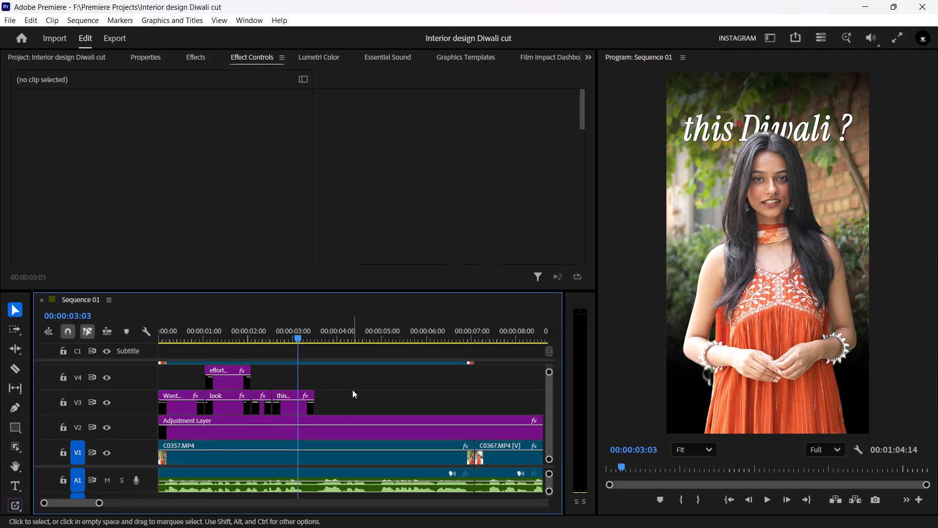
pyautogui.click(358, 390)
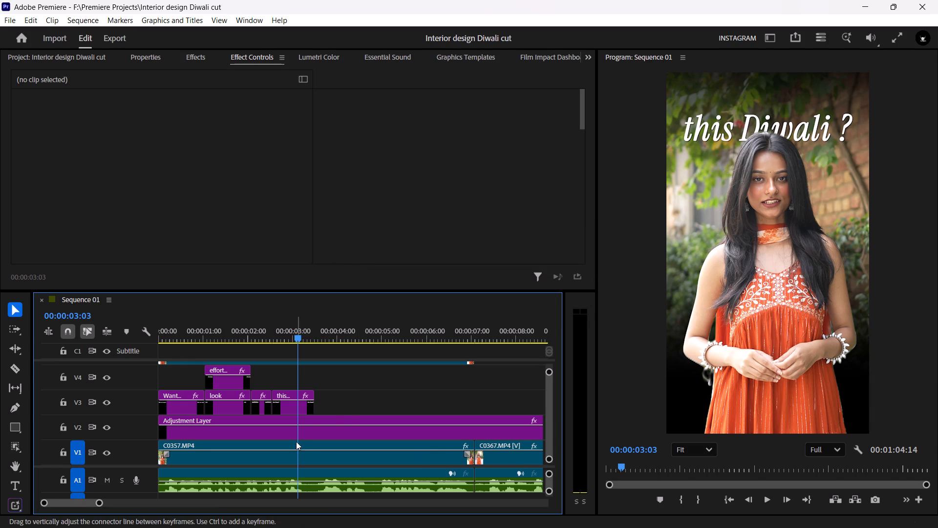
# Inspect the adjustment layers on V6 and V2 in the enlarged timeline and clear the selection.
pyautogui.press('`')
pyautogui.click(241, 286)
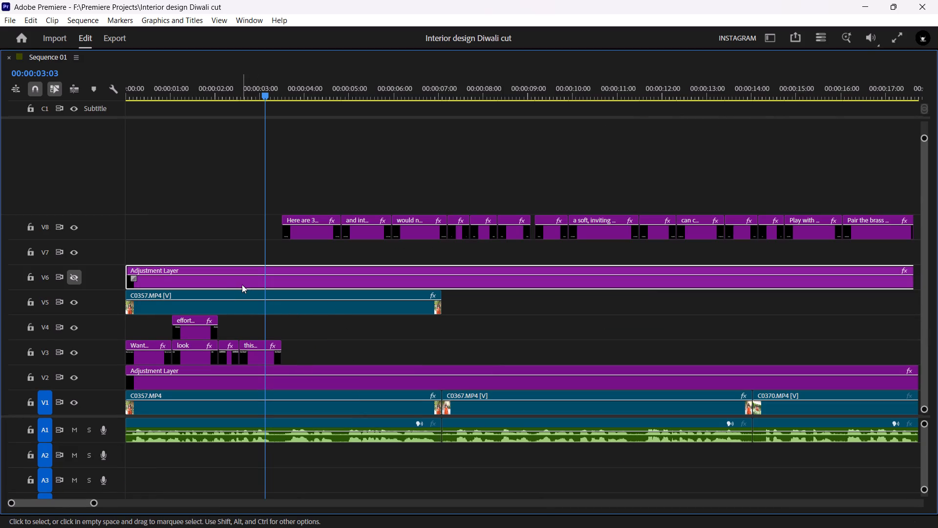
pyautogui.click(242, 385)
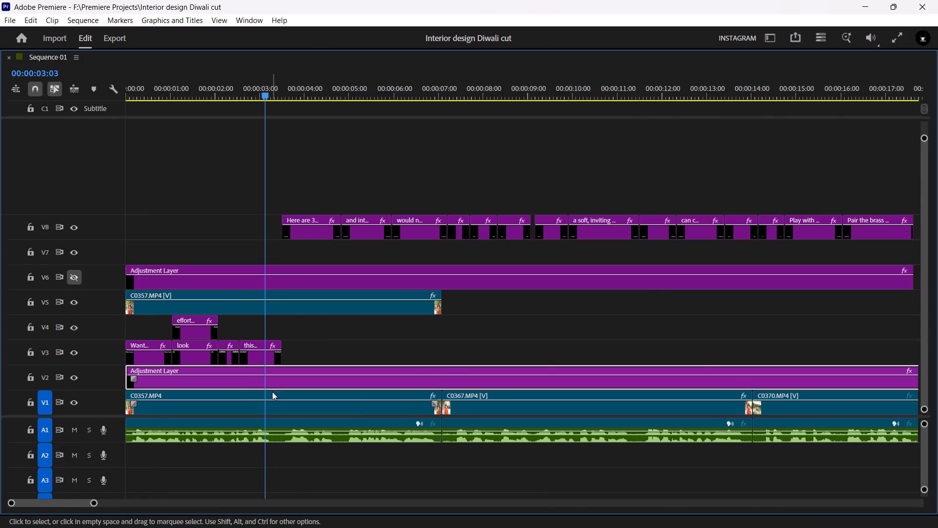
pyautogui.press('`')
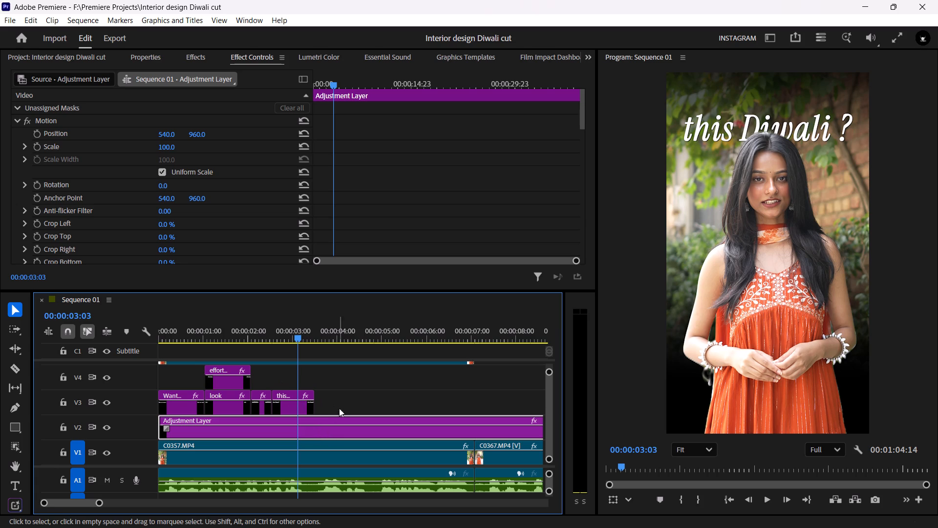
pyautogui.keyDown('ctrl'); pyautogui.scroll(4, 345, 404); pyautogui.keyUp('ctrl')
pyautogui.keyDown('ctrl'); pyautogui.scroll(-3, 405, 418); pyautogui.keyUp('ctrl')
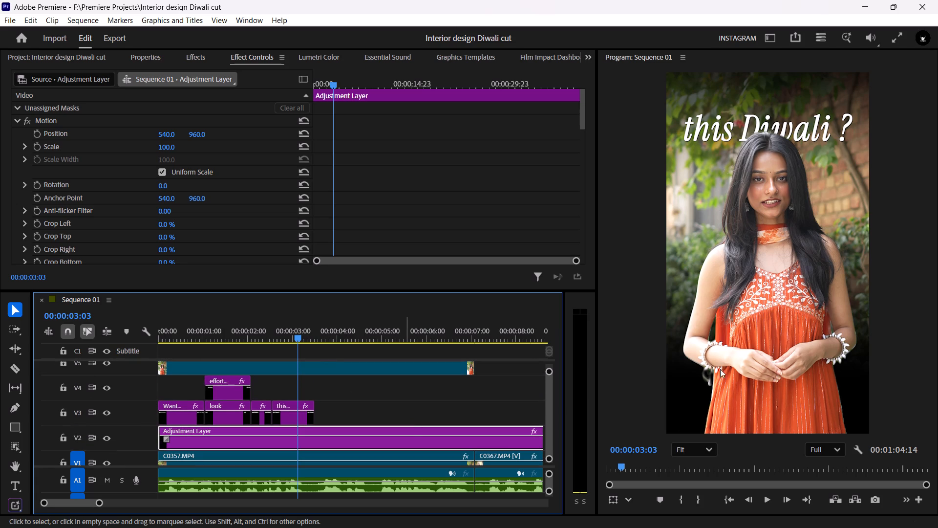
pyautogui.click(401, 405)
# Move the playhead to 00:00:01:12 and shrink the video track heights until V1 through V8 all fit in the timeline.
pyautogui.click(226, 347)
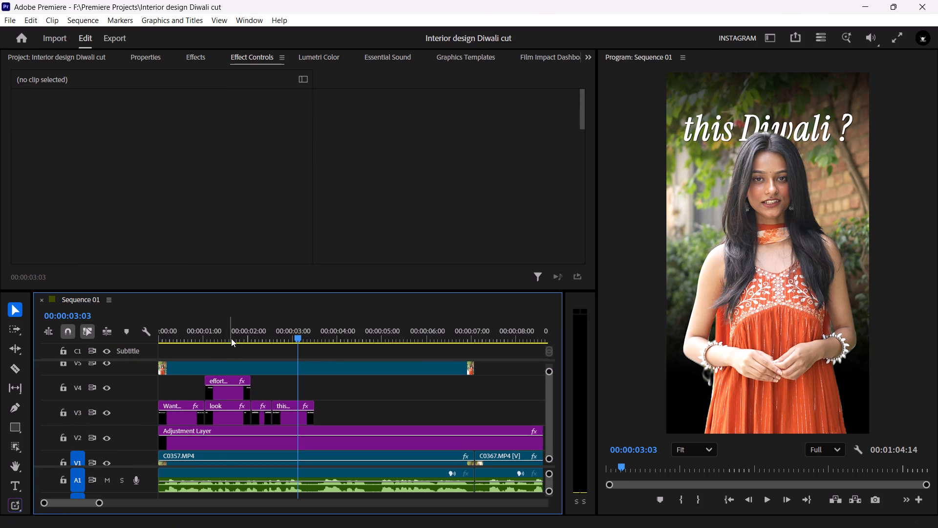
pyautogui.click(231, 338)
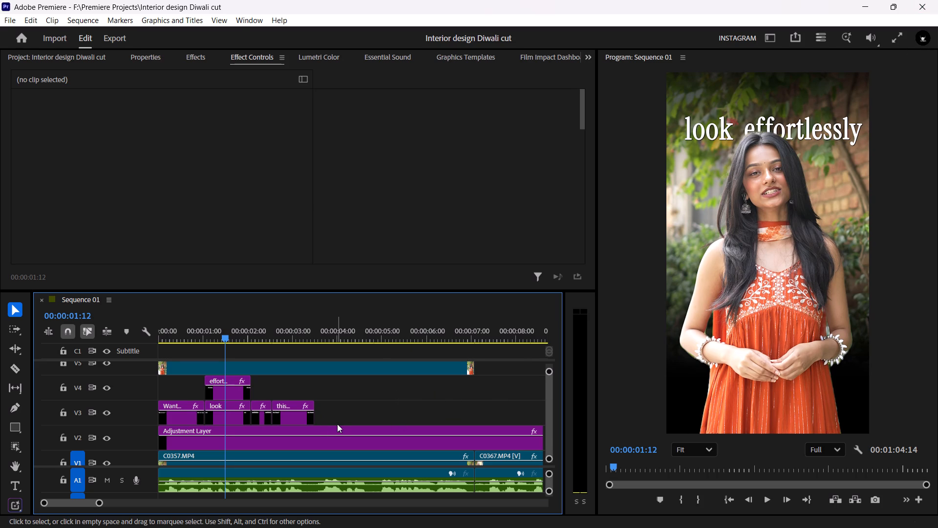
pyautogui.keyDown('alt'); pyautogui.scroll(-7, 335, 421); pyautogui.keyUp('alt')
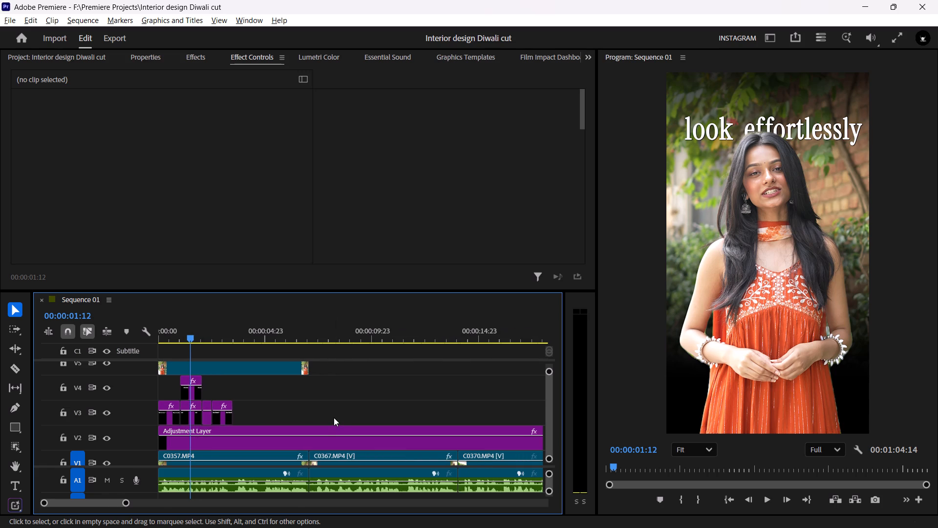
pyautogui.scroll(2, 333, 416)
pyautogui.scroll(5, 254, 394)
pyautogui.scroll(-1, 257, 400)
pyautogui.click(546, 373)
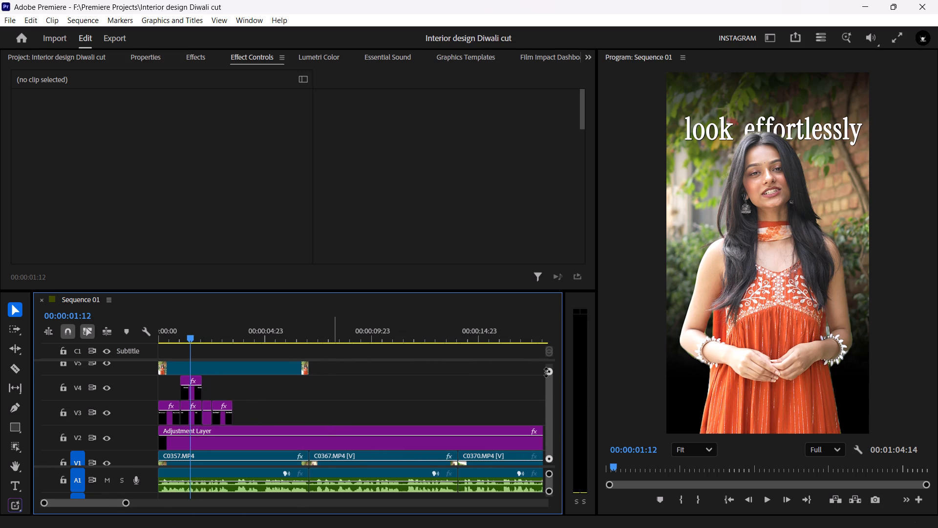
pyautogui.moveTo(546, 373); pyautogui.dragTo(544, 363)
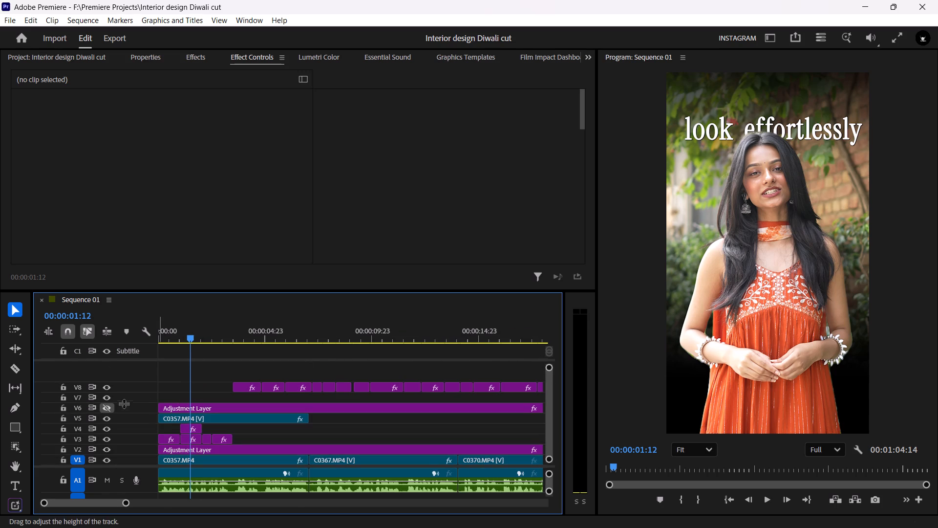
# Compare the "look effortlessly" frame with track V6 shown and hidden, leaving V6 hidden.
pyautogui.click(111, 407)
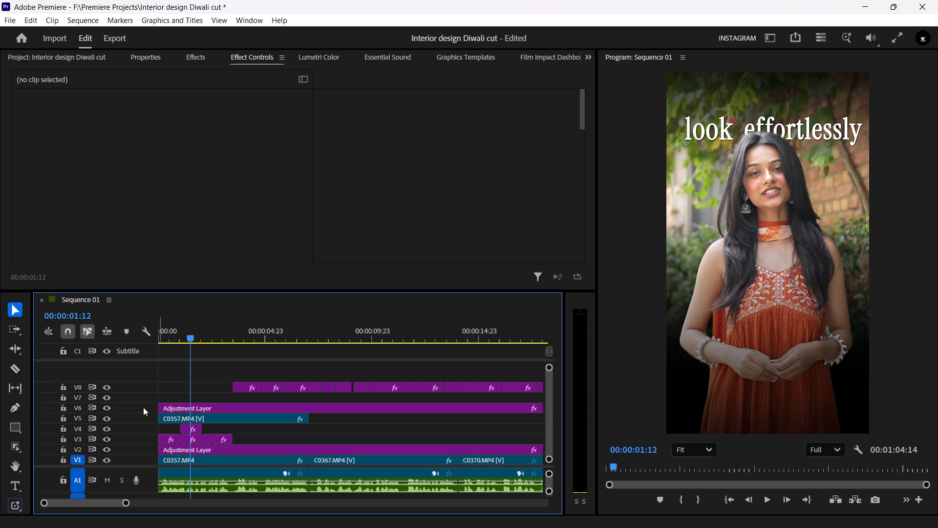
pyautogui.click(110, 410)
pyautogui.click(772, 301)
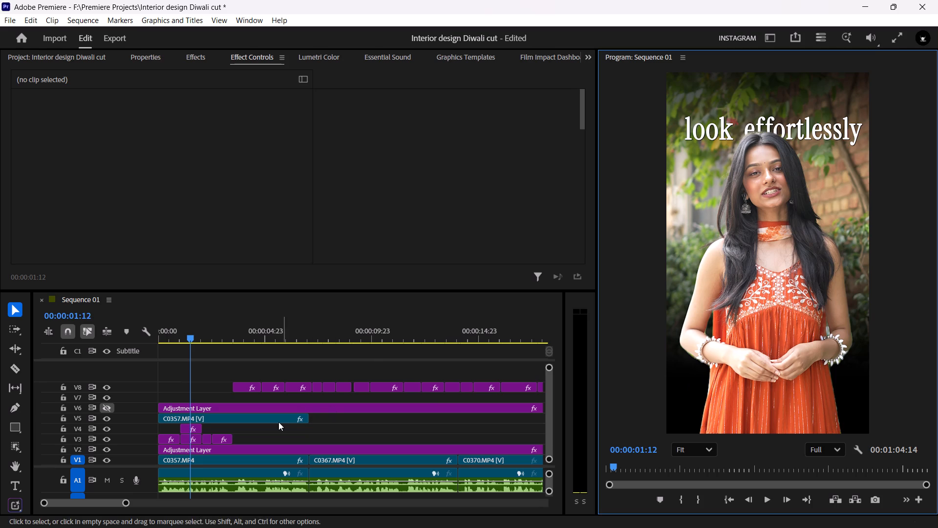
# Scrub to about 00:00:09:23 to check the gradient on the "like Diya" shot.
pyautogui.moveTo(343, 333); pyautogui.dragTo(375, 344)
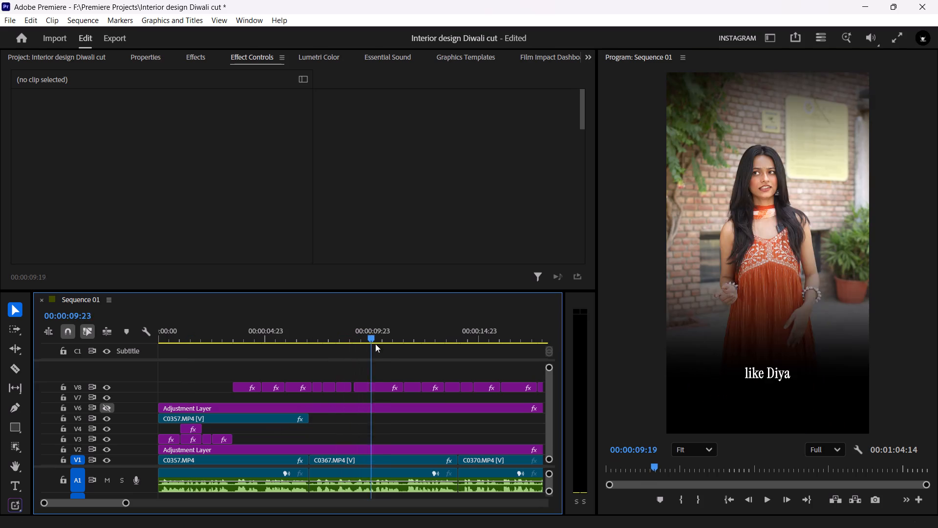
# Scrub back to 00:00:05:18 and review the Gradient effect settings of the adjustment layer on V2.
pyautogui.moveTo(375, 344); pyautogui.dragTo(362, 344)
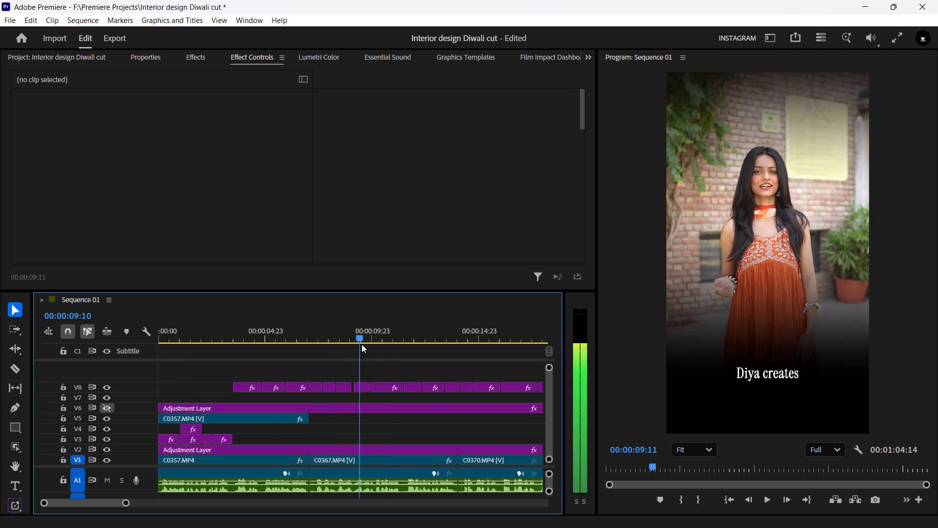
pyautogui.moveTo(362, 344); pyautogui.dragTo(283, 342)
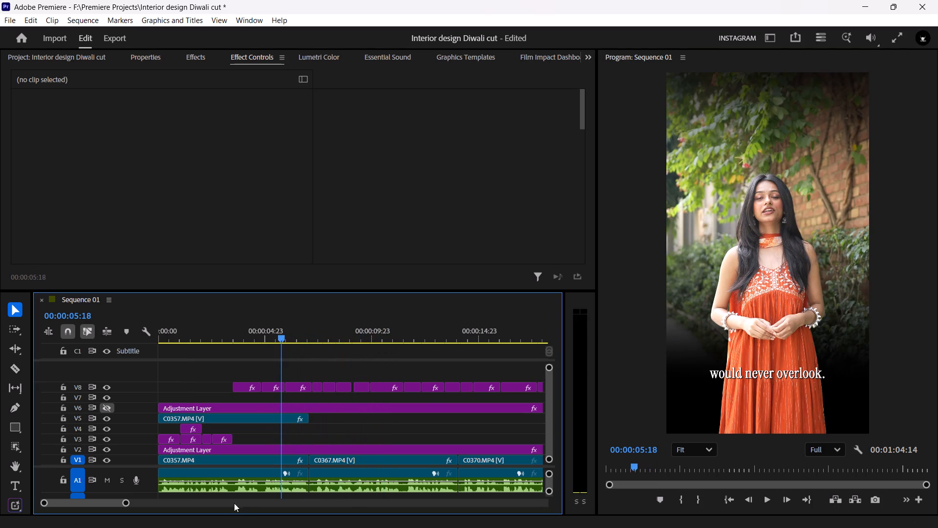
pyautogui.click(260, 450)
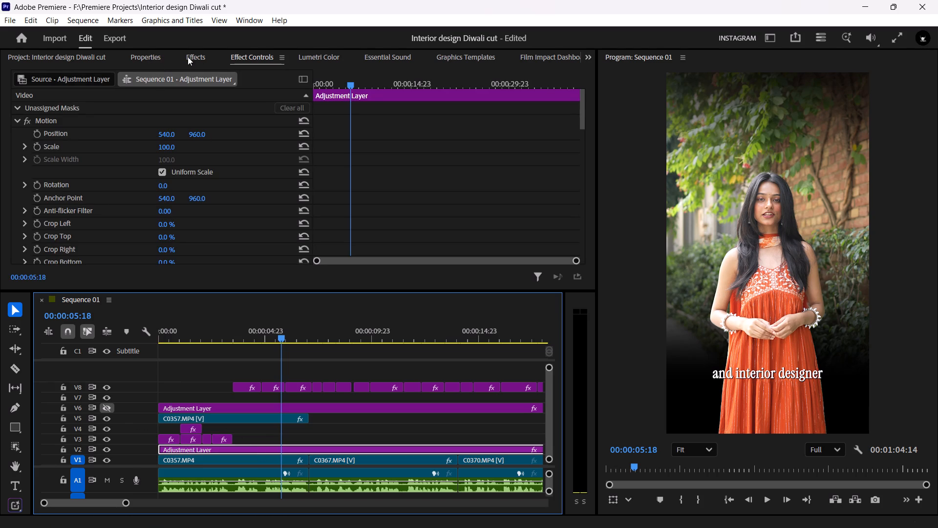
pyautogui.scroll(-16, 67, 206)
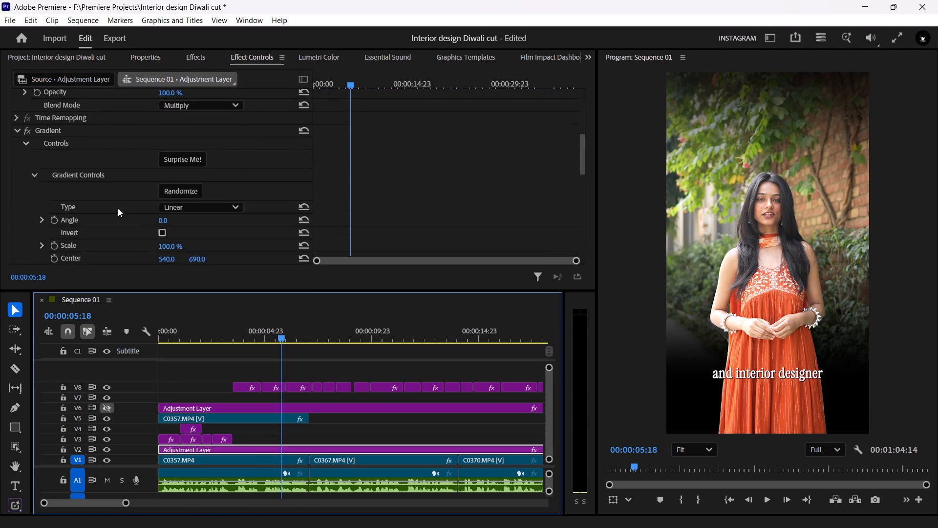
pyautogui.scroll(-10, 118, 208)
pyautogui.scroll(1, 118, 208)
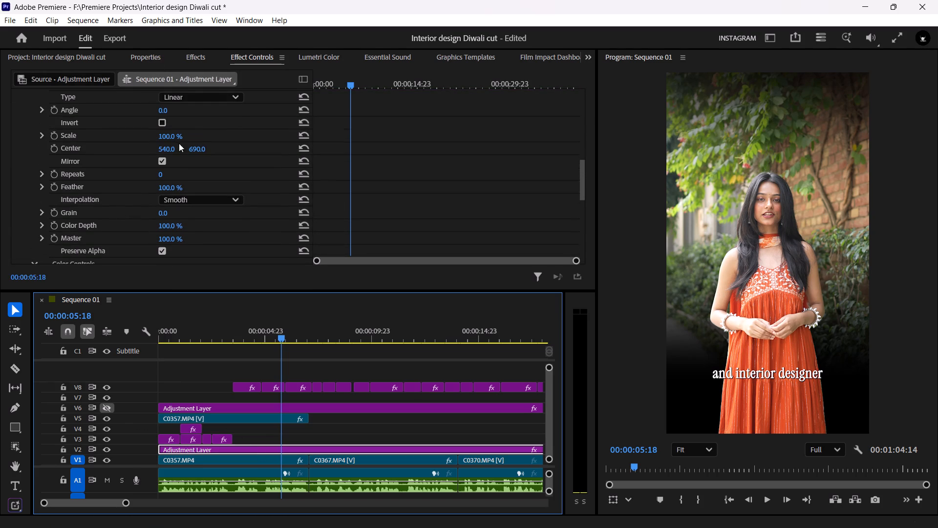
pyautogui.scroll(1, 192, 170)
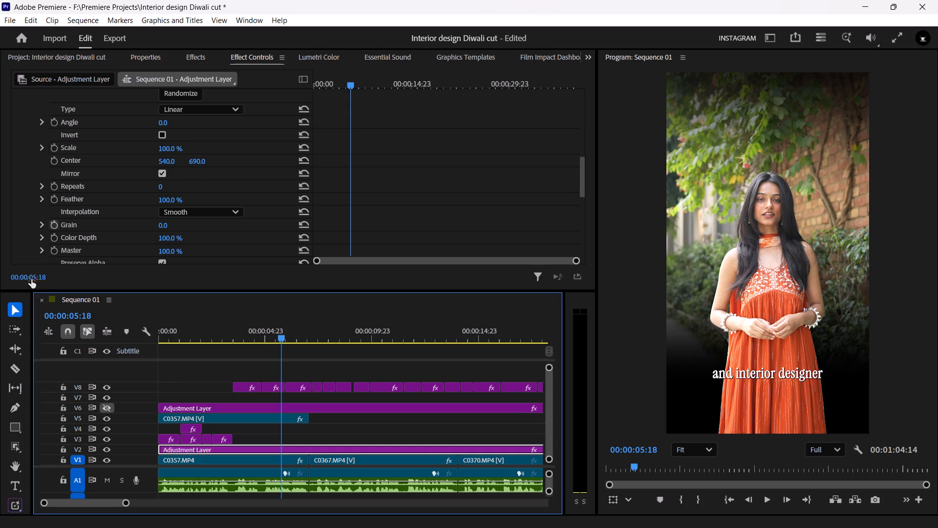
# Turn the output of track V6 back on.
pyautogui.click(109, 409)
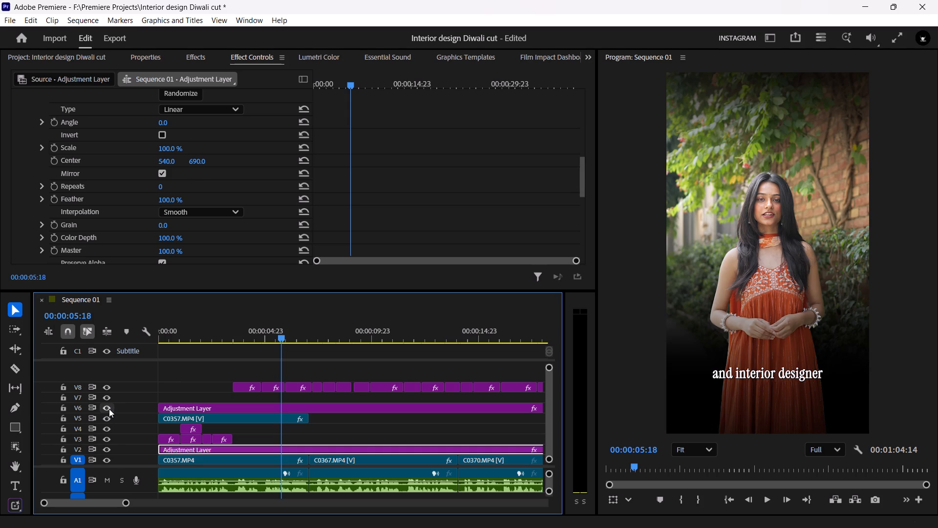
pyautogui.press(']')
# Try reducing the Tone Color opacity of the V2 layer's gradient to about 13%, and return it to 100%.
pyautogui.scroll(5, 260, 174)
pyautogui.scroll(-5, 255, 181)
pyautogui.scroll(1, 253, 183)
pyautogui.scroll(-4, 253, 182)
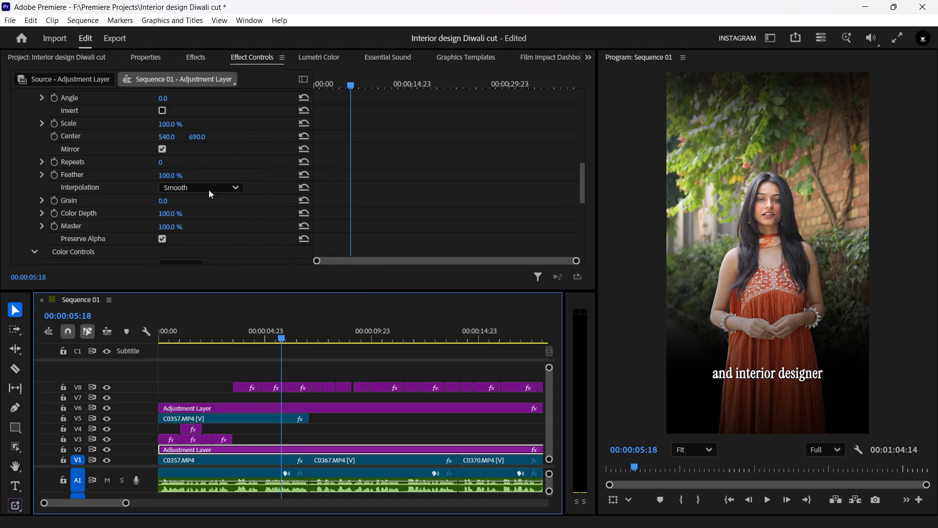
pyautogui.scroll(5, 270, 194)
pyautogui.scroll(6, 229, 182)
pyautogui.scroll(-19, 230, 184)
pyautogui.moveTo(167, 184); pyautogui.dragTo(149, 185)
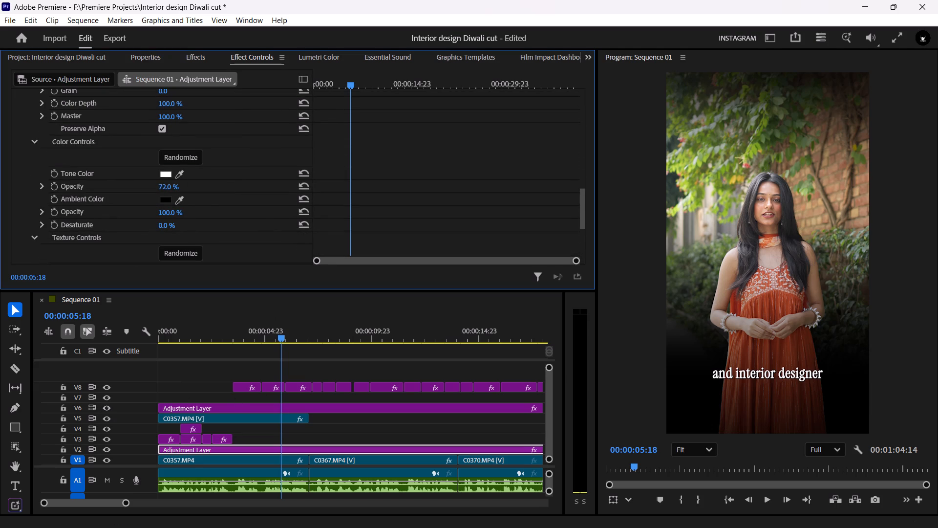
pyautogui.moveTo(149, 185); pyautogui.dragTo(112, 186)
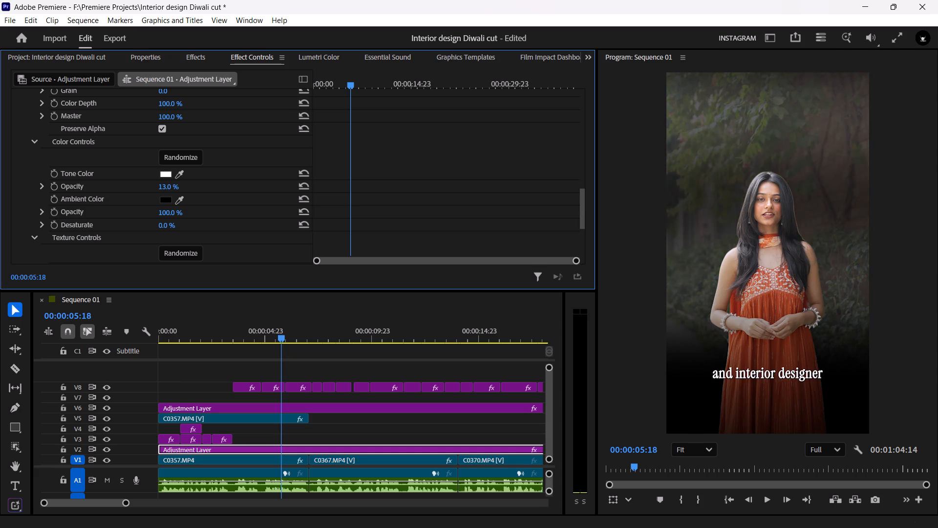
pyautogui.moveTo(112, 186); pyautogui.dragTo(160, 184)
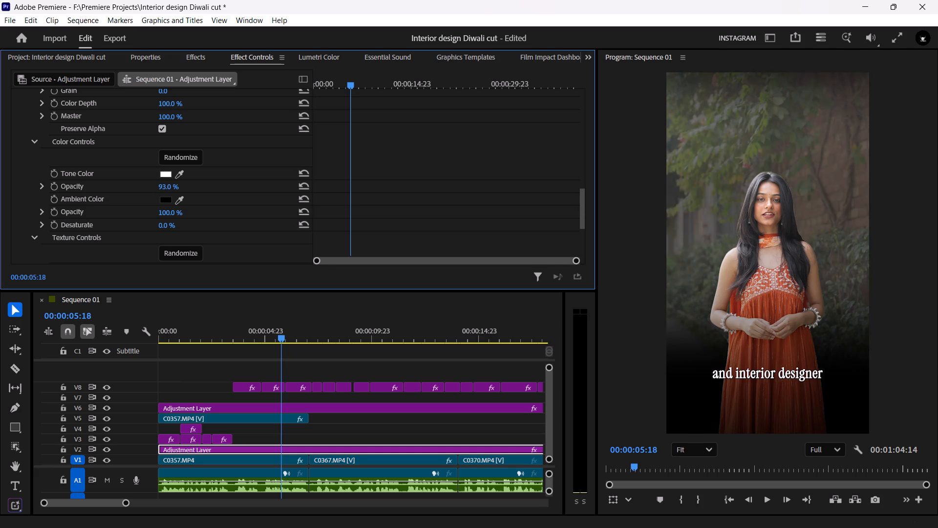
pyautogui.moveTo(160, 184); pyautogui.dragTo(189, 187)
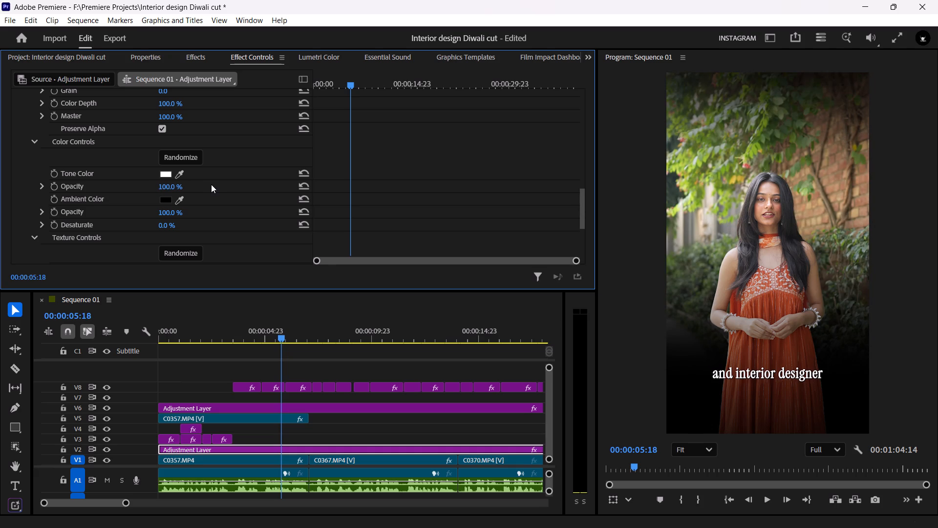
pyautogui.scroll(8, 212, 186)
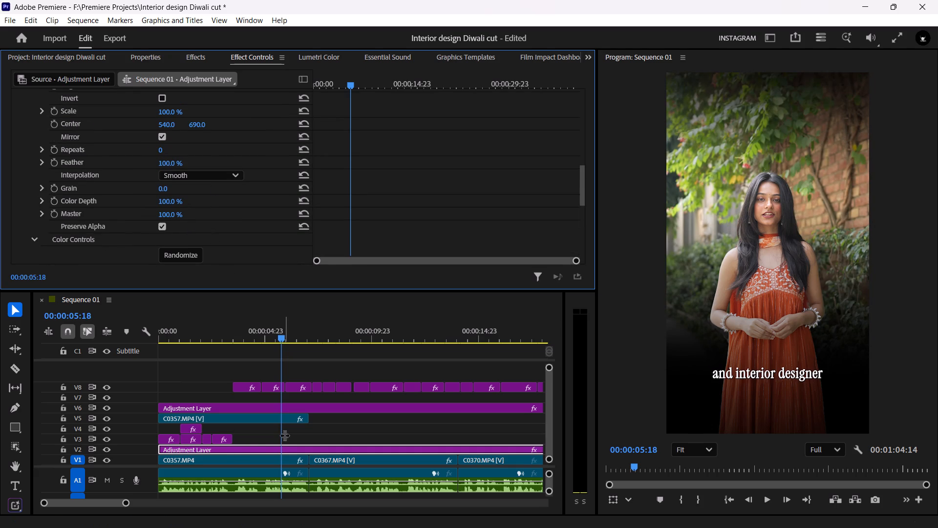
# Clear the selection, enlarge the video tracks in the timeline and move the playhead to 00:00:02:01.
pyautogui.click(283, 433)
pyautogui.click(263, 434)
pyautogui.keyDown('alt'); pyautogui.scroll(6, 260, 433); pyautogui.keyUp('alt')
pyautogui.keyDown('ctrl'); pyautogui.scroll(-2, 247, 436); pyautogui.keyUp('ctrl')
pyautogui.scroll(10, 253, 429)
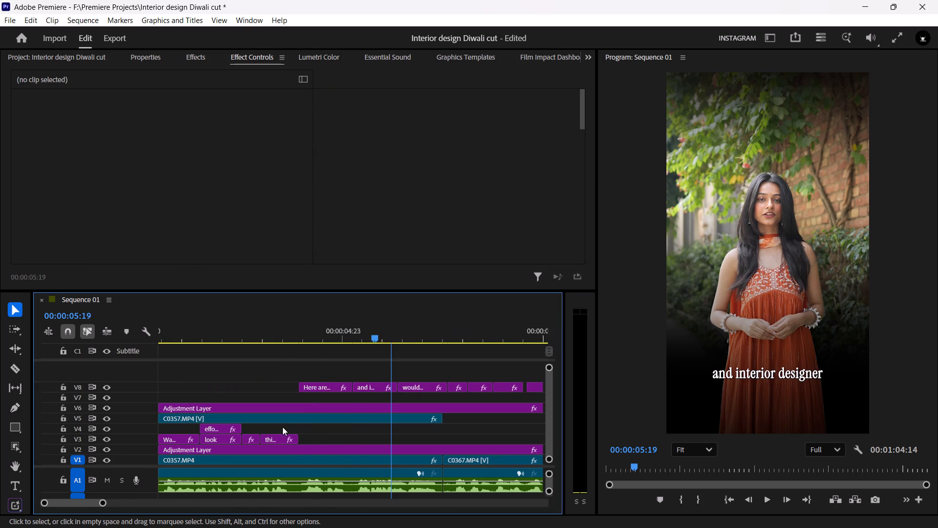
pyautogui.moveTo(553, 368); pyautogui.dragTo(553, 371)
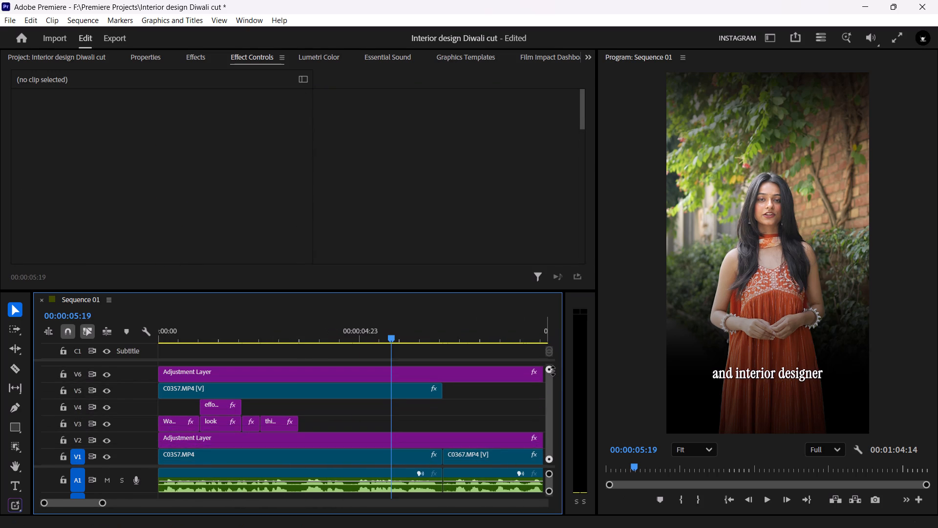
pyautogui.moveTo(553, 371); pyautogui.dragTo(554, 374)
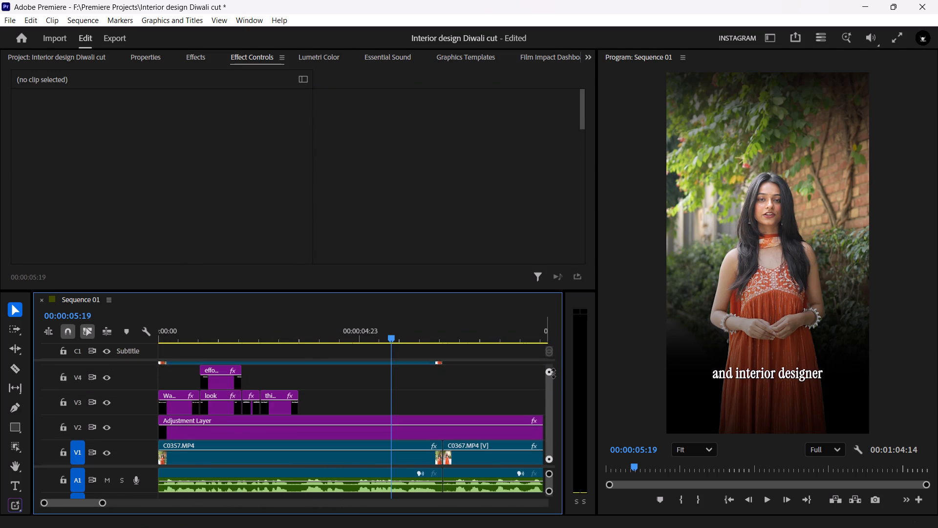
pyautogui.moveTo(554, 374); pyautogui.dragTo(557, 374)
pyautogui.scroll(5, 271, 419)
pyautogui.moveTo(306, 337); pyautogui.dragTo(242, 329)
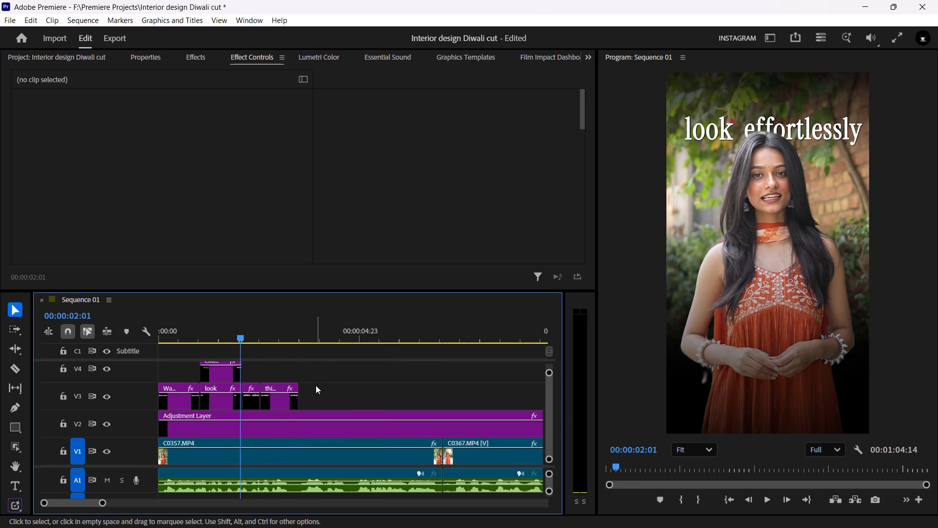
pyautogui.keyDown('ctrl'); pyautogui.scroll(3, 320, 384); pyautogui.keyUp('ctrl')
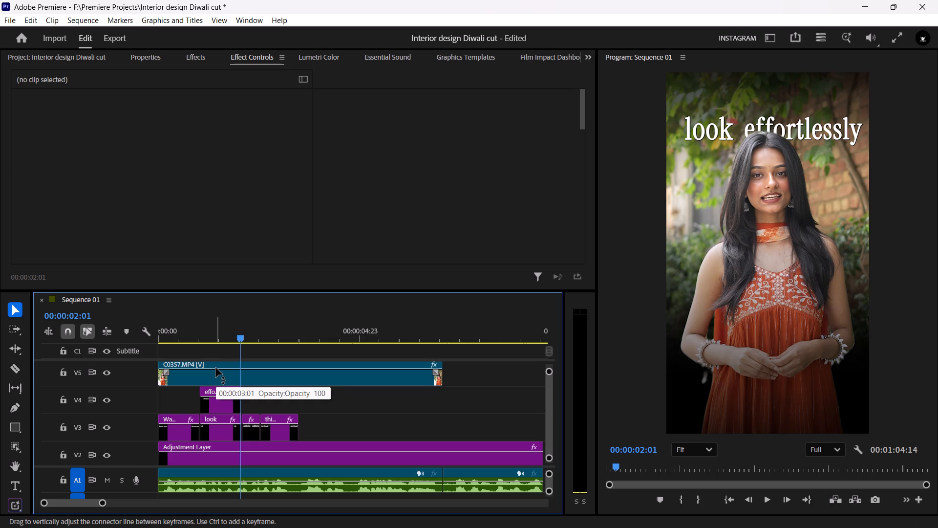
# Select the V2 adjustment layer and compare the "look effortlessly" frame with track V2 hidden and shown, leaving V2 shown.
pyautogui.click(242, 458)
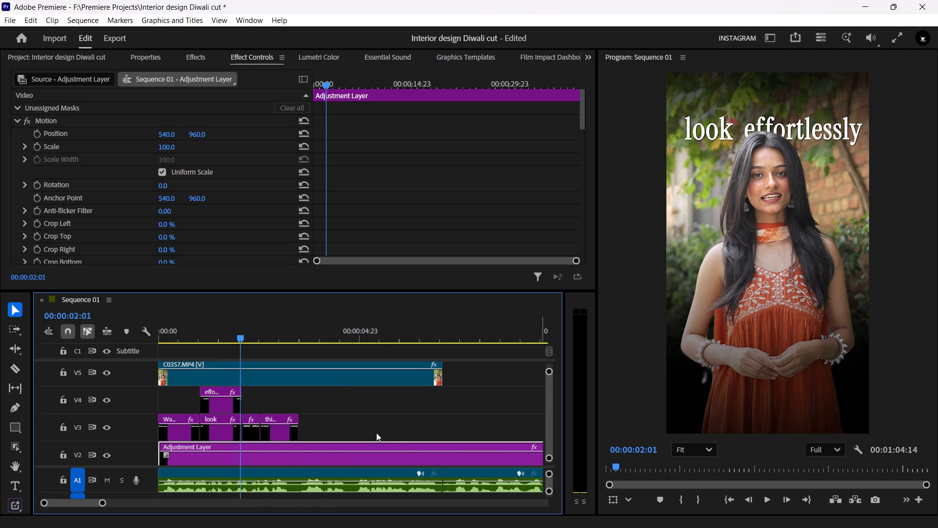
pyautogui.click(107, 453)
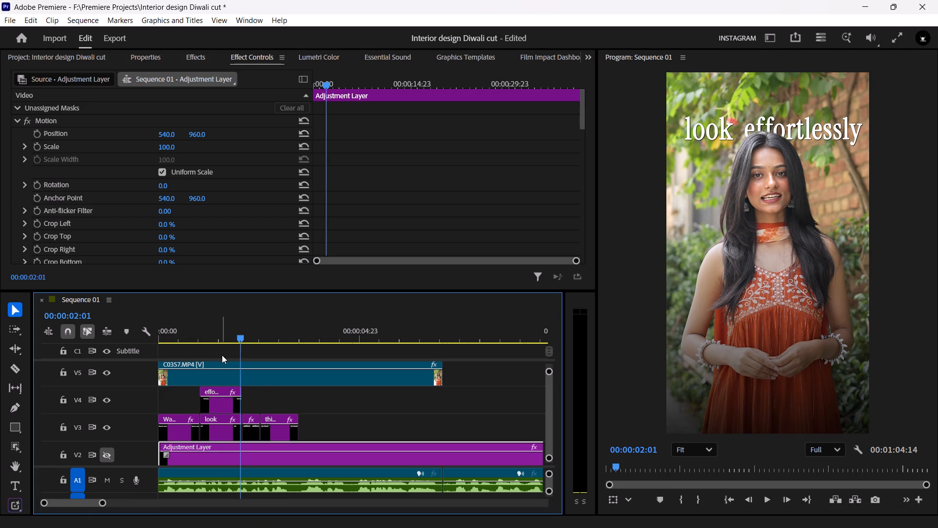
pyautogui.click(106, 452)
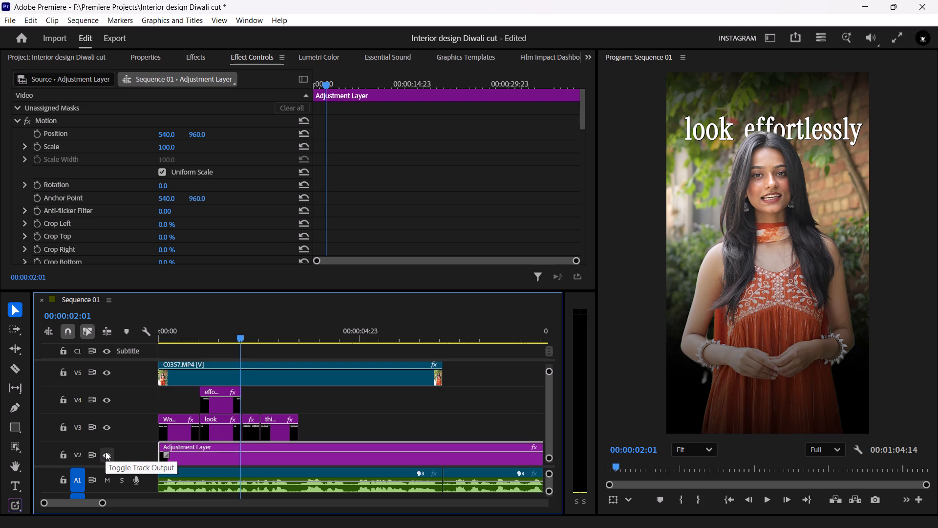
pyautogui.click(106, 452)
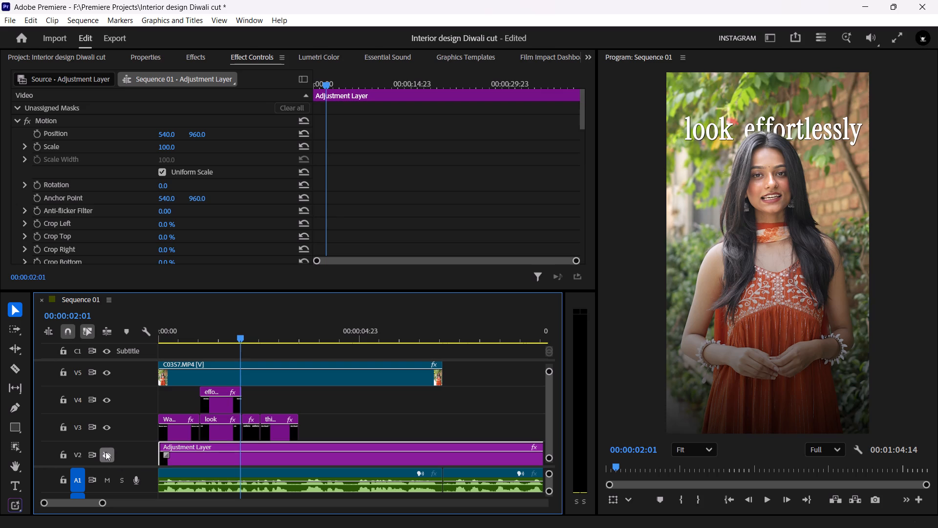
pyautogui.click(106, 452)
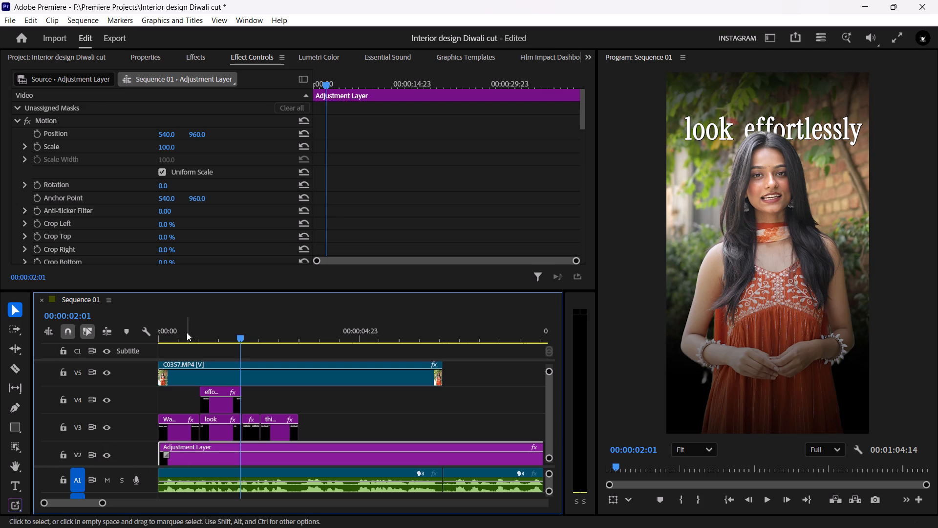
# Reduce the V2 adjustment layer's opacity to 17%, keeping the Multiply blend mode.
pyautogui.scroll(-7, 179, 230)
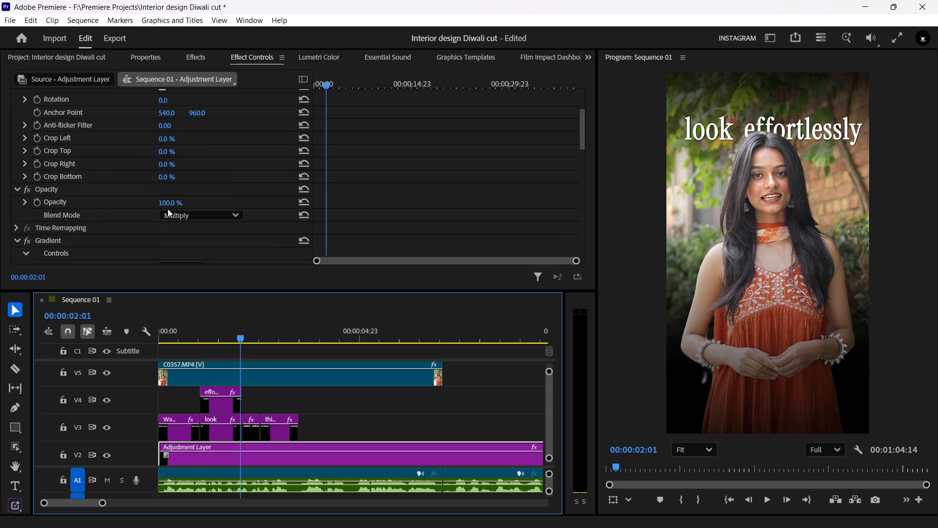
pyautogui.moveTo(169, 201); pyautogui.dragTo(97, 199)
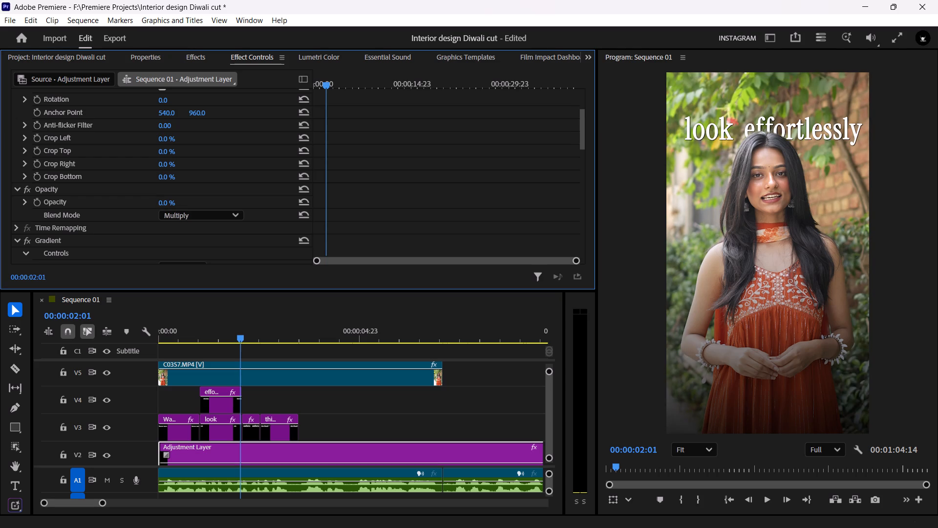
pyautogui.moveTo(97, 199); pyautogui.dragTo(117, 206)
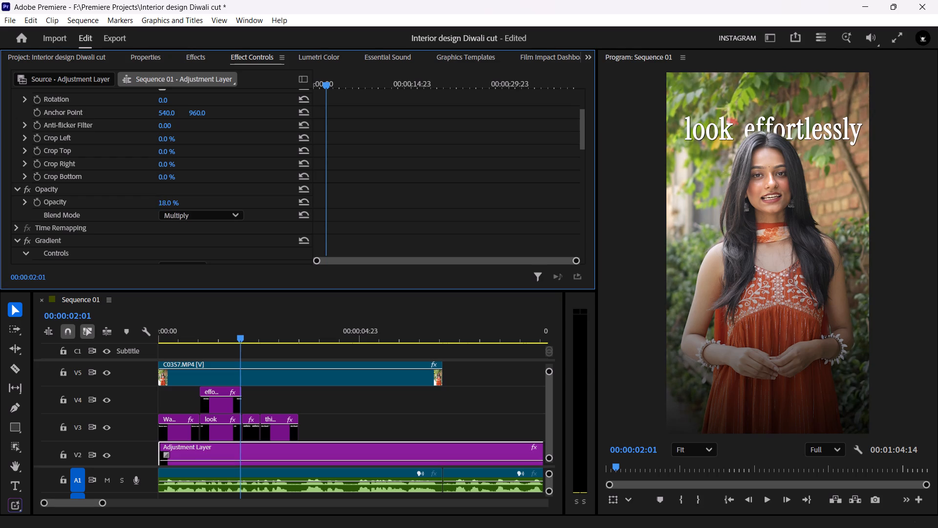
pyautogui.moveTo(117, 206); pyautogui.dragTo(116, 206)
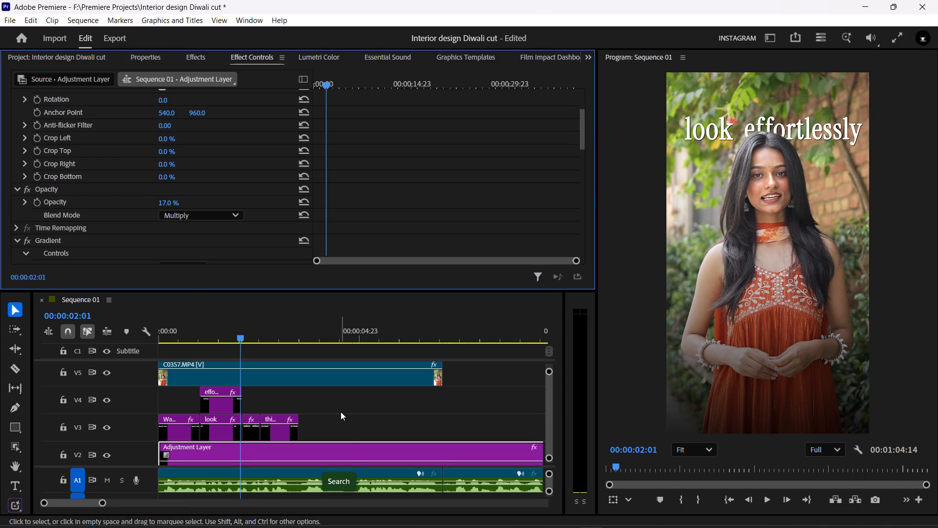
# Check the softened gradient full screen at 00:00:04:11 and scrub back through the captions to 00:00:01:06.
pyautogui.click(339, 333)
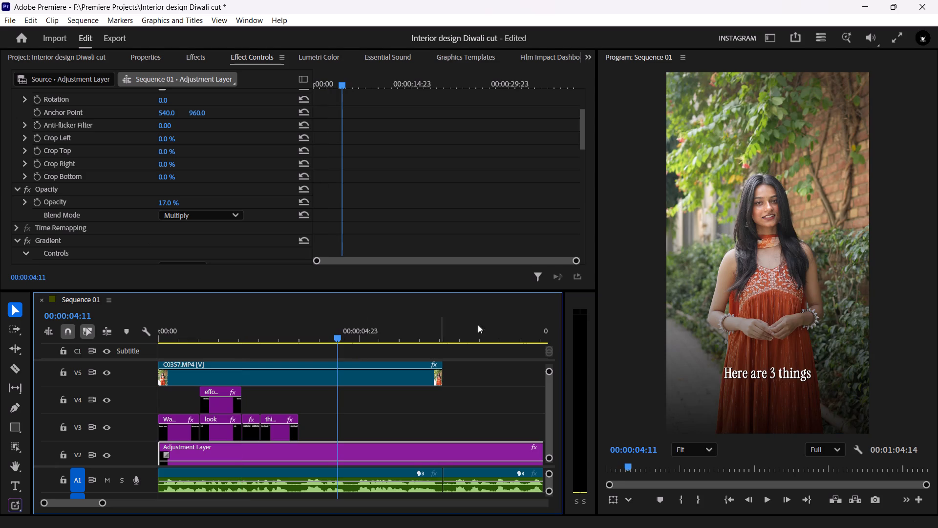
pyautogui.click(898, 39)
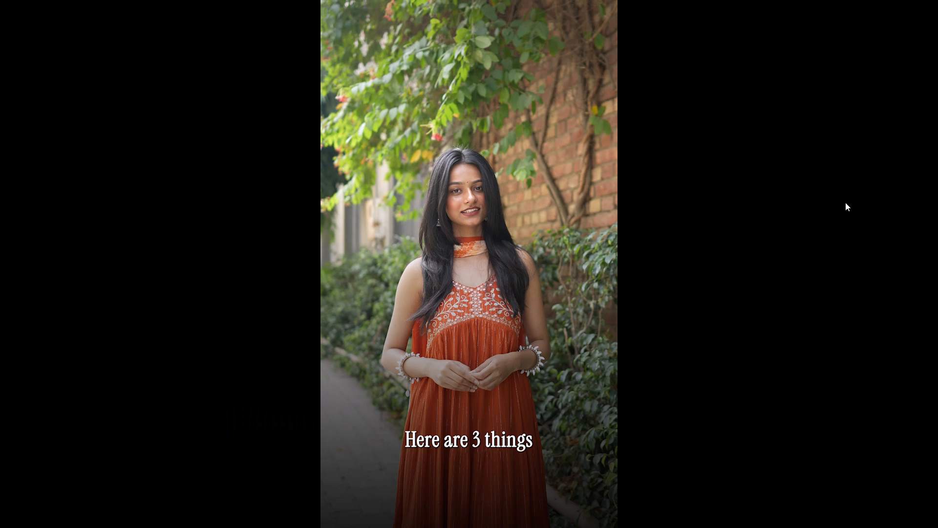
pyautogui.press('Escape')
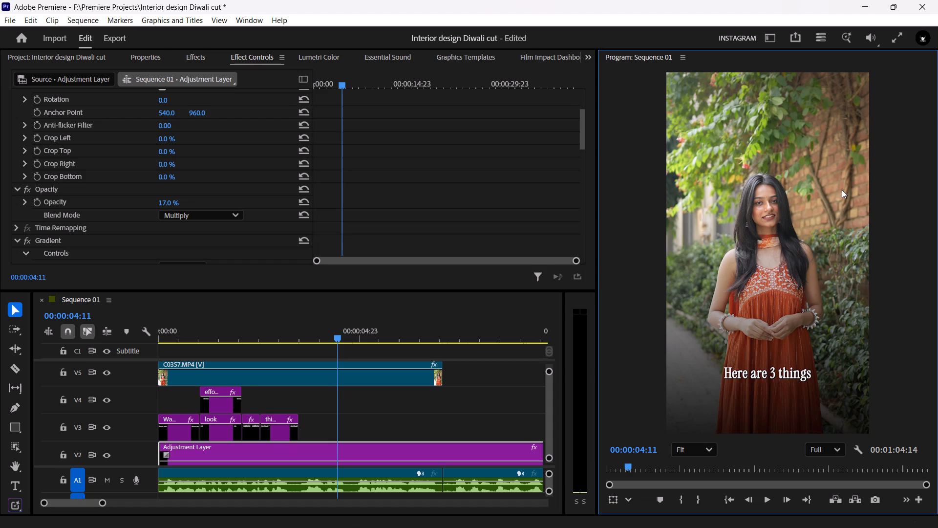
pyautogui.moveTo(324, 331); pyautogui.dragTo(306, 332)
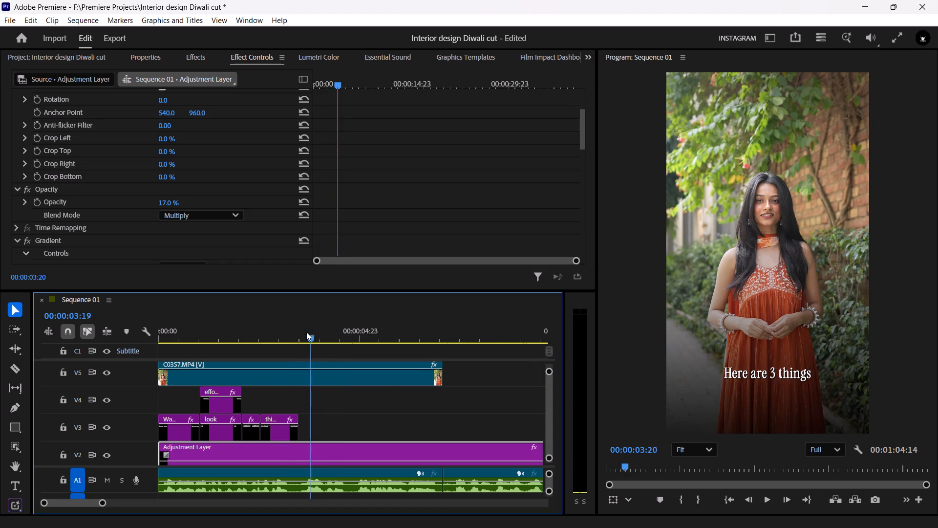
pyautogui.moveTo(306, 332); pyautogui.dragTo(221, 335)
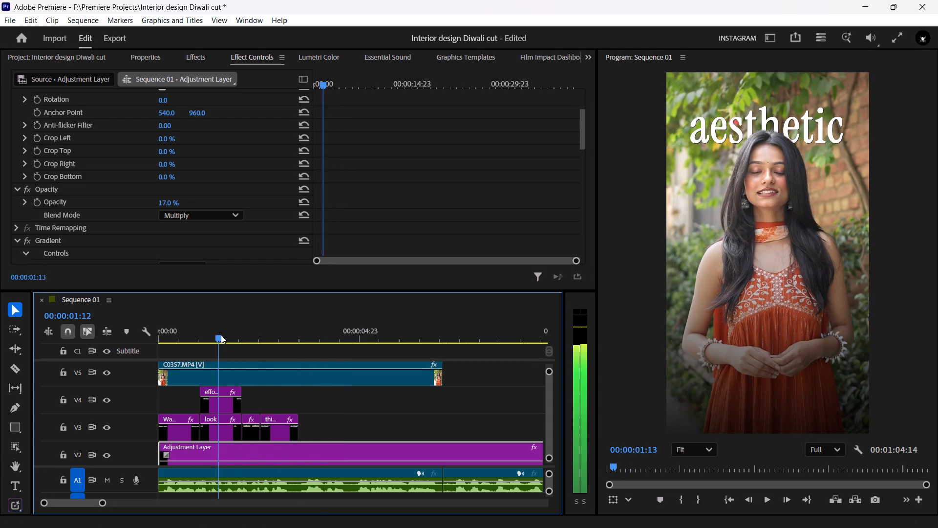
pyautogui.moveTo(221, 335); pyautogui.dragTo(212, 335)
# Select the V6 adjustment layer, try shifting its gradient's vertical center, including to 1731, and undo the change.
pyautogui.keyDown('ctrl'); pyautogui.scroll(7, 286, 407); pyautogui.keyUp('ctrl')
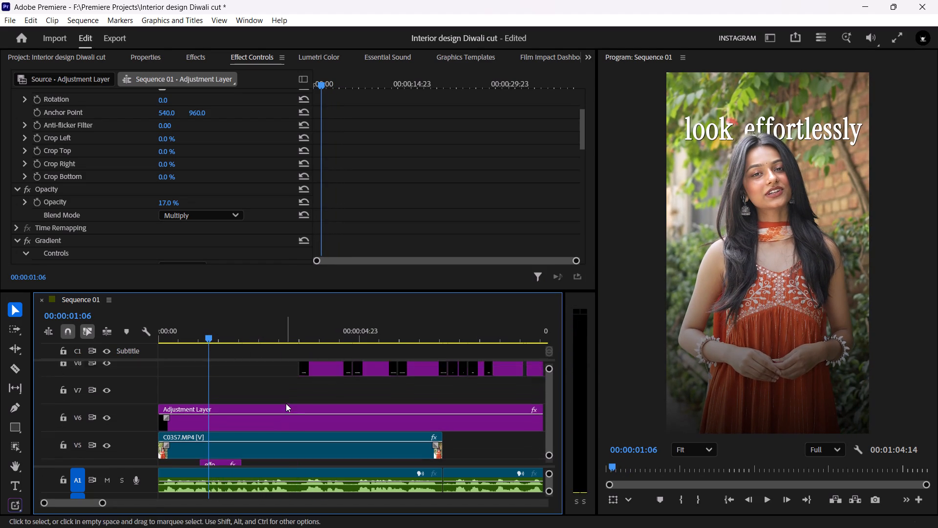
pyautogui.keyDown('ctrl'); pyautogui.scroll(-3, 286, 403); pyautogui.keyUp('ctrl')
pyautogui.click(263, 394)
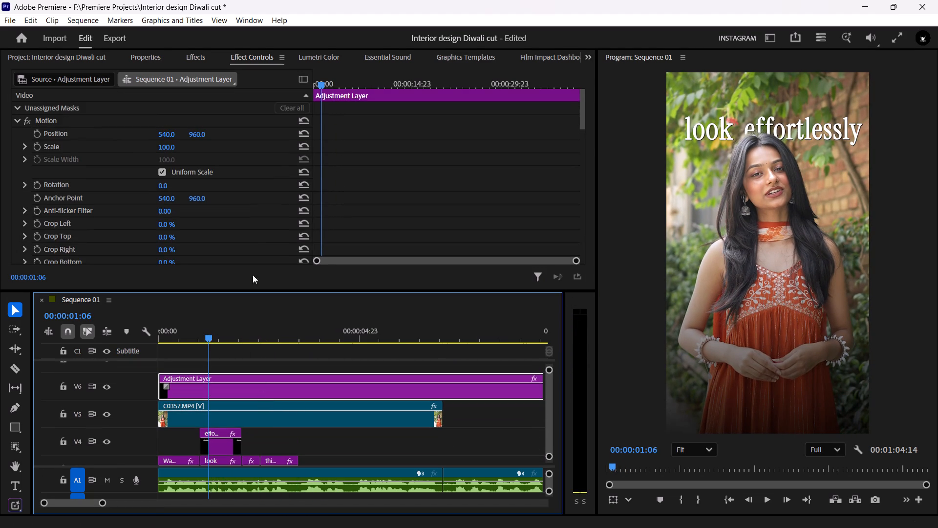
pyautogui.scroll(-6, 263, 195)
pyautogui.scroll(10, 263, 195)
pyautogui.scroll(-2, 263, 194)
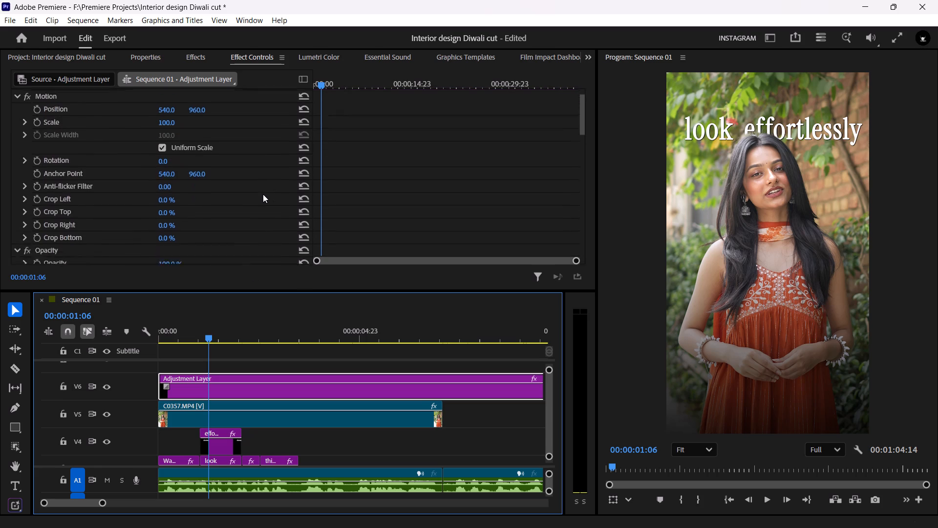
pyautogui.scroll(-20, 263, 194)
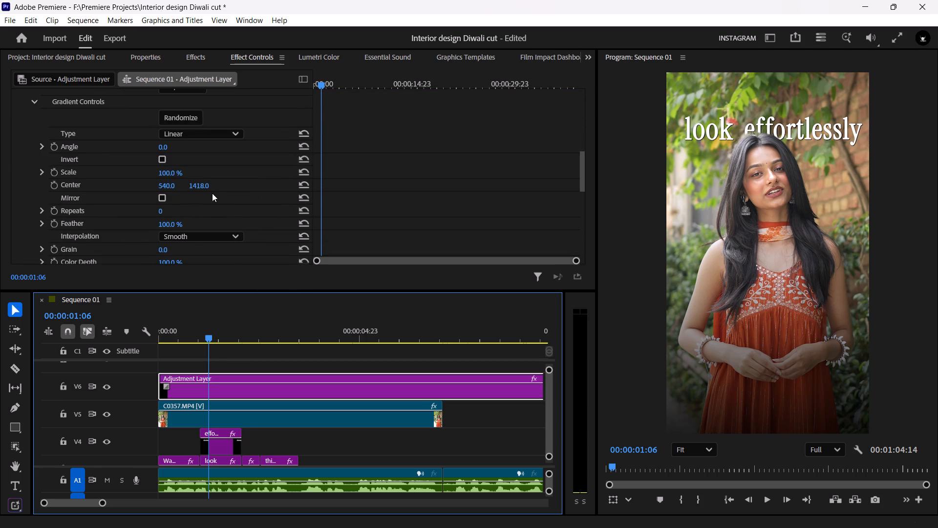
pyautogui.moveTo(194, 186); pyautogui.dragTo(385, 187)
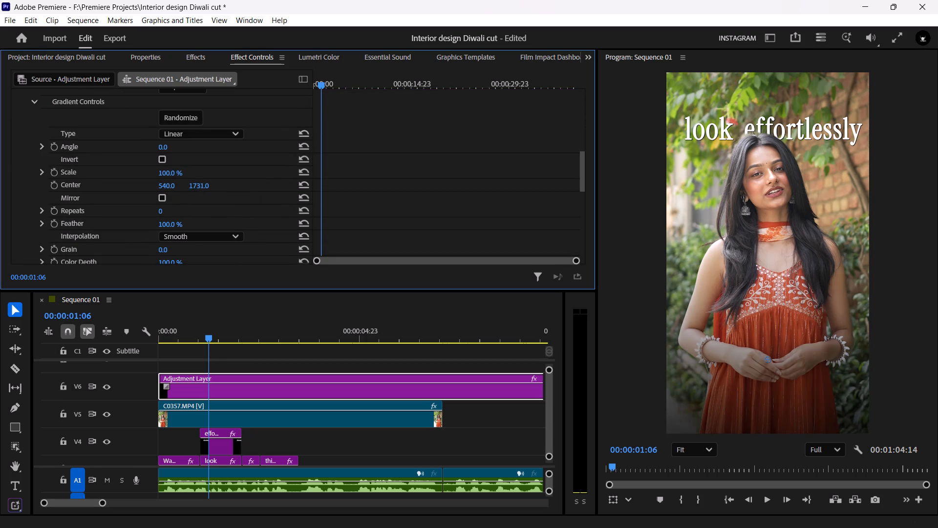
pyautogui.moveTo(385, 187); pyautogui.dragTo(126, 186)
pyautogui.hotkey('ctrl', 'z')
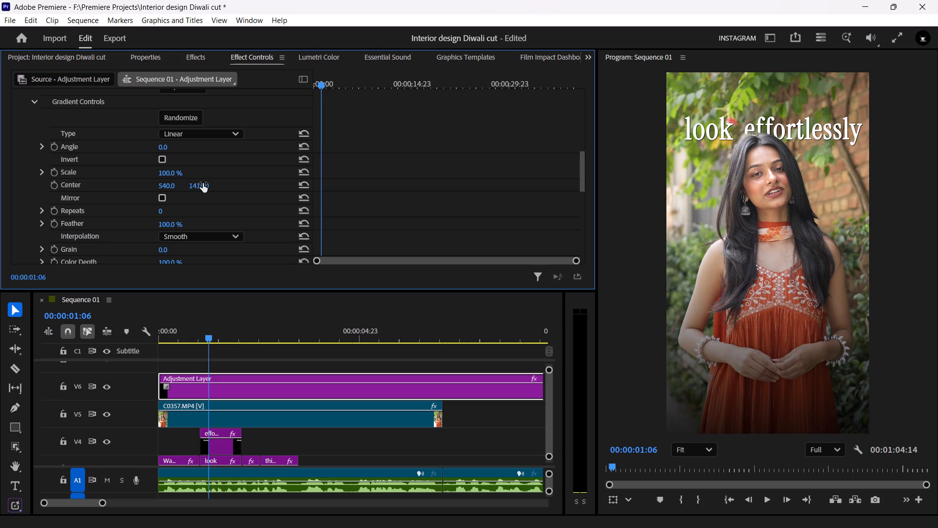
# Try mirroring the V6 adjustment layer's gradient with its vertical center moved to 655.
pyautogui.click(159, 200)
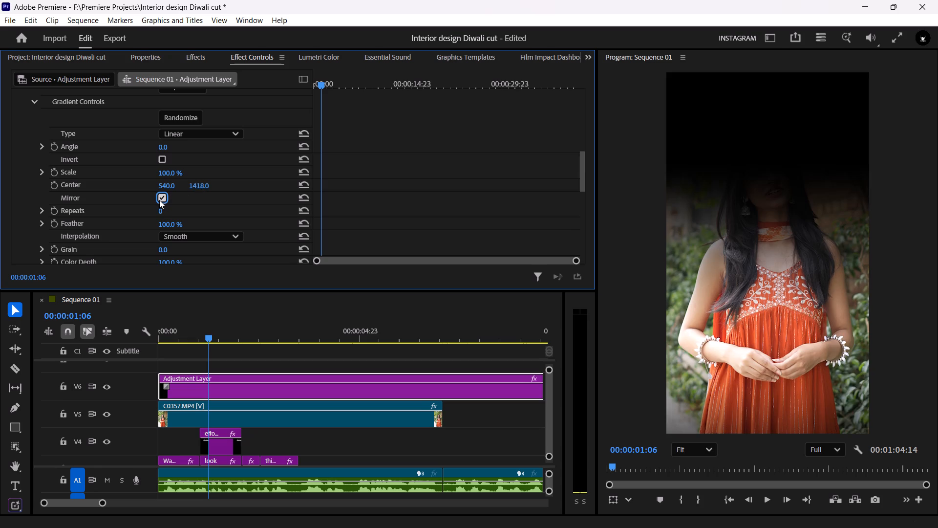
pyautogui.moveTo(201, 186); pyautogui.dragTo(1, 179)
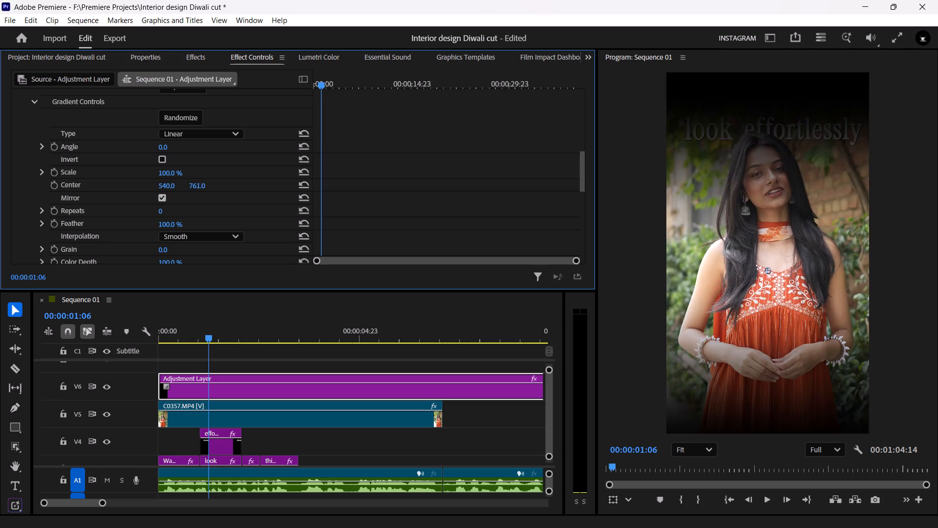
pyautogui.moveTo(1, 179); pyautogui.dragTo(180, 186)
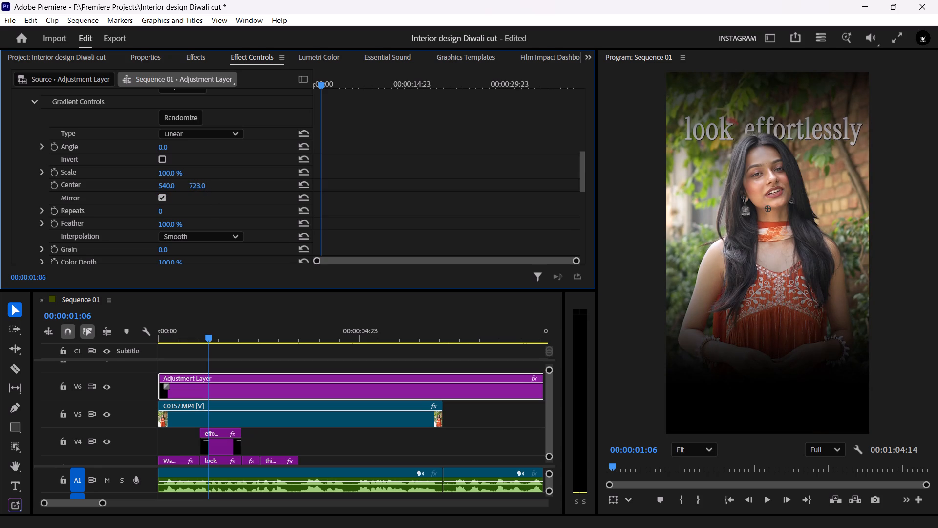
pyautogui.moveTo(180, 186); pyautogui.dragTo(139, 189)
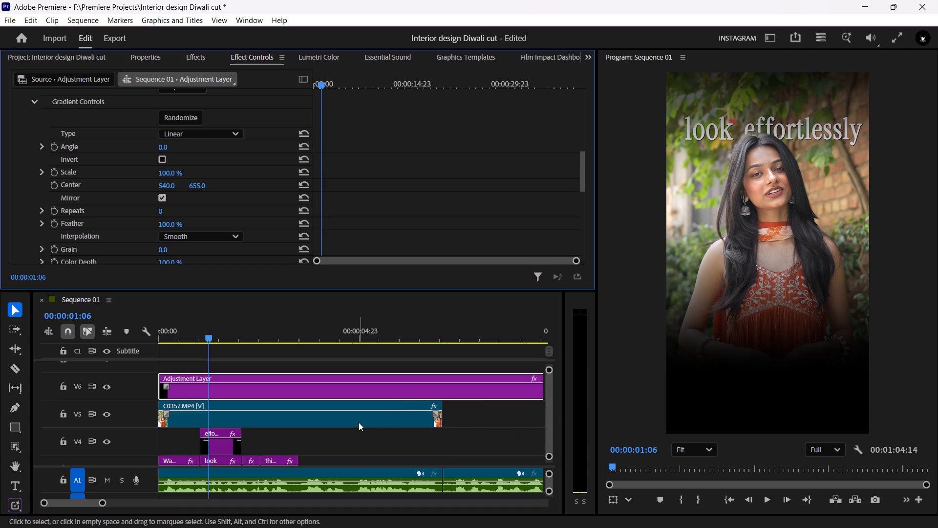
# Turn off Mirror on the V6 adjustment layer's gradient and set its vertical center to 1283.
pyautogui.click(281, 387)
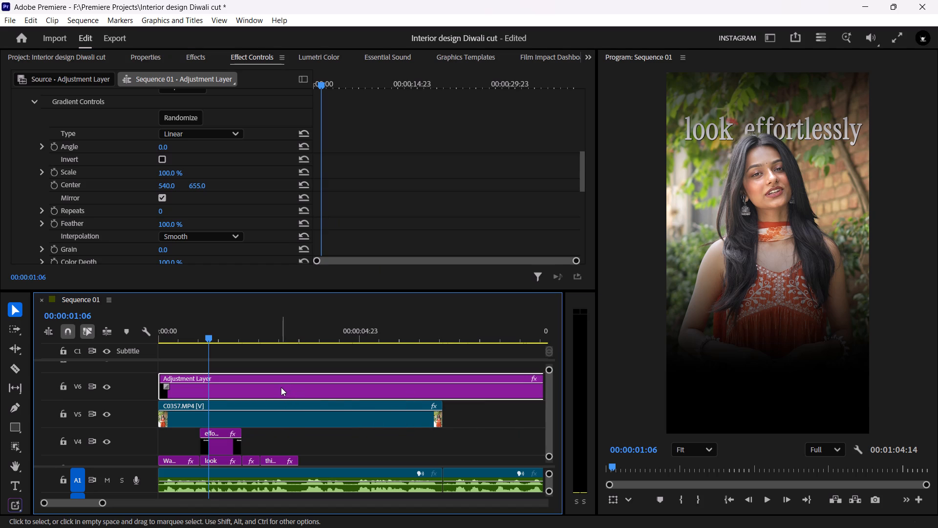
pyautogui.click(294, 434)
pyautogui.keyDown('ctrl'); pyautogui.scroll(-5, 301, 432); pyautogui.keyUp('ctrl')
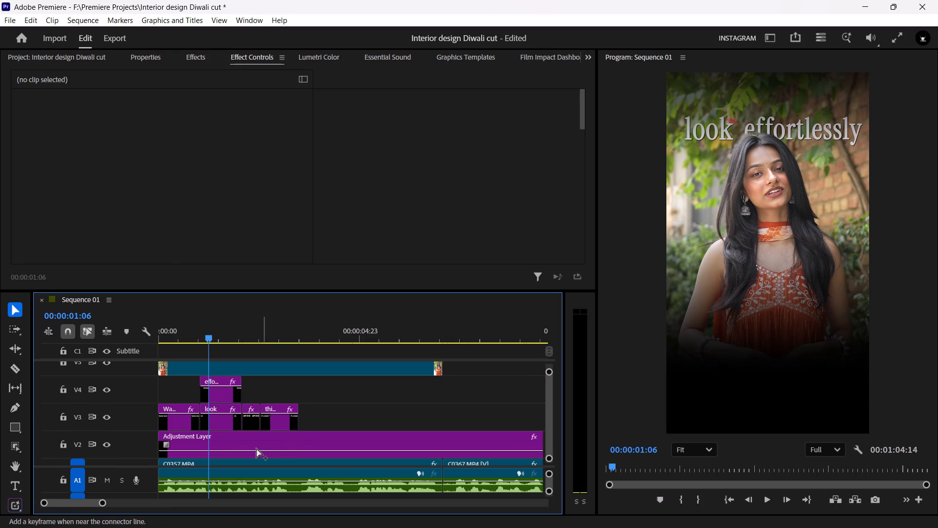
pyautogui.click(268, 441)
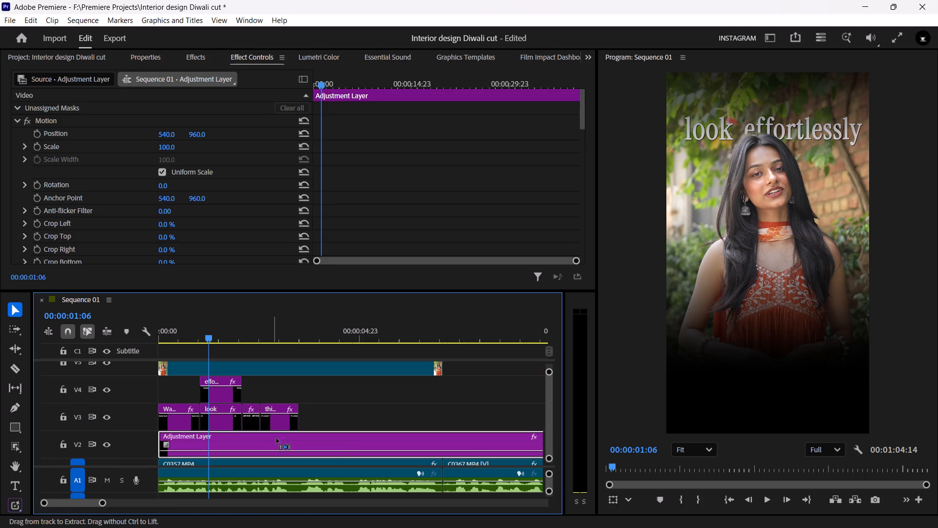
pyautogui.keyDown('ctrl'); pyautogui.scroll(8, 303, 438); pyautogui.keyUp('ctrl')
pyautogui.click(272, 427)
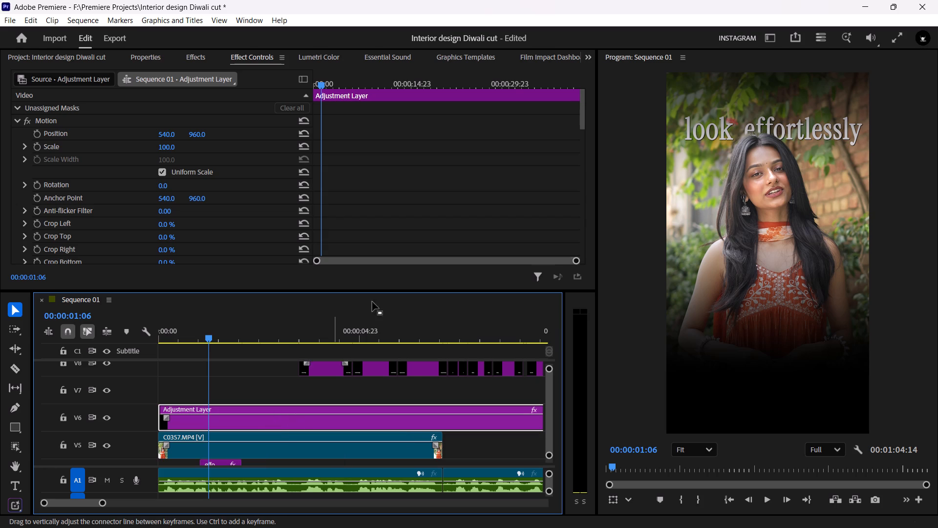
pyautogui.scroll(-11, 100, 186)
pyautogui.scroll(10, 106, 191)
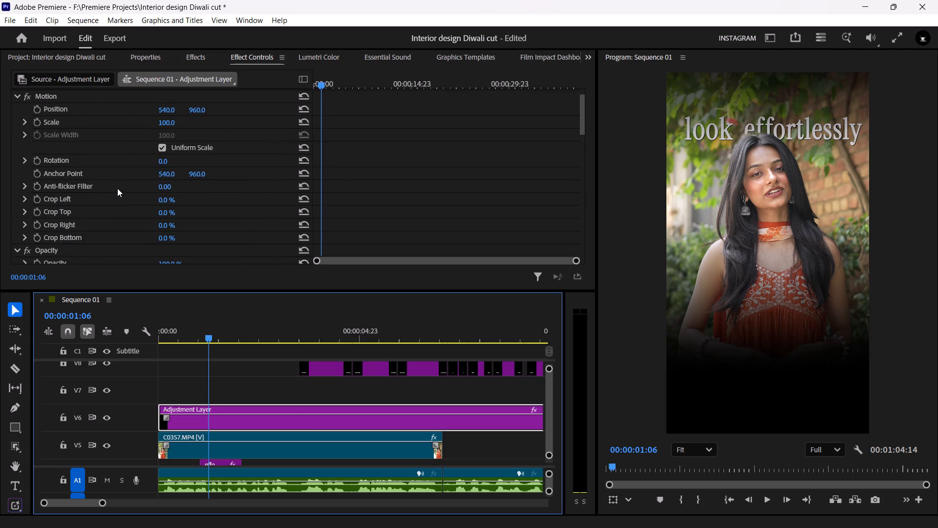
pyautogui.scroll(-19, 104, 193)
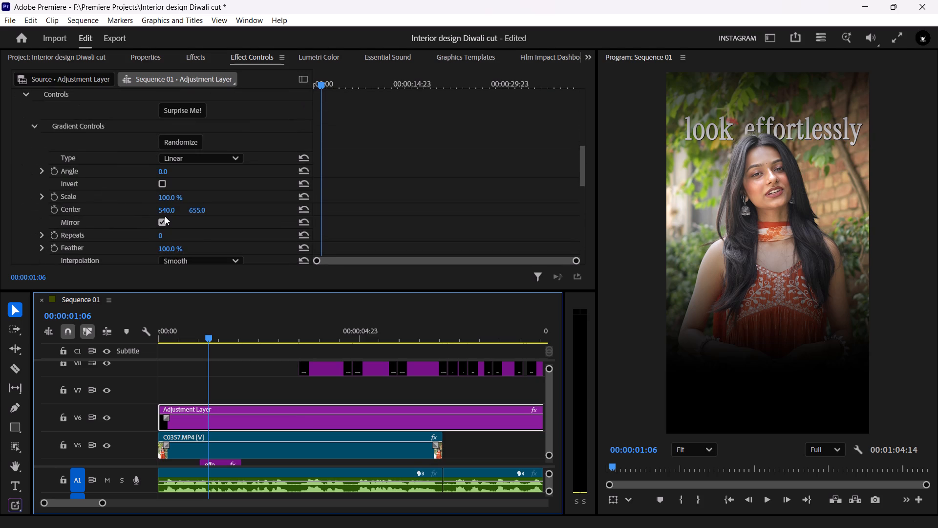
pyautogui.click(159, 220)
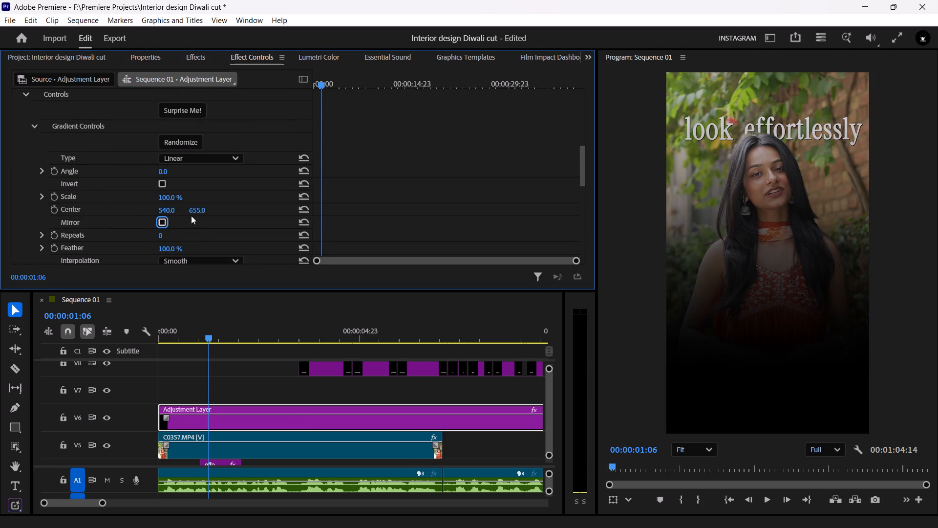
pyautogui.moveTo(191, 211); pyautogui.dragTo(354, 216)
pyautogui.moveTo(354, 216); pyautogui.dragTo(550, 241)
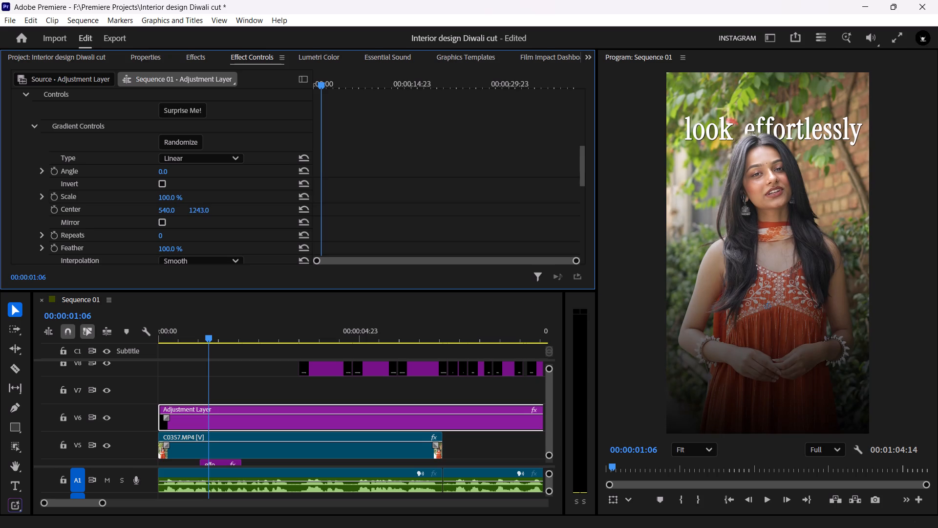
pyautogui.moveTo(550, 241); pyautogui.dragTo(573, 239)
pyautogui.moveTo(573, 239); pyautogui.dragTo(566, 234)
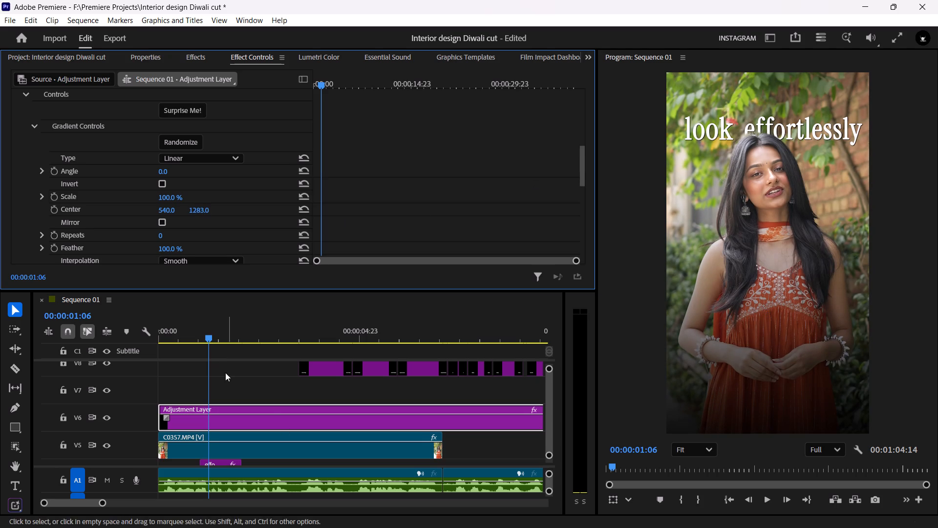
# Move the playhead to 00:00:01:04, duplicate the V6 adjustment layer onto track V7 and select the copy.
pyautogui.click(209, 335)
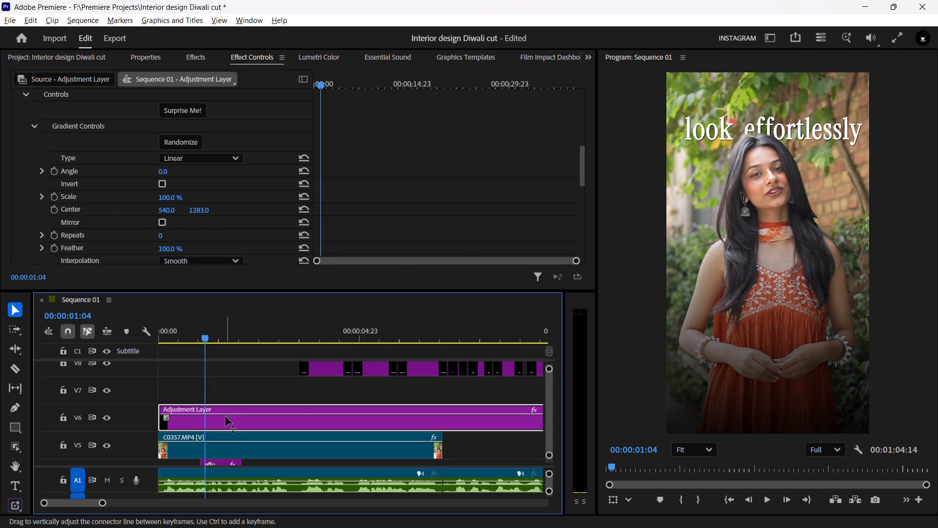
pyautogui.keyDown('alt'); pyautogui.moveTo(228, 420); pyautogui.dragTo(233, 381); pyautogui.keyUp('alt')
pyautogui.click(229, 396)
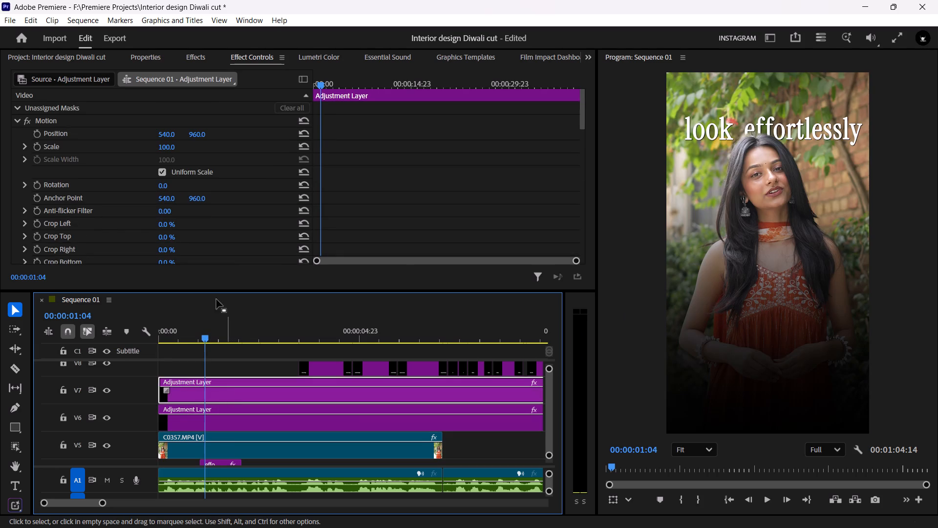
# Try Mirror on the V7 copy's gradient, set its vertical center to 790 and leave Mirror off.
pyautogui.scroll(-14, 79, 212)
pyautogui.scroll(-3, 147, 248)
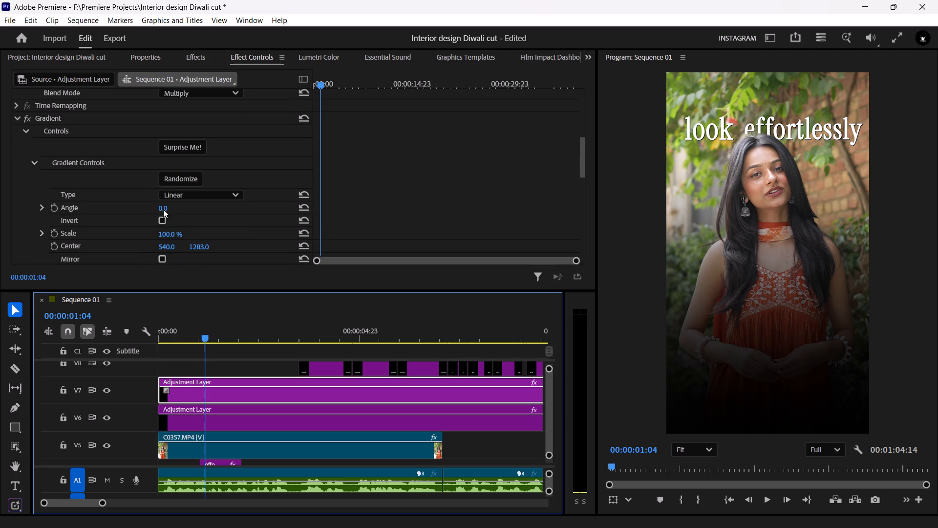
pyautogui.scroll(-6, 114, 231)
pyautogui.click(162, 187)
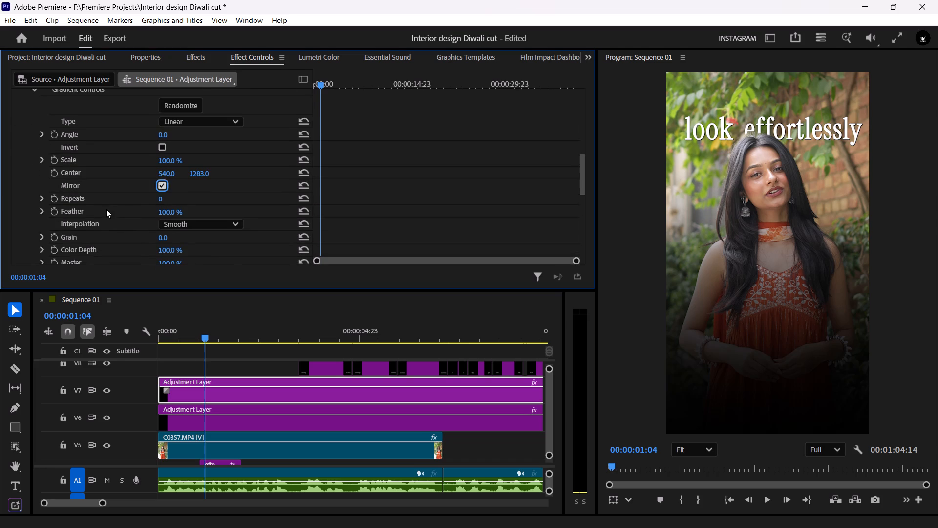
pyautogui.scroll(1, 106, 209)
pyautogui.moveTo(199, 184); pyautogui.dragTo(93, 191)
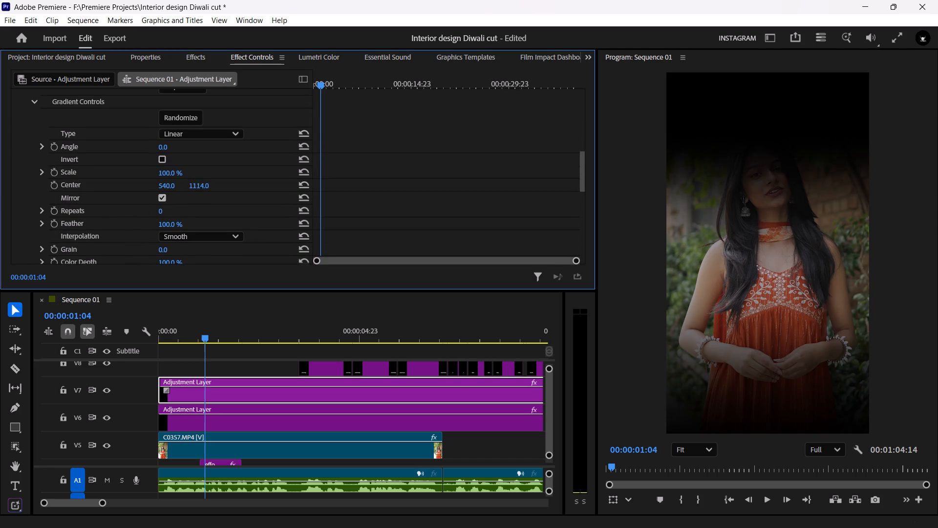
pyautogui.moveTo(93, 191); pyautogui.dragTo(93, 176)
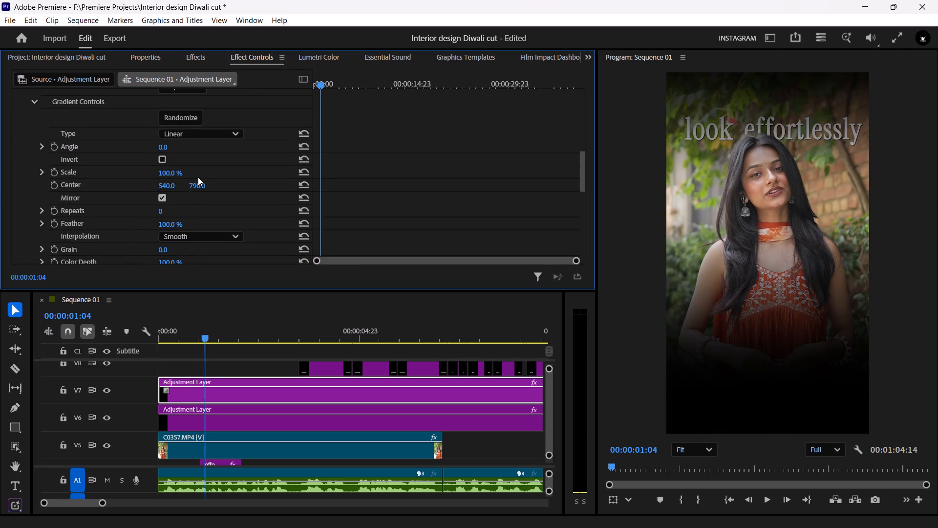
pyautogui.click(162, 197)
# Change the V7 adjustment layer's blend mode to Normal.
pyautogui.scroll(6, 167, 180)
pyautogui.scroll(5, 232, 175)
pyautogui.click(210, 166)
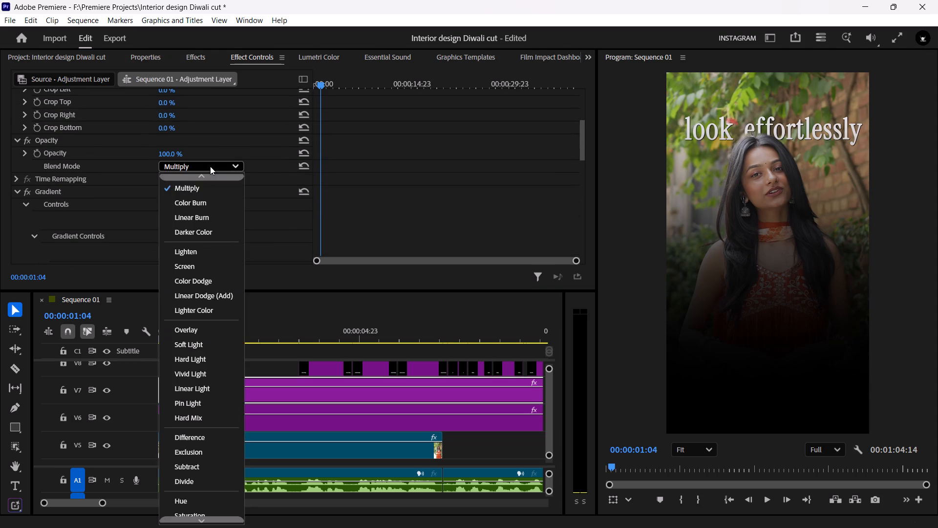
pyautogui.scroll(10, 210, 204)
pyautogui.click(205, 188)
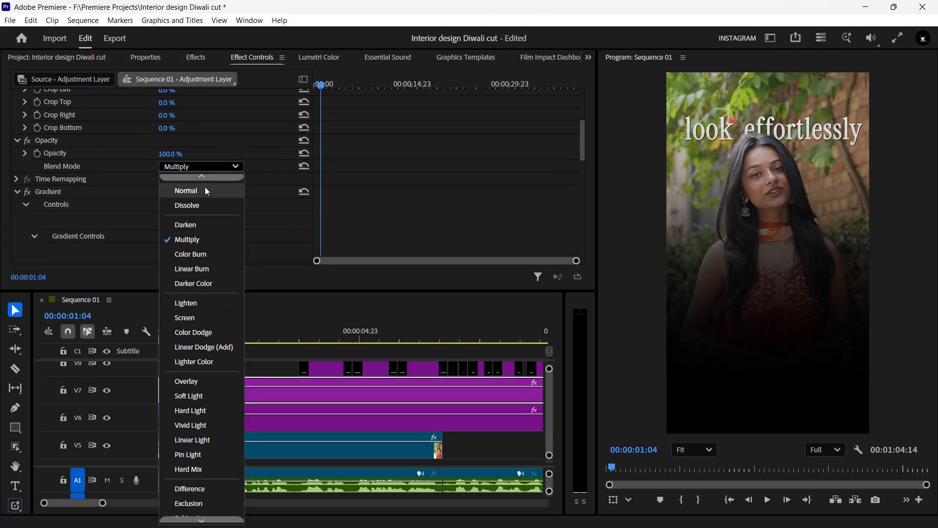
pyautogui.click(205, 187)
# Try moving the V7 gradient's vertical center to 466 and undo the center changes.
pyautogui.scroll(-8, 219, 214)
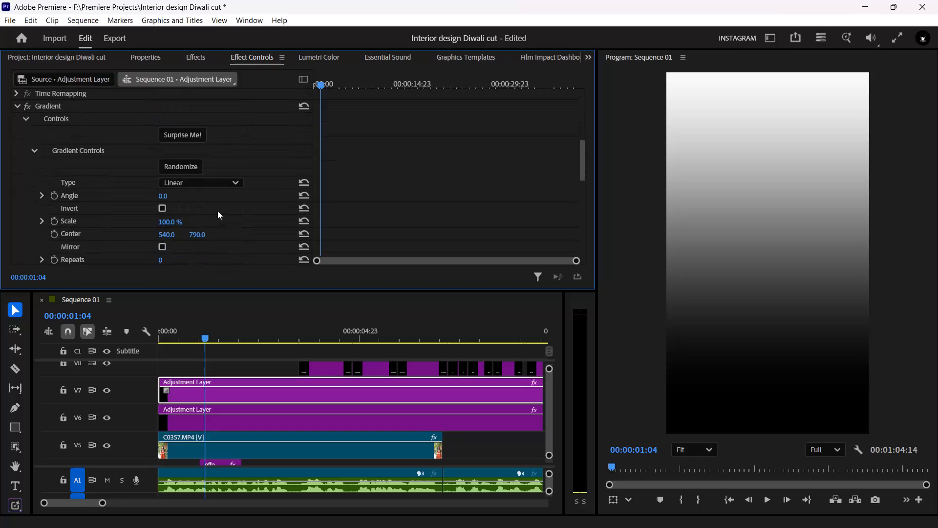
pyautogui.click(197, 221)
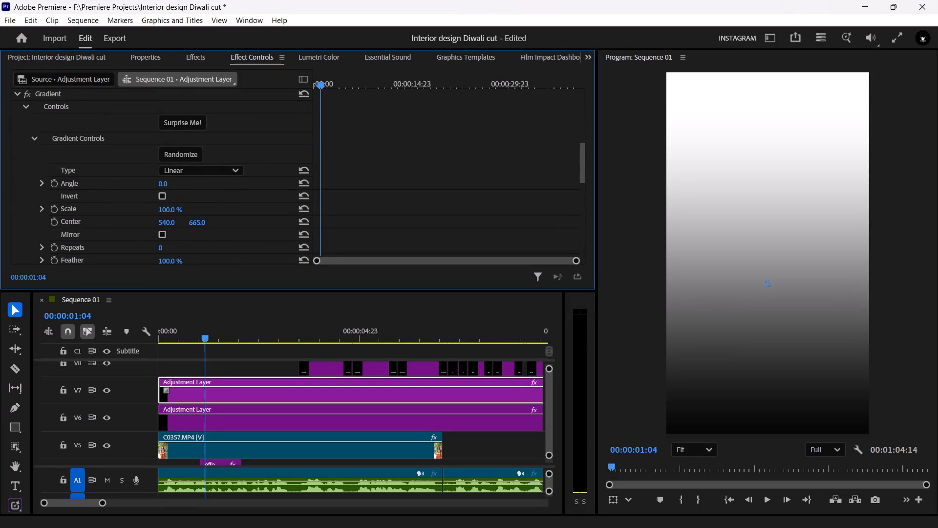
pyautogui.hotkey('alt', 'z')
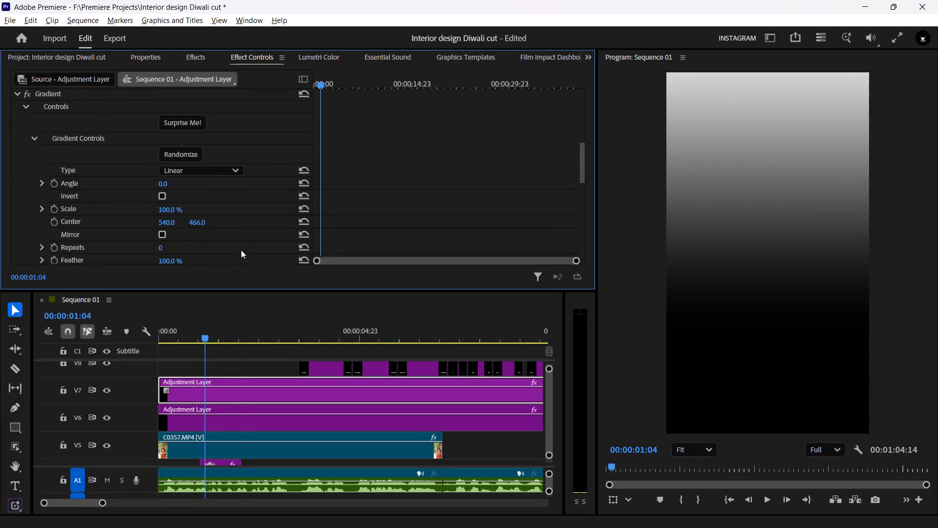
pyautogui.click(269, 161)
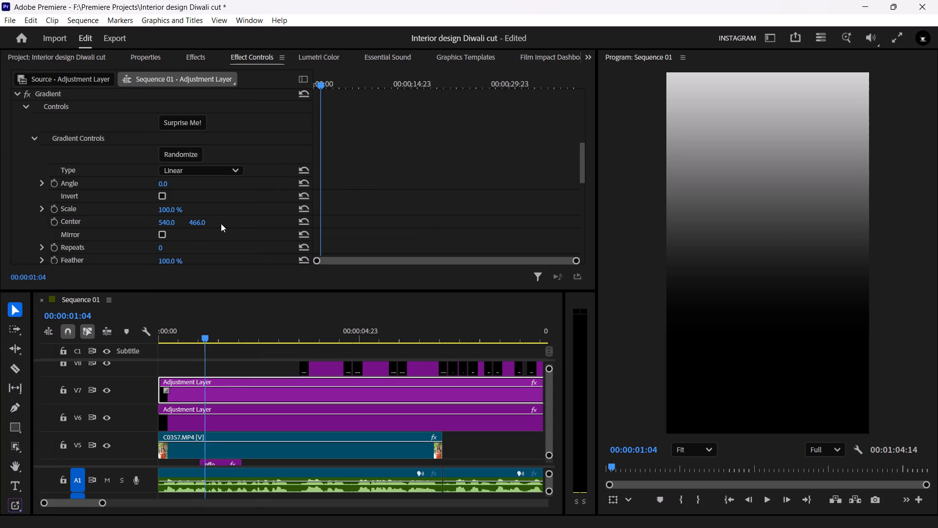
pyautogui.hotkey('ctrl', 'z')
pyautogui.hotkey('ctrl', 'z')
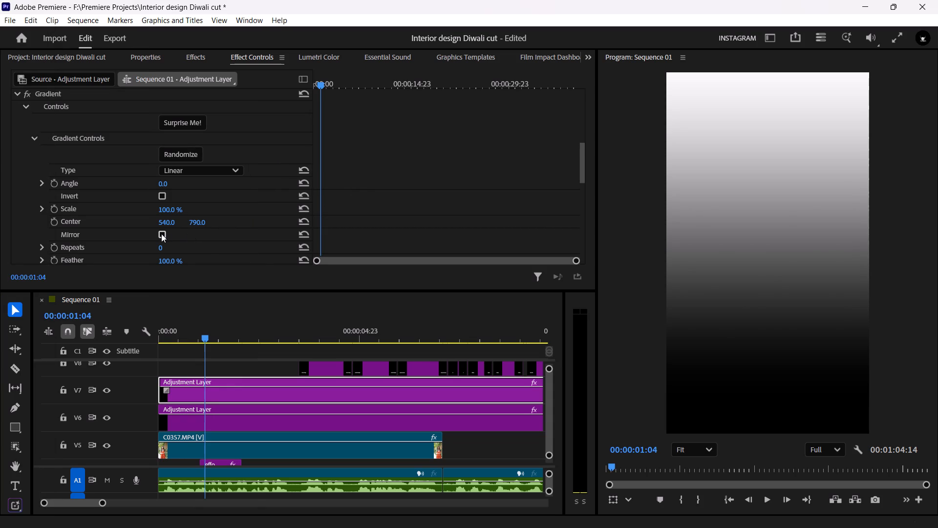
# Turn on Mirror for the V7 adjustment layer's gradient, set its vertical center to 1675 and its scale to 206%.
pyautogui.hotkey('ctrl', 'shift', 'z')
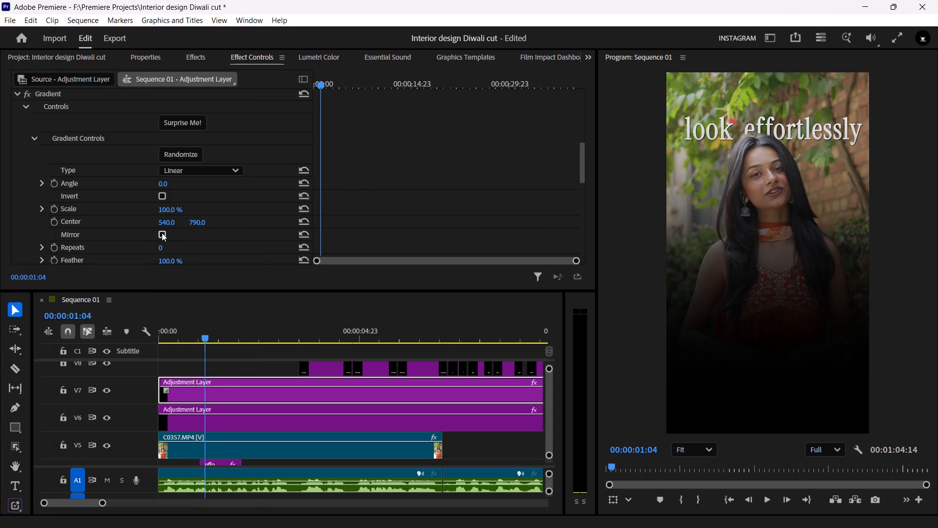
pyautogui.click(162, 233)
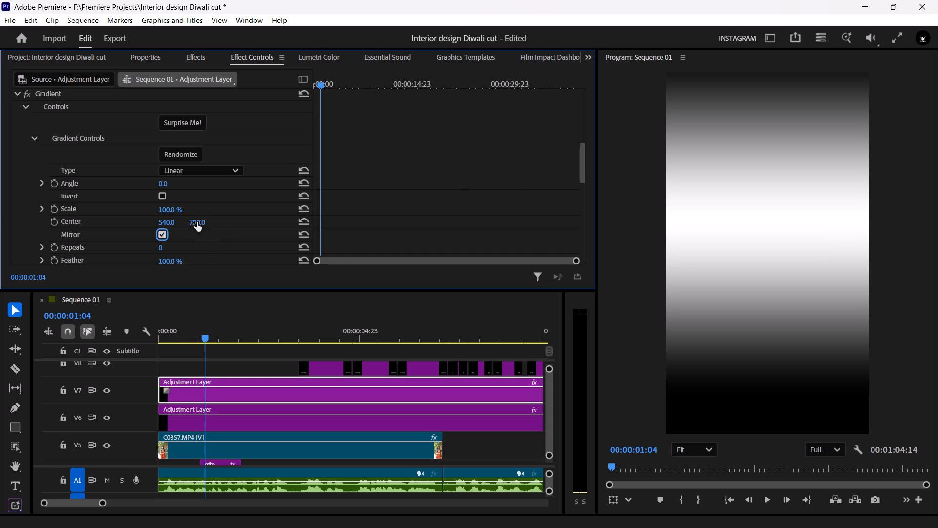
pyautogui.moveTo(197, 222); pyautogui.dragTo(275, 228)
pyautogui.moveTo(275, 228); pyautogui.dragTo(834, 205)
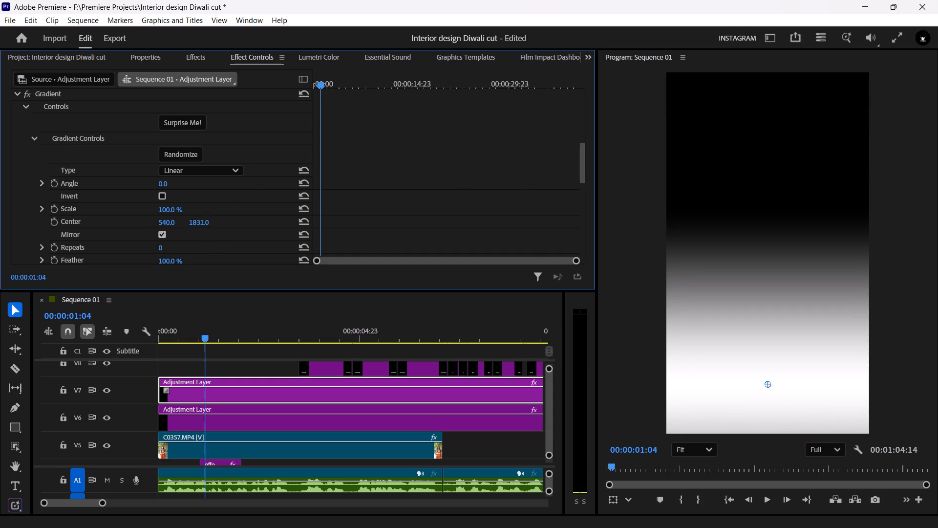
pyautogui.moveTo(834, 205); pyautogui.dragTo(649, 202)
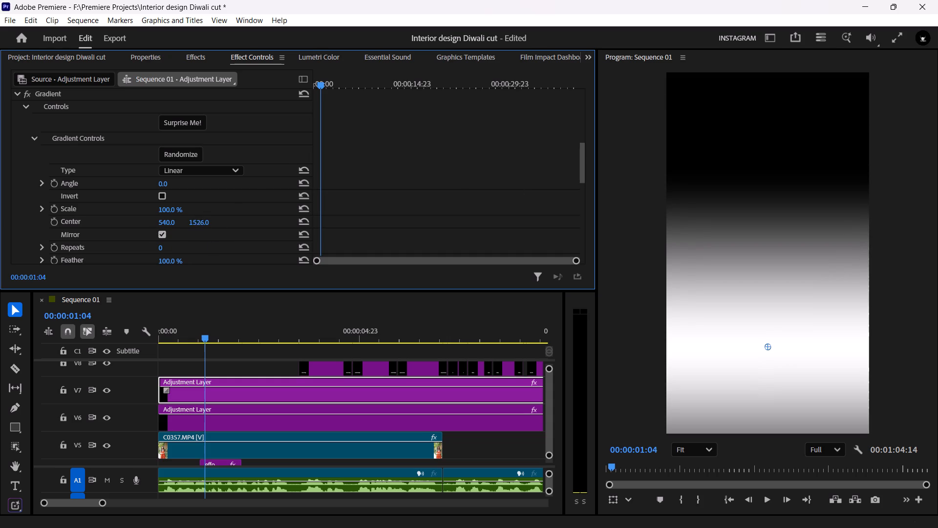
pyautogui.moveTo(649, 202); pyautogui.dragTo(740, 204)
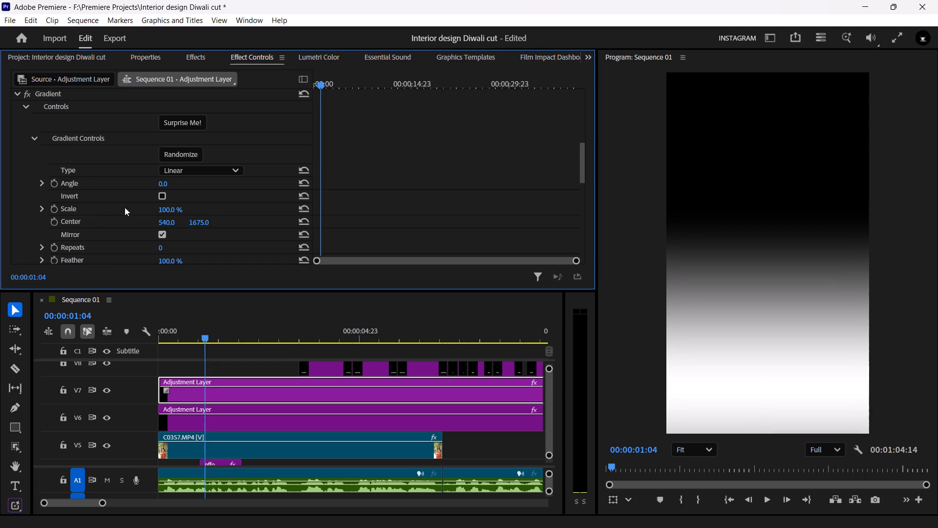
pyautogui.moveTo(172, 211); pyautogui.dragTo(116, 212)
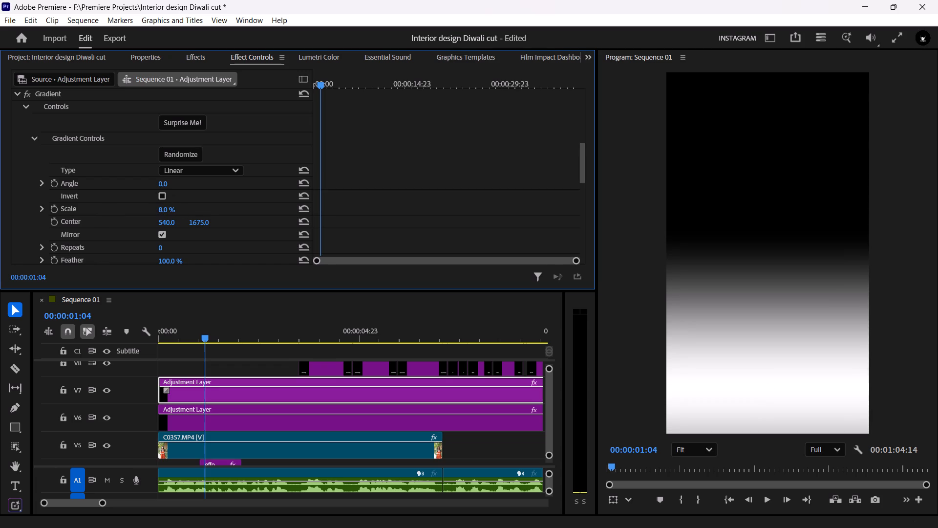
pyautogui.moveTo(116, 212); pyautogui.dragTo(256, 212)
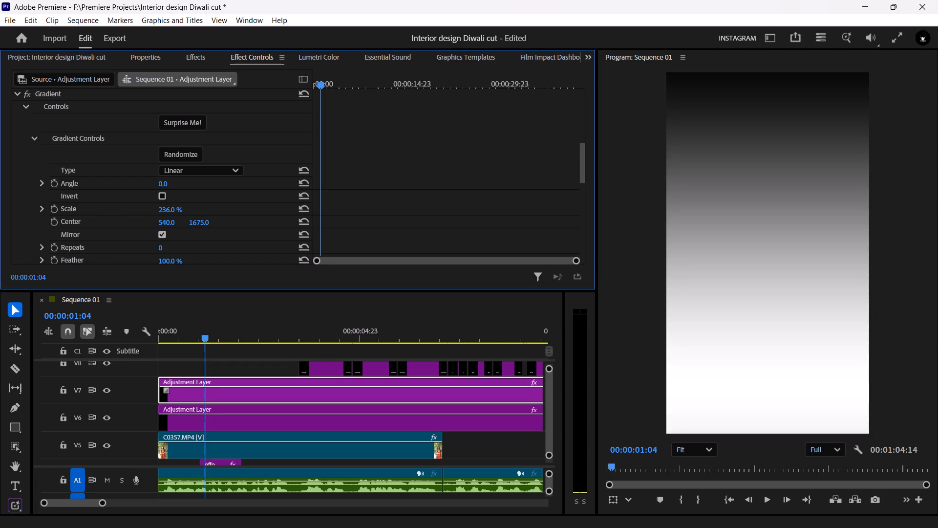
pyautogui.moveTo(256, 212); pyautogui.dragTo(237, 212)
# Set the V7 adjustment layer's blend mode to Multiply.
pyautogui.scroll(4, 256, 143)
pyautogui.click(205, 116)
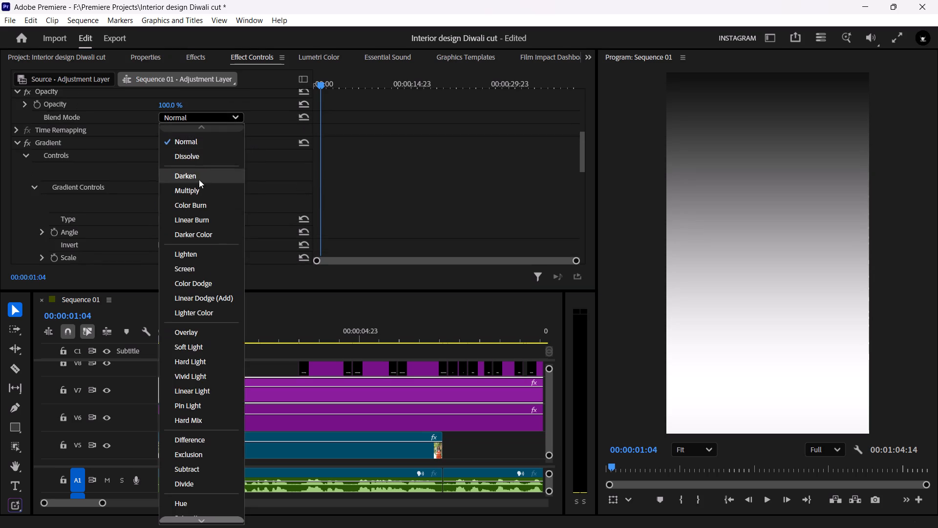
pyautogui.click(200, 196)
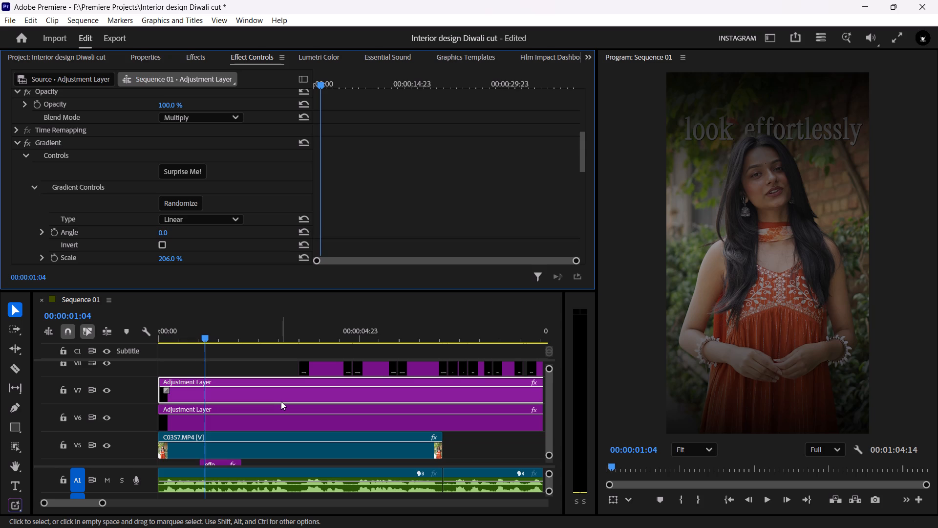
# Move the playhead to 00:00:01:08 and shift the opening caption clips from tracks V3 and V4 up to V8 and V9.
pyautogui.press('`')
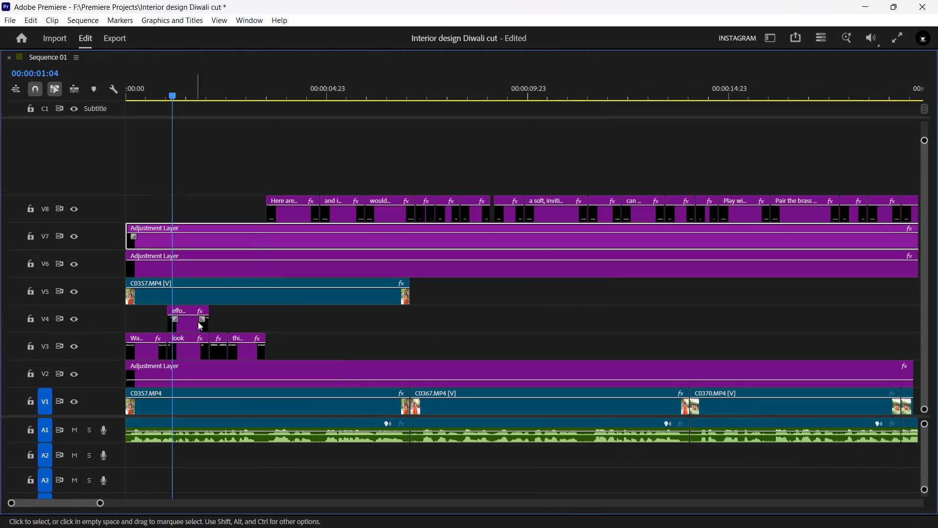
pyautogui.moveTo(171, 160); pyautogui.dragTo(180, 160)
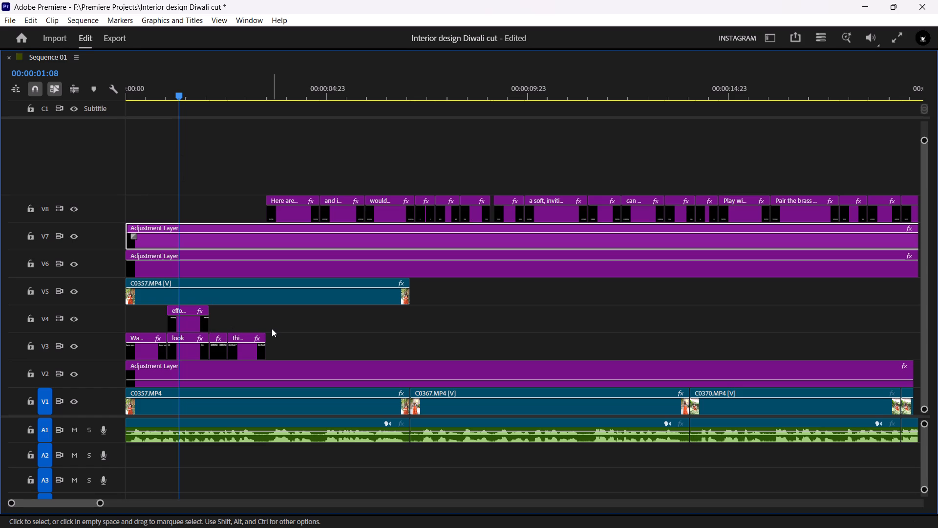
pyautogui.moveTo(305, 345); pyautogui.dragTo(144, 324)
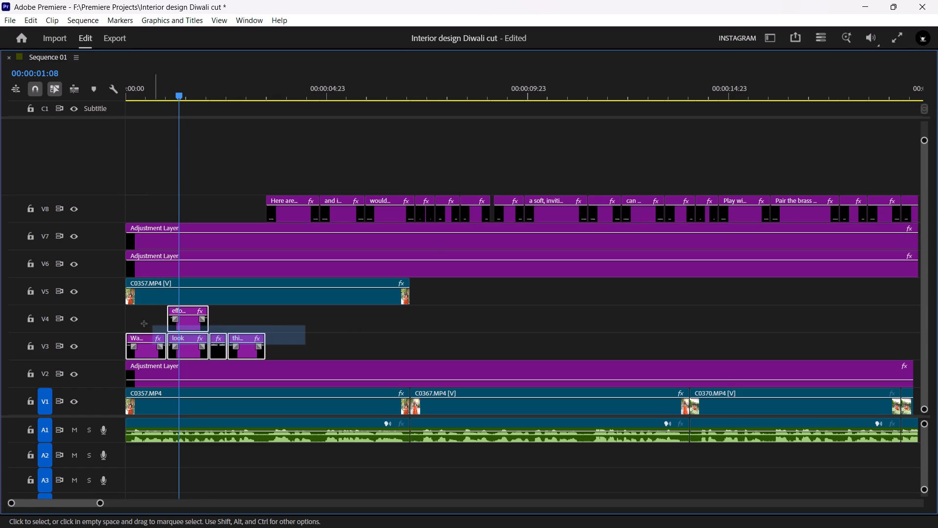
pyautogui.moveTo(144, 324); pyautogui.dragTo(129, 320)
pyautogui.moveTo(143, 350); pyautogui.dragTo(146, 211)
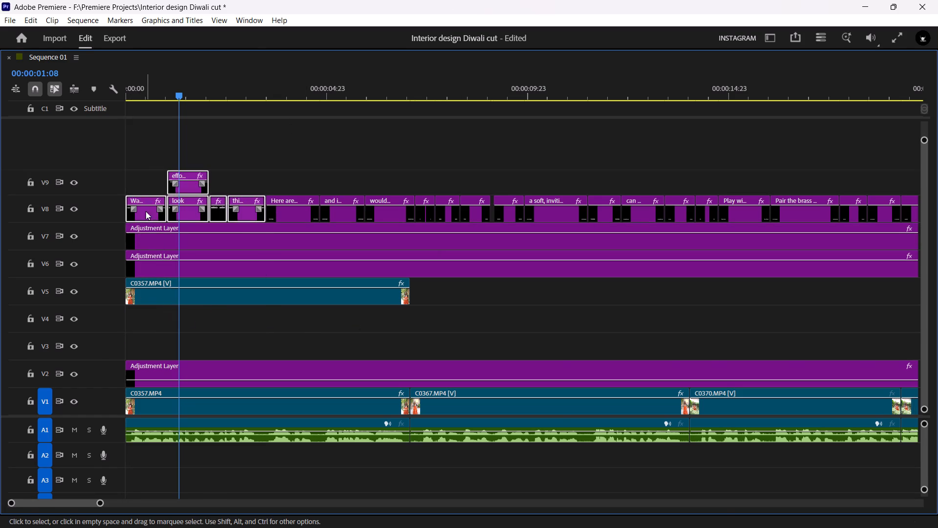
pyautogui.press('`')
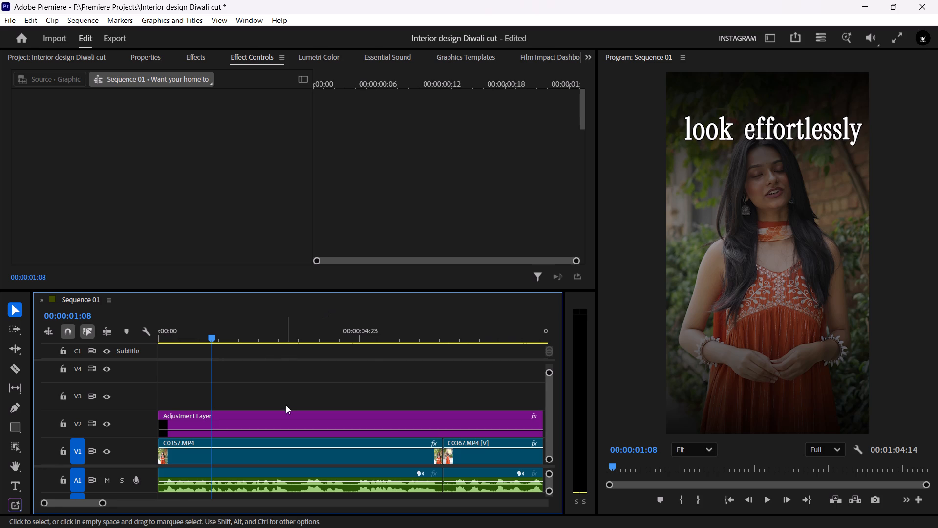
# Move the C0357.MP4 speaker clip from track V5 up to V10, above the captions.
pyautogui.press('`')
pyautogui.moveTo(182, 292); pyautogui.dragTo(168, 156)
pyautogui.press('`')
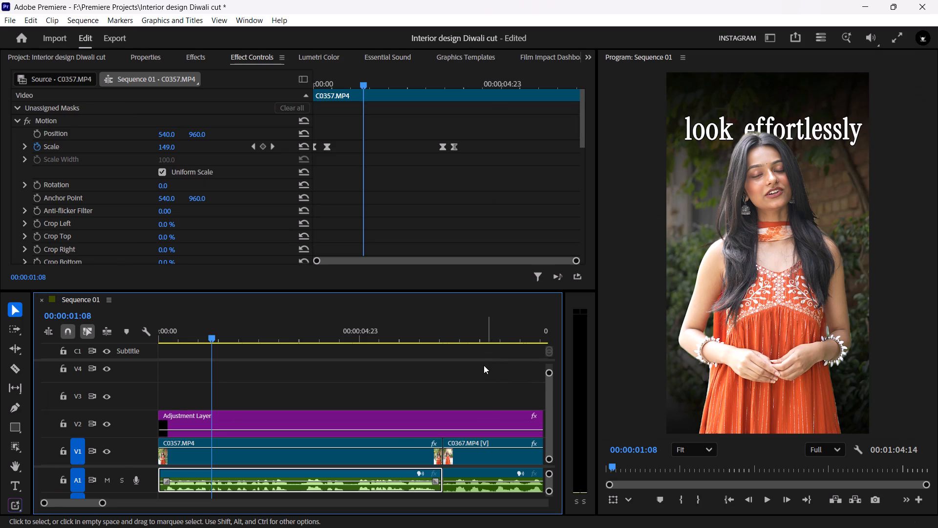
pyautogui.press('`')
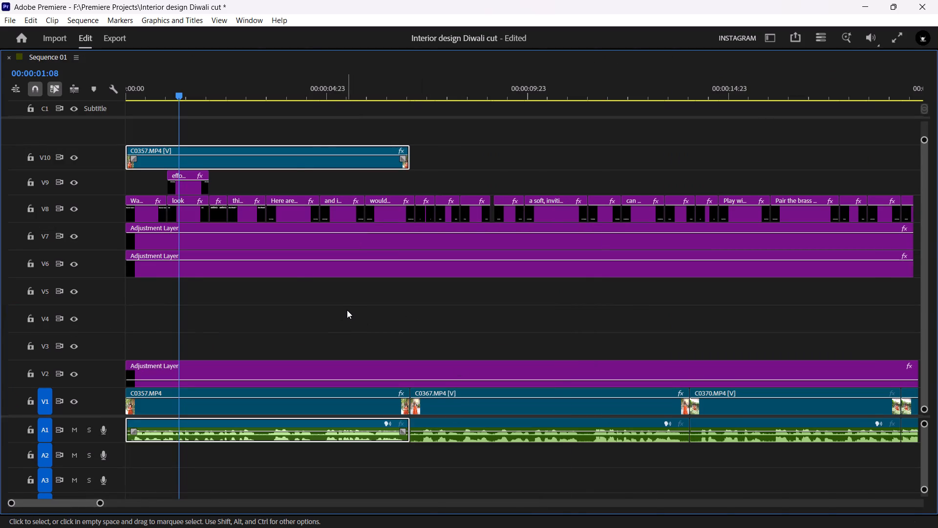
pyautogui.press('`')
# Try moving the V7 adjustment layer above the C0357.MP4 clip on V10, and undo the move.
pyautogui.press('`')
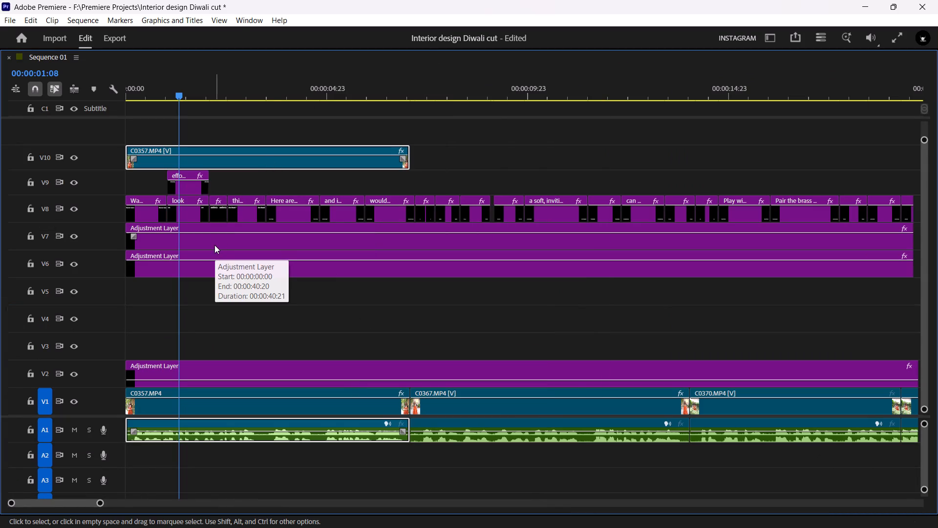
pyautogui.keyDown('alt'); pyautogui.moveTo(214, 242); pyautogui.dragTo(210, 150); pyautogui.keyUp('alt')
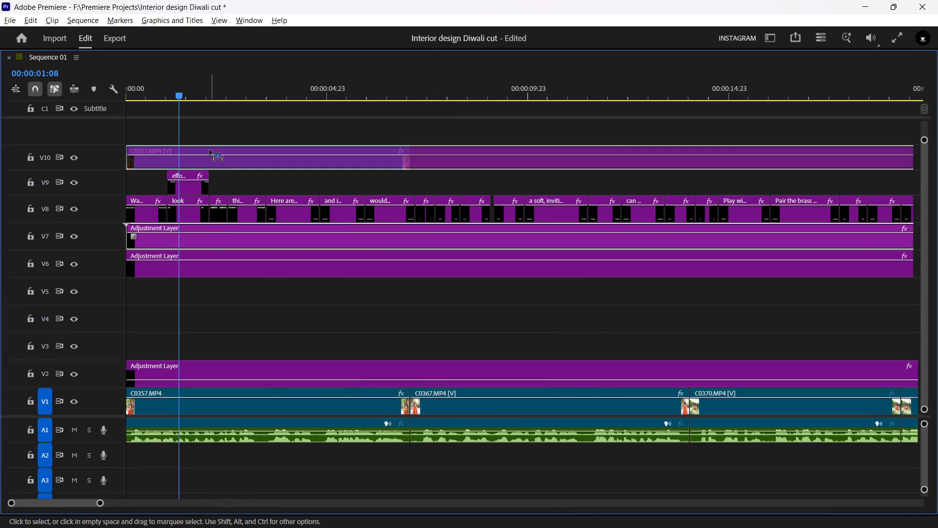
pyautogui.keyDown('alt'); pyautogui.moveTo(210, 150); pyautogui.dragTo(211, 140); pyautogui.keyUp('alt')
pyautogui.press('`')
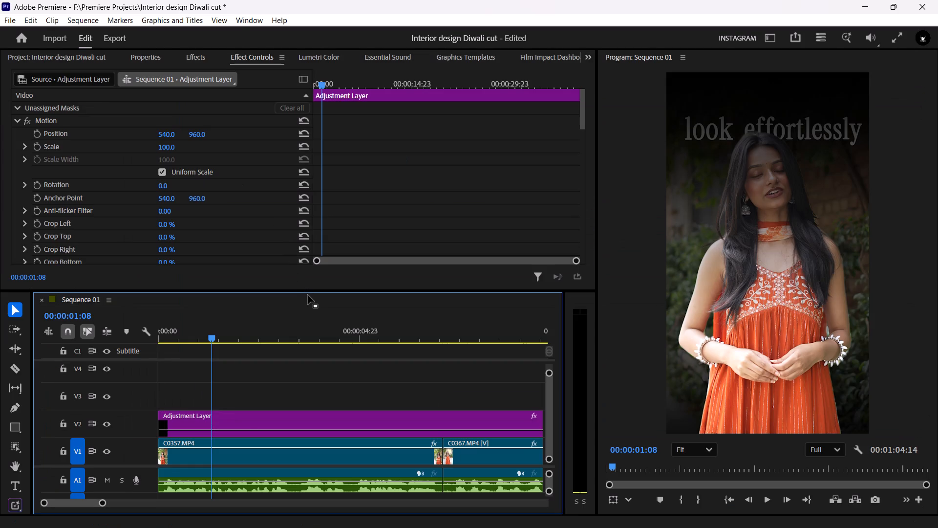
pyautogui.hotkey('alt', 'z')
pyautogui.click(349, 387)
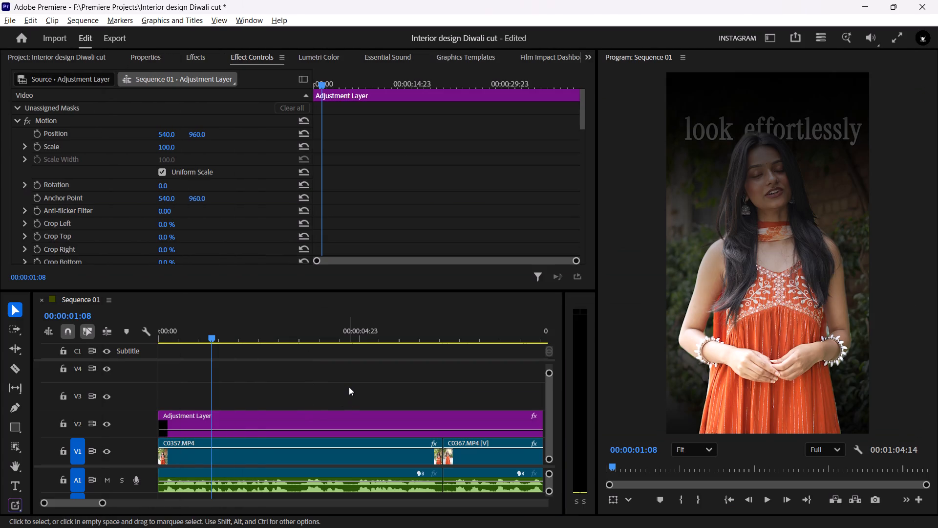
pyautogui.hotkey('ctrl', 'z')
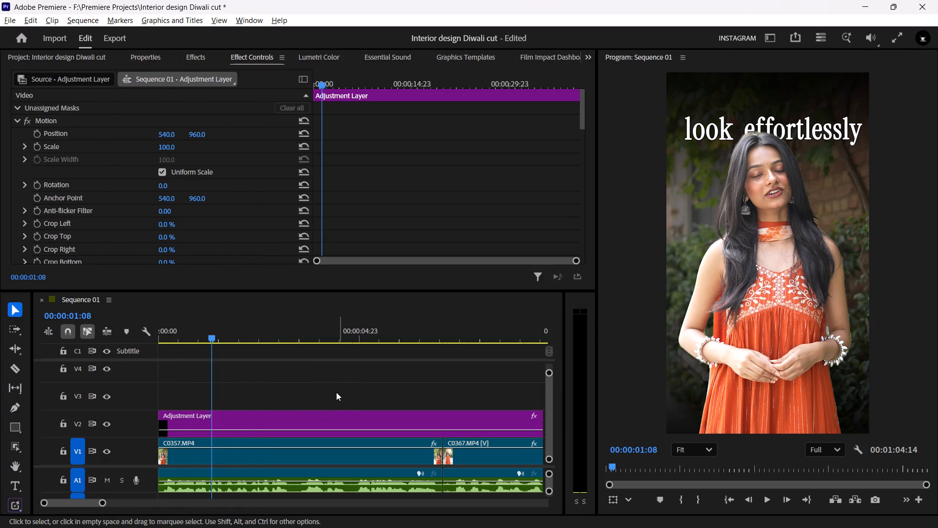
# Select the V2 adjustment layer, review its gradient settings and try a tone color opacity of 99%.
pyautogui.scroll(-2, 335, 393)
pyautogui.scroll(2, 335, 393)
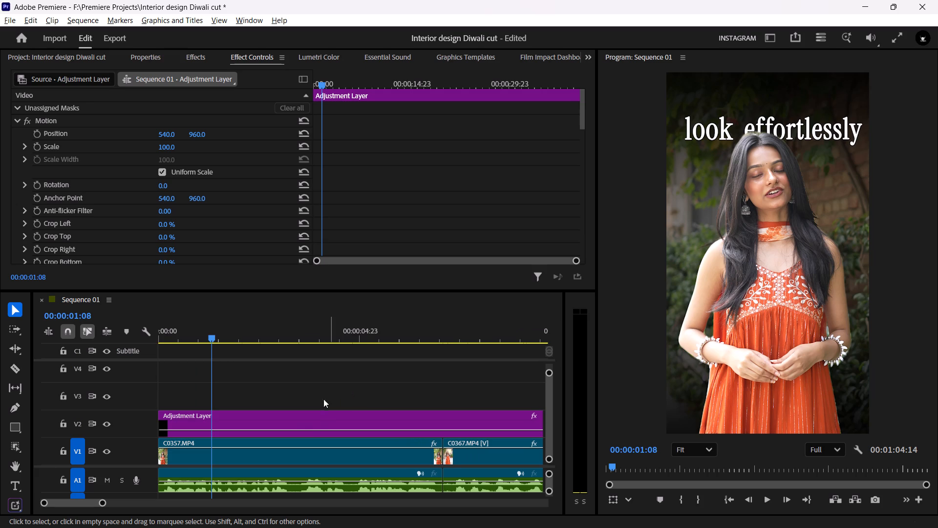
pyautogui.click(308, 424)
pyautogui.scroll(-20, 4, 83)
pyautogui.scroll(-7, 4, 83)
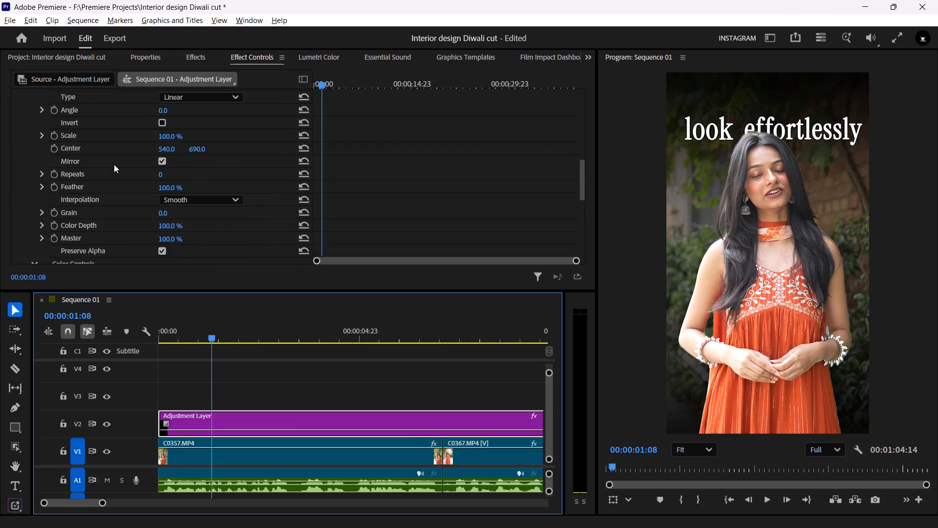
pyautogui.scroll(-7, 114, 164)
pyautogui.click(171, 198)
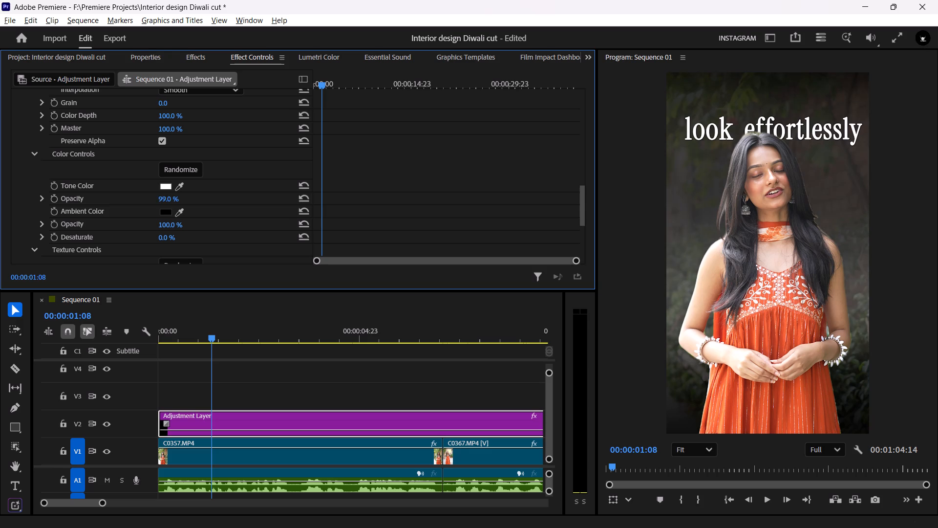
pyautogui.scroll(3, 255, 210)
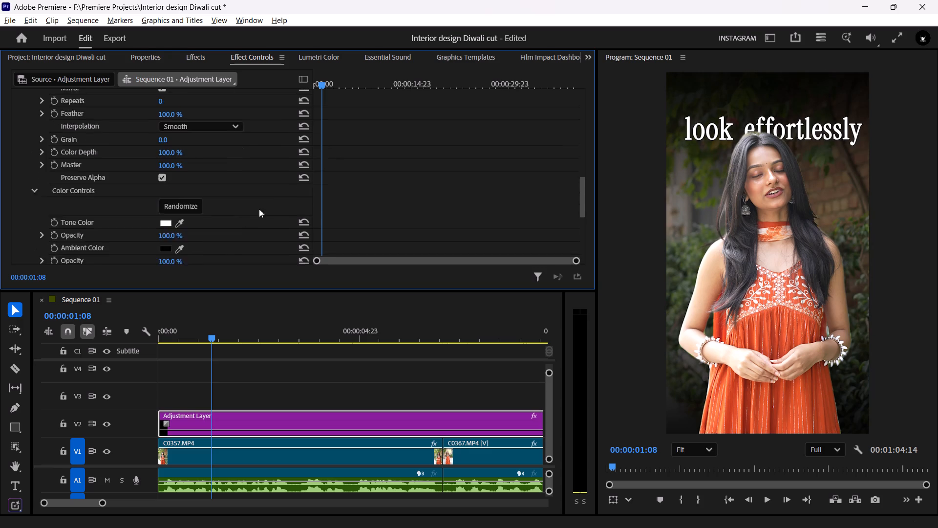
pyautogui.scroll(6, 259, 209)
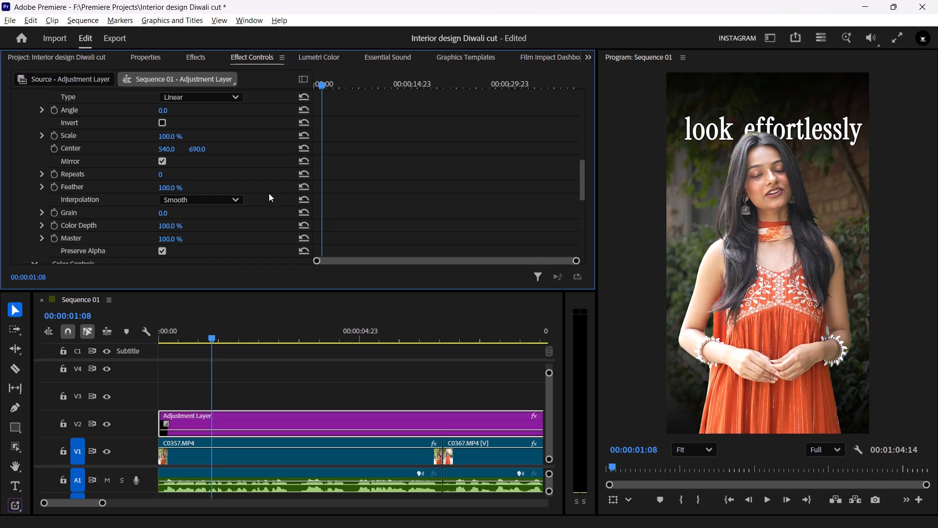
# Undo the clip and caption moves, the V7 gradient and blend changes, and the duplication of the adjustment layer onto V7.
pyautogui.hotkey('ctrl', 'z')
pyautogui.hotkey('ctrl', 'z')
pyautogui.hotkey('ctrl', 'z')
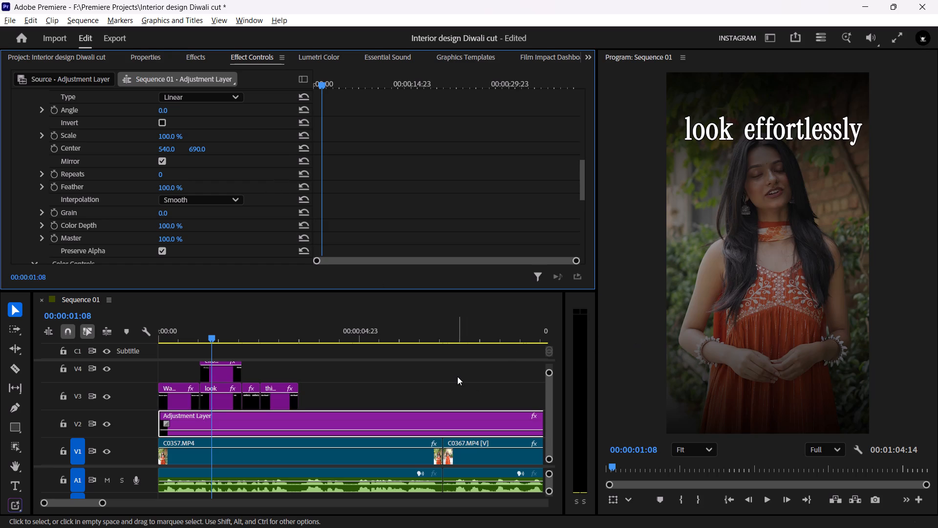
pyautogui.hotkey('ctrl', 'z')
pyautogui.hotkey('ctrl', 'z')
pyautogui.hotkey('ctrl', 'z')
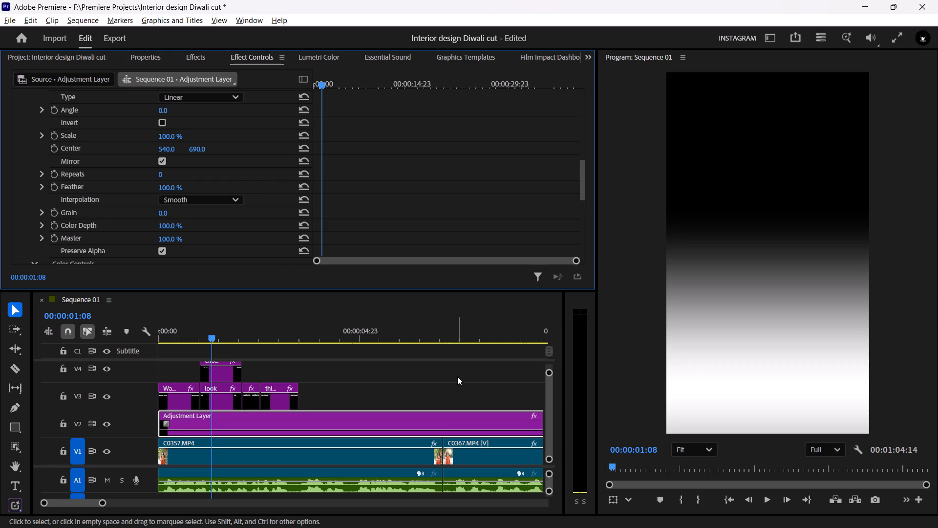
pyautogui.hotkey('ctrl', 'z')
pyautogui.hotkey('ctrl', 'z')
pyautogui.hotkey('ctrl', 'z')
pyautogui.hotkey('ctrl', 'z')
pyautogui.hotkey('ctrl', 'z')
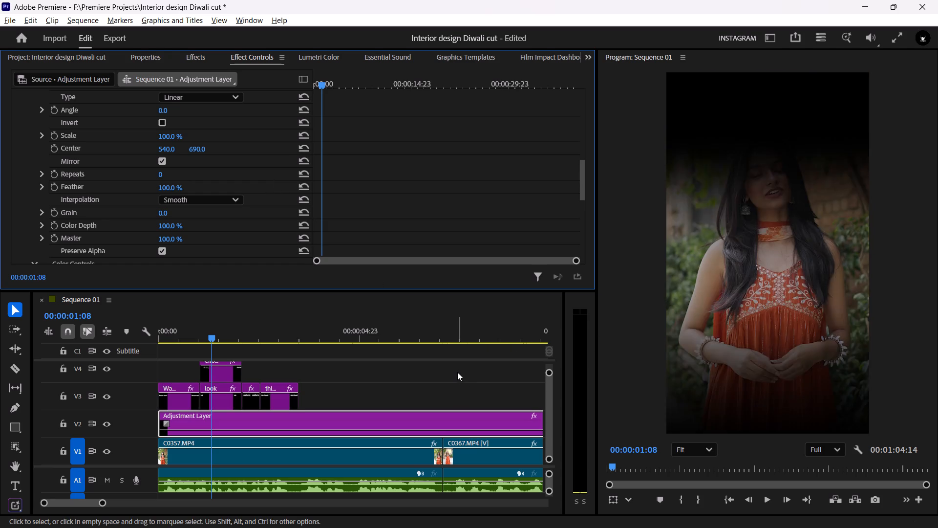
pyautogui.hotkey('ctrl', 'z')
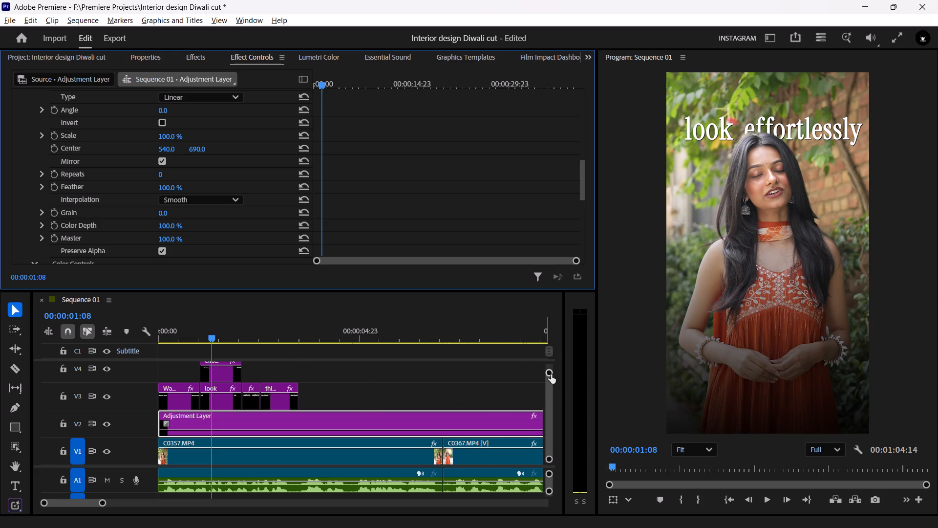
# Reduce the video and audio track heights so all video tracks V1 to V8 fit in the timeline.
pyautogui.moveTo(548, 373); pyautogui.dragTo(558, 277)
pyautogui.moveTo(548, 491); pyautogui.dragTo(549, 495)
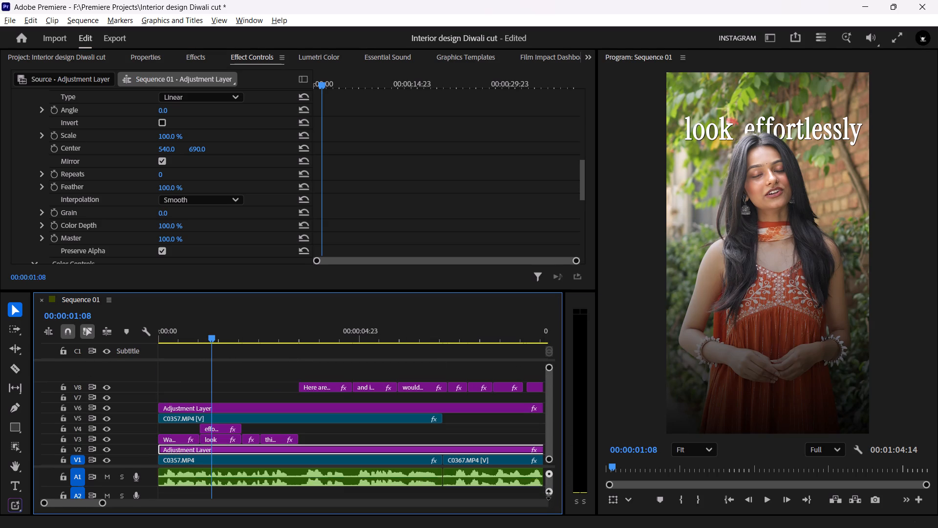
pyautogui.moveTo(549, 495); pyautogui.dragTo(552, 523)
# Play the opening of the sequence from 00:00:00:00 to review the caption behind the speaker.
pyautogui.moveTo(191, 329); pyautogui.dragTo(63, 341)
pyautogui.press('space')
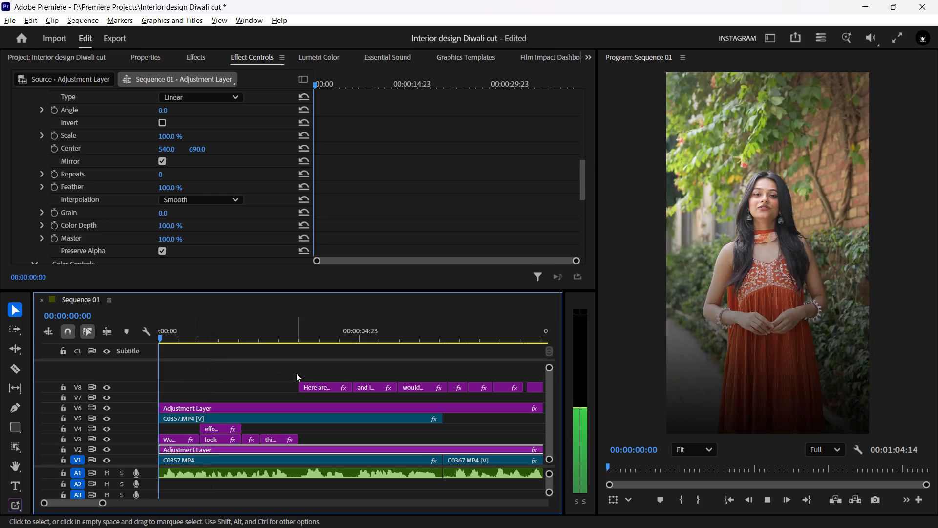
pyautogui.press('space')
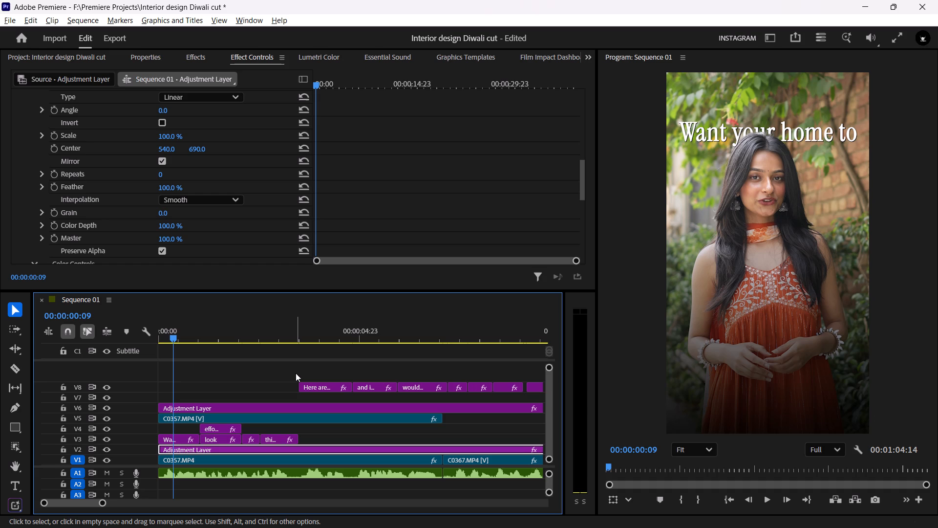
# Set the program preview's playback resolution to 1/4.
pyautogui.press('space')
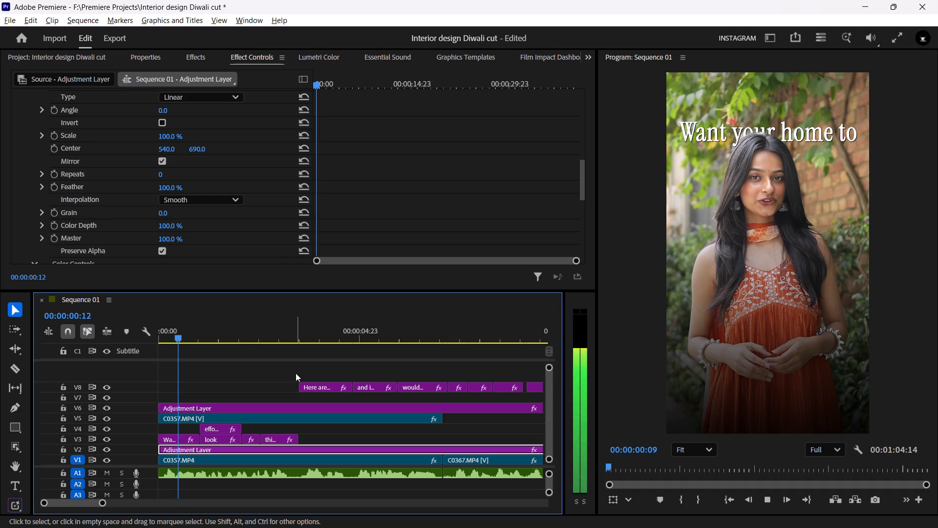
pyautogui.press('space')
pyautogui.click(828, 449)
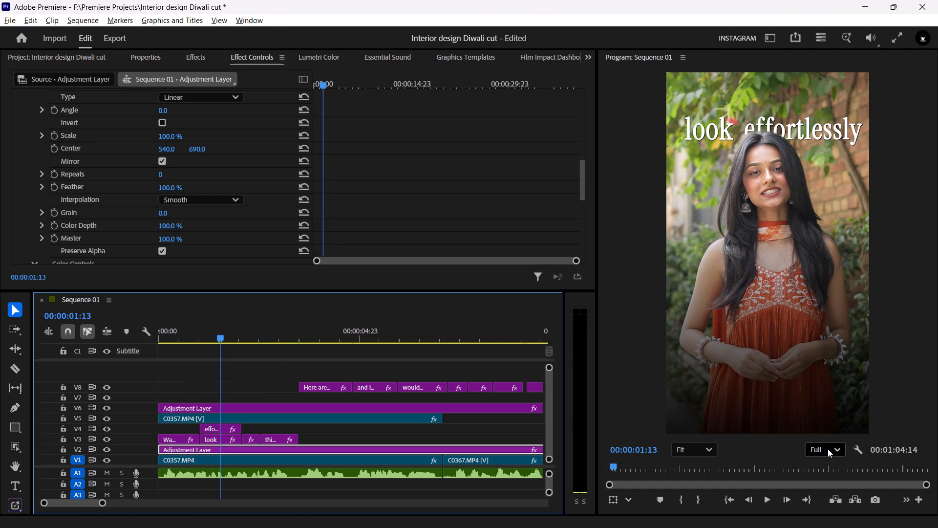
pyautogui.click(830, 397)
# Replay the sequence from 00:00:00:00 to review the opening captions behind the speaker.
pyautogui.press('space')
pyautogui.press('space')
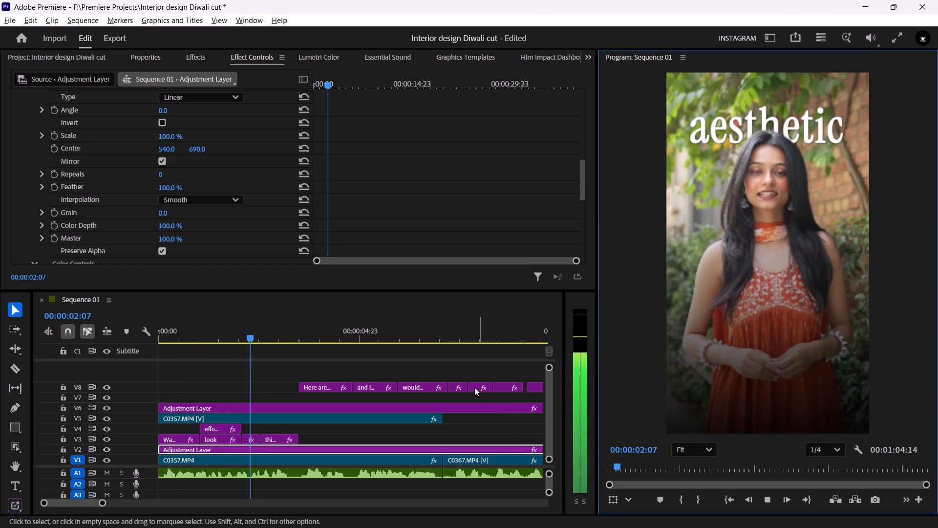
pyautogui.moveTo(275, 329); pyautogui.dragTo(115, 333)
pyautogui.press('space')
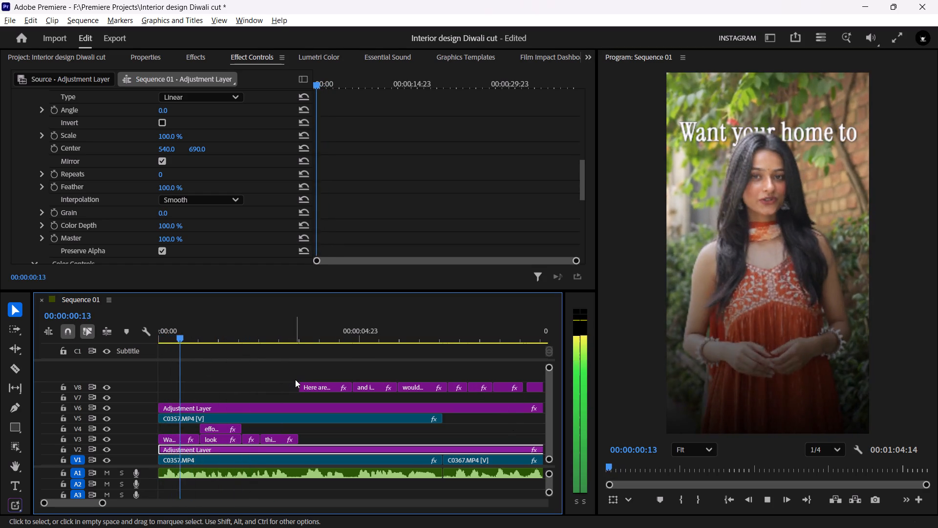
pyautogui.press('space')
pyautogui.moveTo(231, 333); pyautogui.dragTo(184, 330)
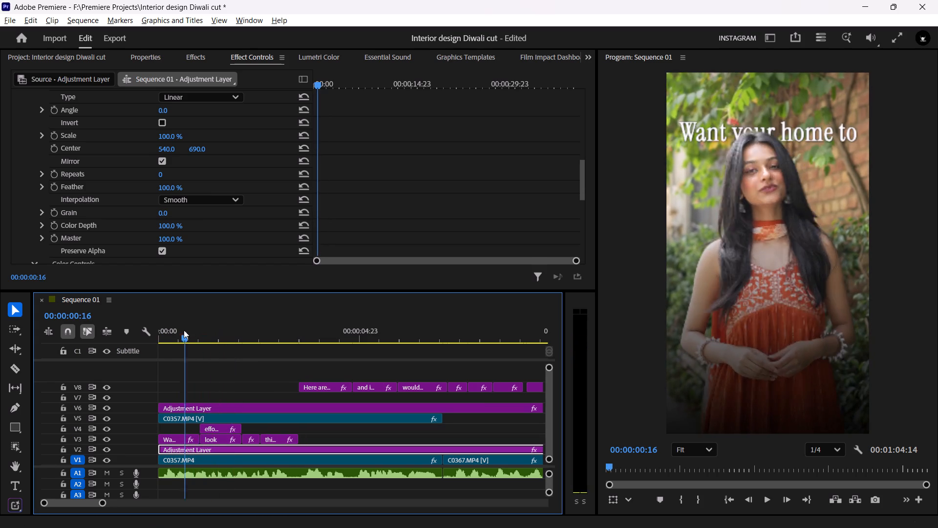
pyautogui.moveTo(184, 330); pyautogui.dragTo(133, 330)
pyautogui.press('space')
pyautogui.press('space')
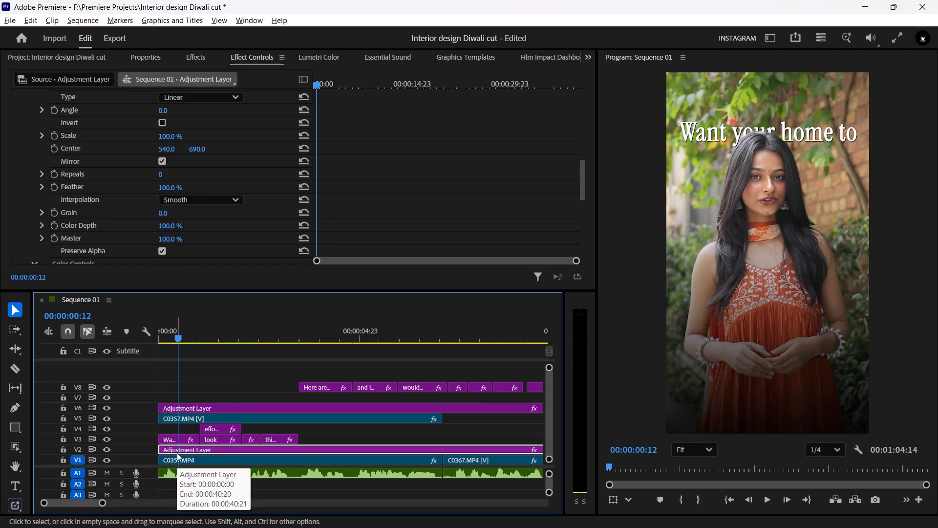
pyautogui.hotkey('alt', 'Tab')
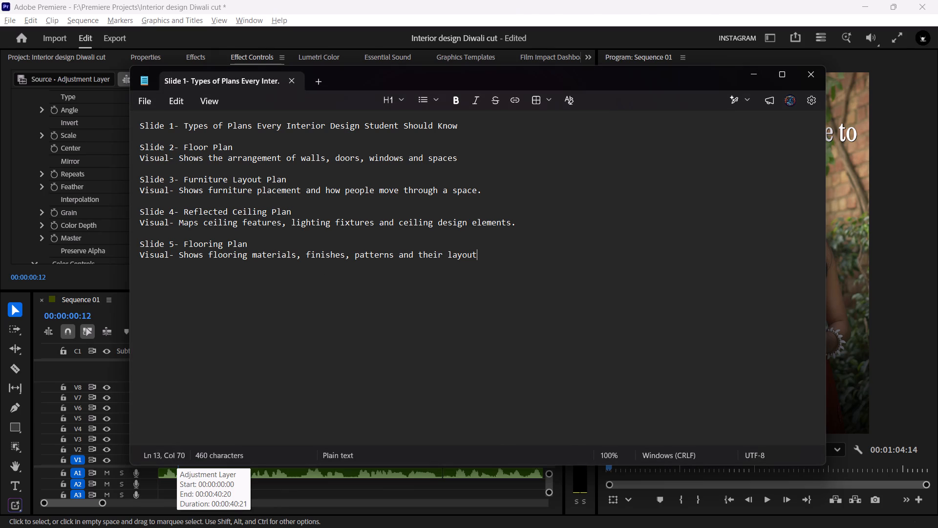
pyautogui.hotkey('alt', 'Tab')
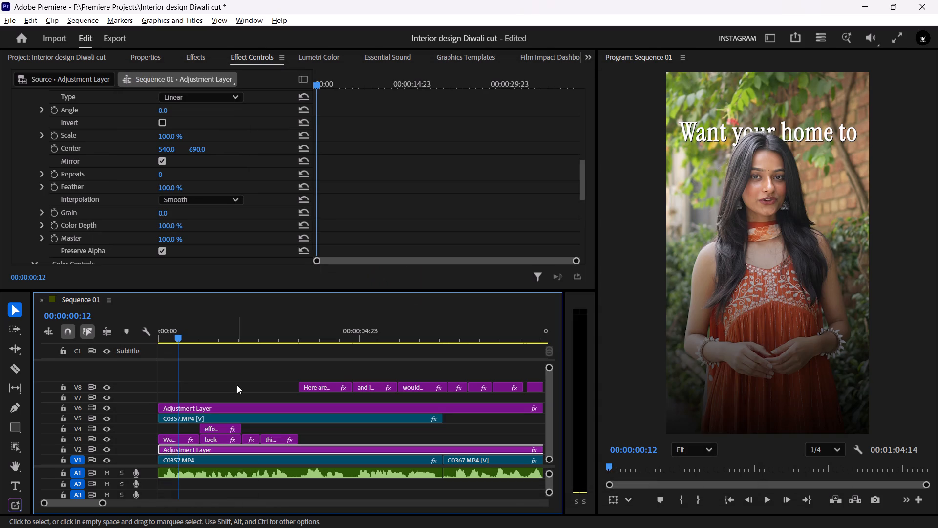
# Play the opening again from 00:00:00:00 to check the darkening over the speaker and background.
pyautogui.press('space')
pyautogui.press('space')
pyautogui.moveTo(197, 330); pyautogui.dragTo(87, 341)
pyautogui.press('space')
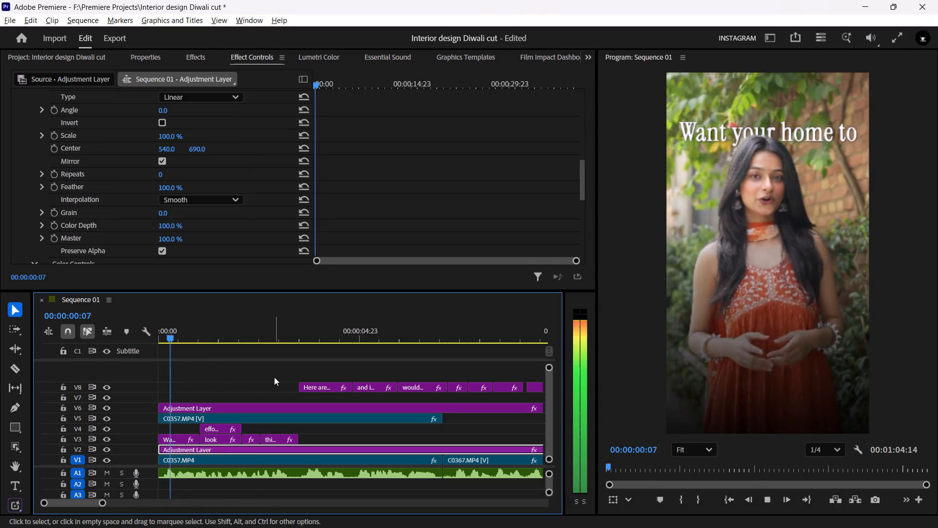
pyautogui.press('space')
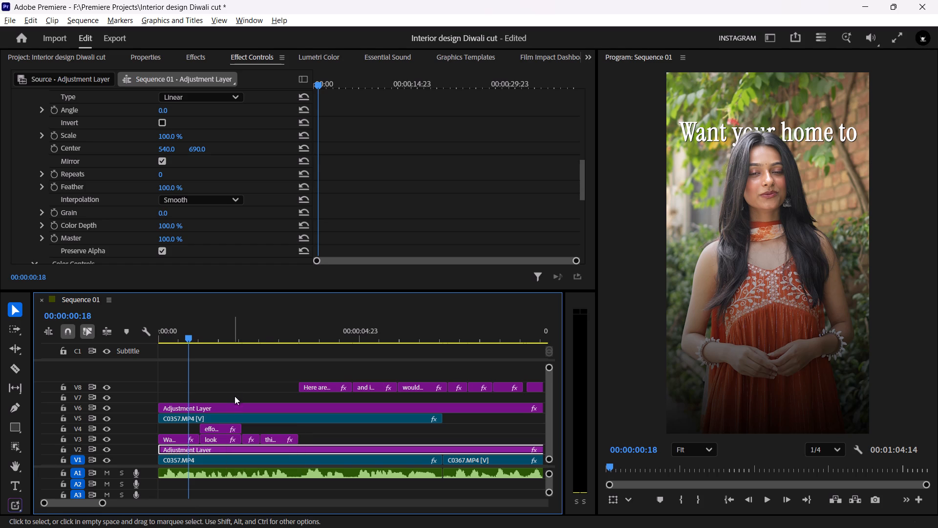
# Move the C0357.MP4 clip on V5 and the adjustment layer on V6 up one track, to V6 and V7.
pyautogui.moveTo(236, 390); pyautogui.dragTo(243, 421)
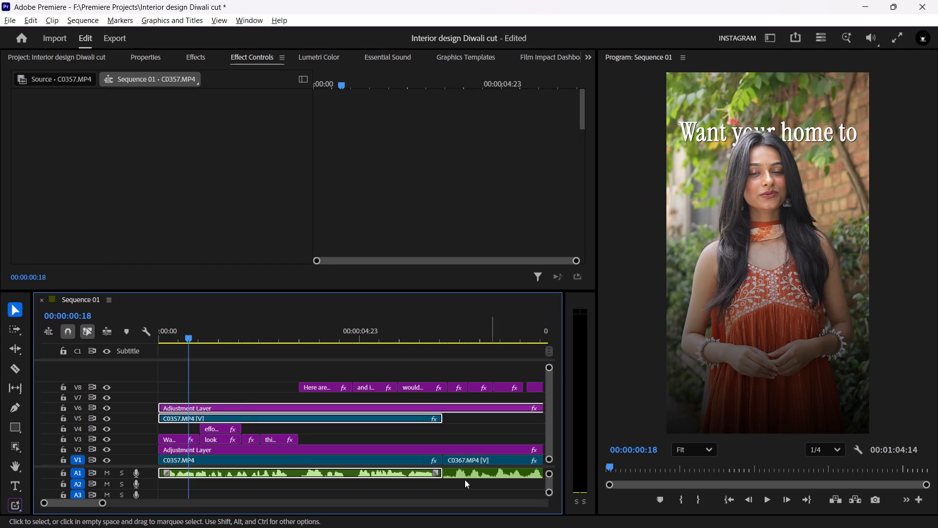
pyautogui.moveTo(103, 501); pyautogui.dragTo(119, 505)
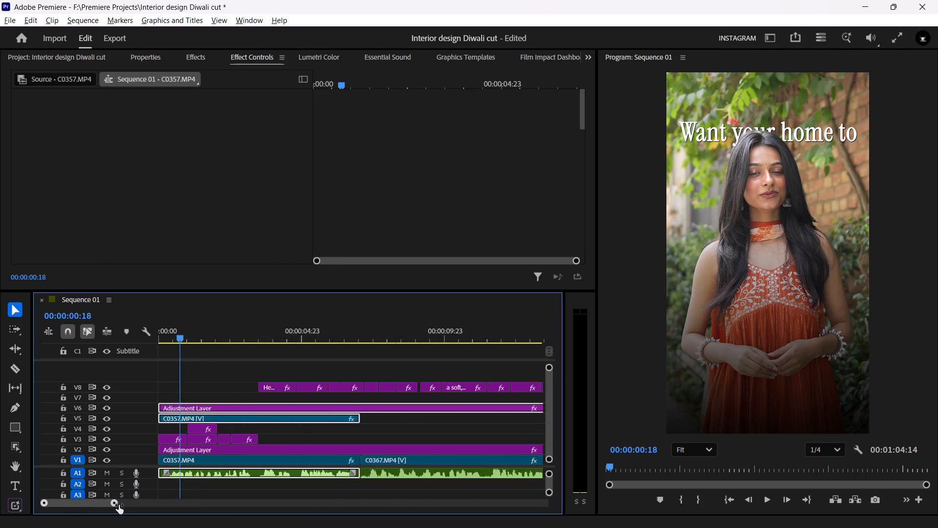
pyautogui.moveTo(119, 505); pyautogui.dragTo(133, 492)
pyautogui.moveTo(211, 421); pyautogui.dragTo(211, 407)
pyautogui.click(233, 423)
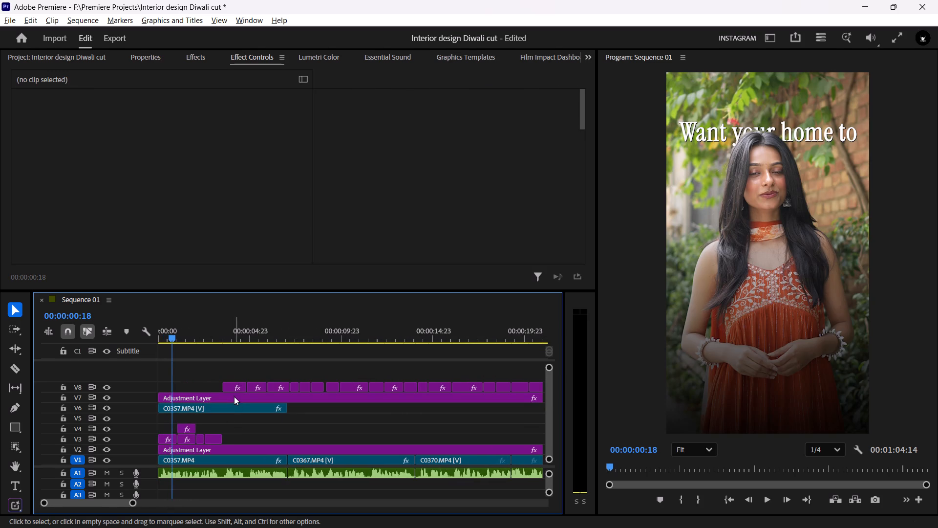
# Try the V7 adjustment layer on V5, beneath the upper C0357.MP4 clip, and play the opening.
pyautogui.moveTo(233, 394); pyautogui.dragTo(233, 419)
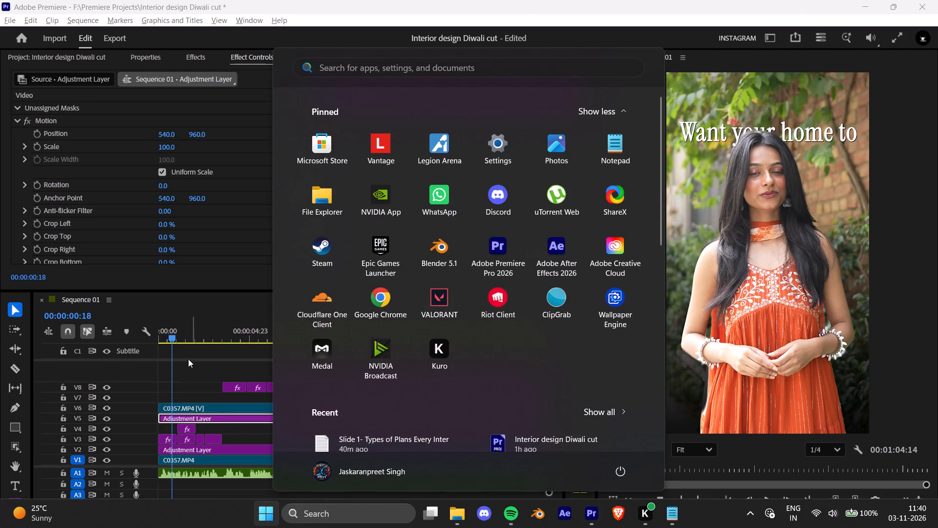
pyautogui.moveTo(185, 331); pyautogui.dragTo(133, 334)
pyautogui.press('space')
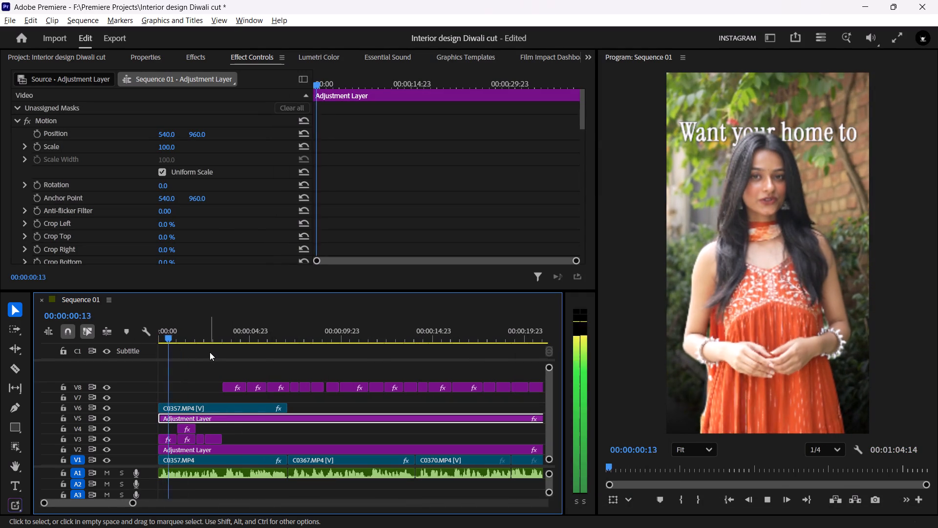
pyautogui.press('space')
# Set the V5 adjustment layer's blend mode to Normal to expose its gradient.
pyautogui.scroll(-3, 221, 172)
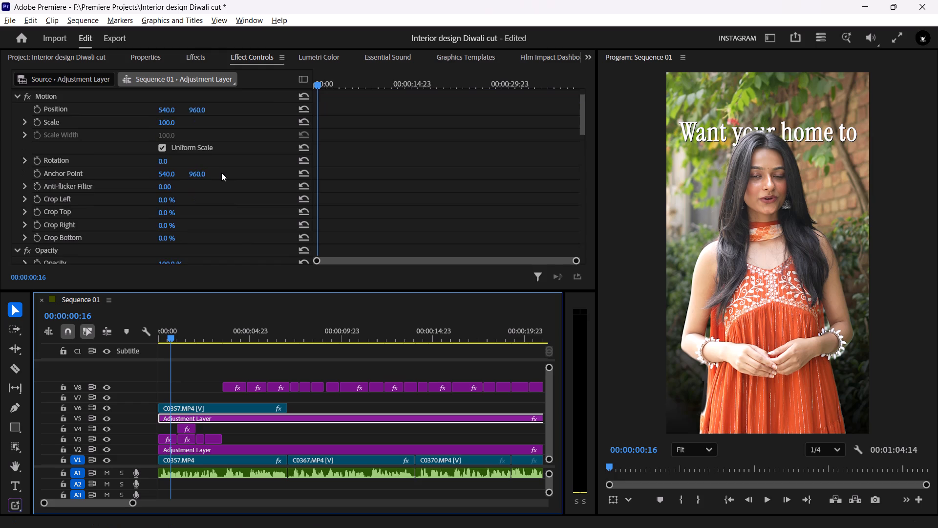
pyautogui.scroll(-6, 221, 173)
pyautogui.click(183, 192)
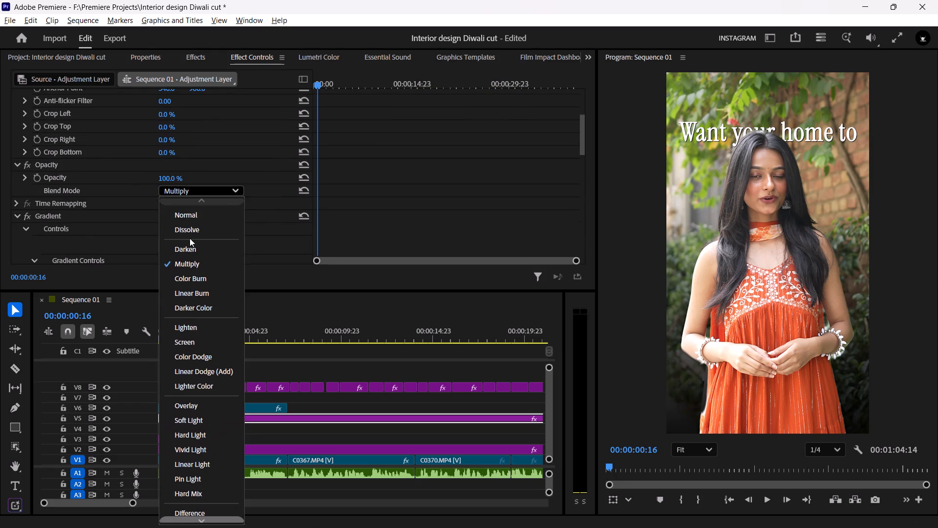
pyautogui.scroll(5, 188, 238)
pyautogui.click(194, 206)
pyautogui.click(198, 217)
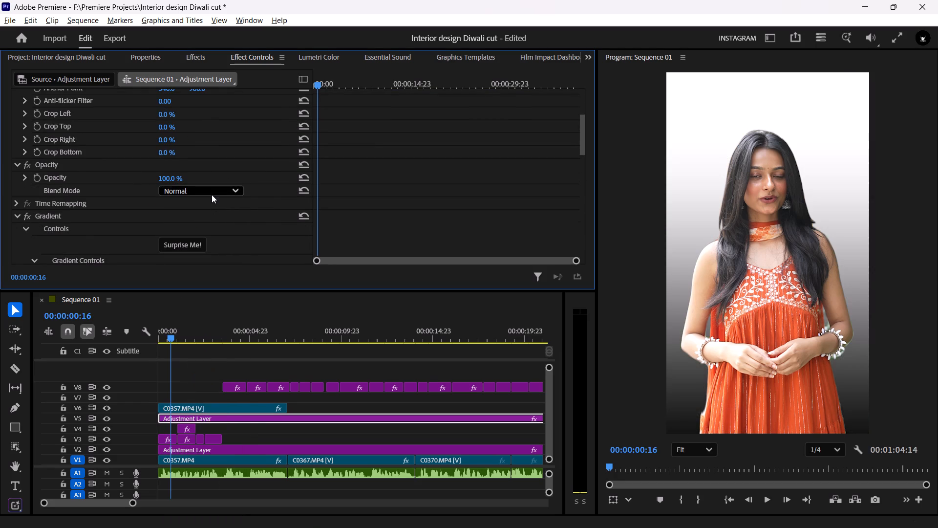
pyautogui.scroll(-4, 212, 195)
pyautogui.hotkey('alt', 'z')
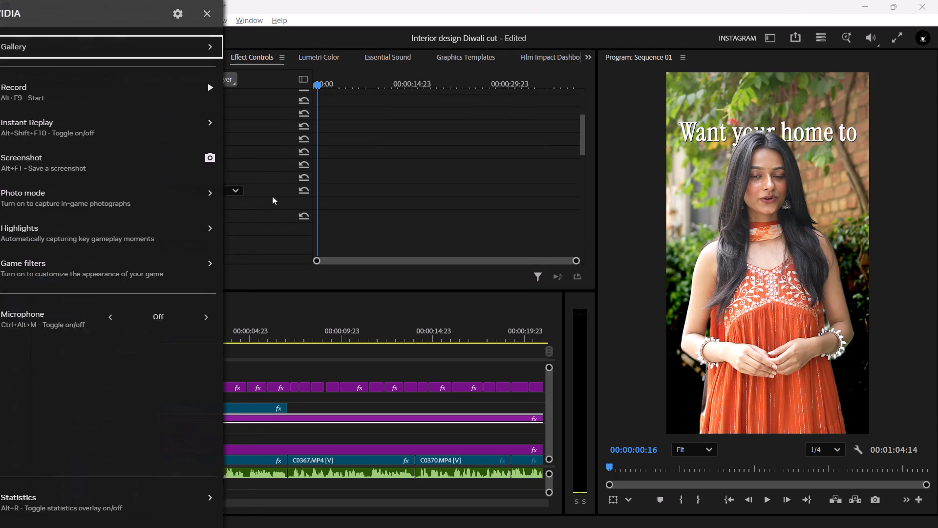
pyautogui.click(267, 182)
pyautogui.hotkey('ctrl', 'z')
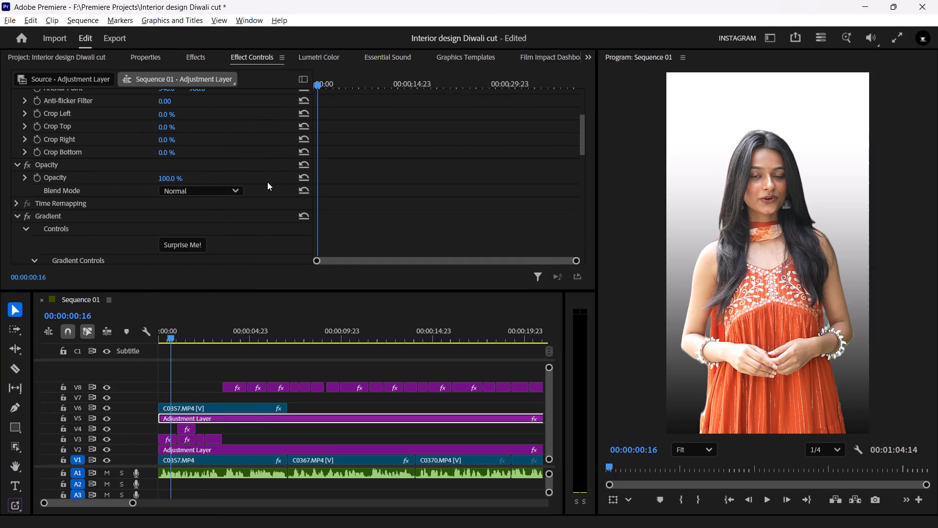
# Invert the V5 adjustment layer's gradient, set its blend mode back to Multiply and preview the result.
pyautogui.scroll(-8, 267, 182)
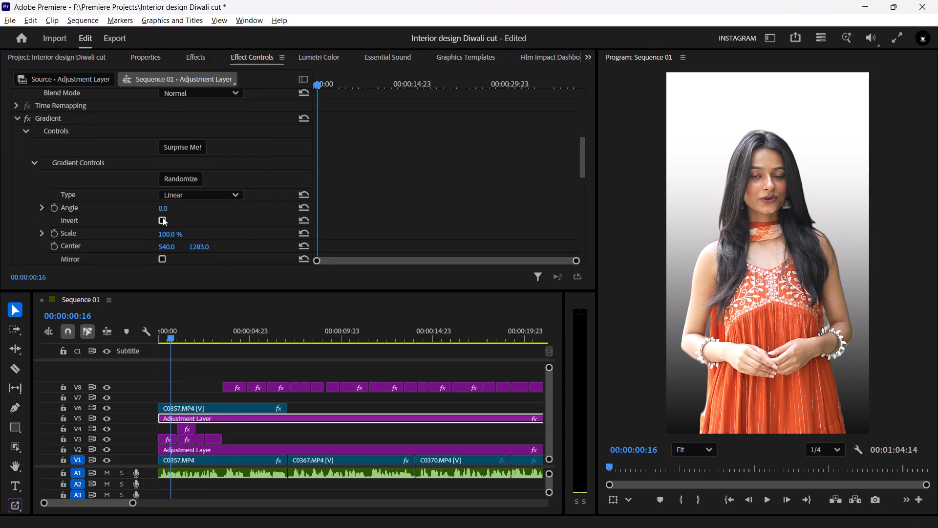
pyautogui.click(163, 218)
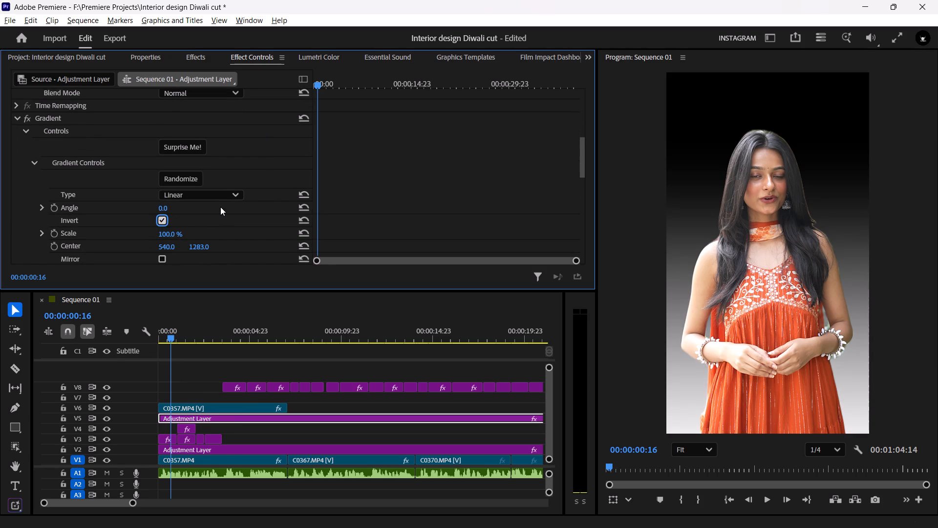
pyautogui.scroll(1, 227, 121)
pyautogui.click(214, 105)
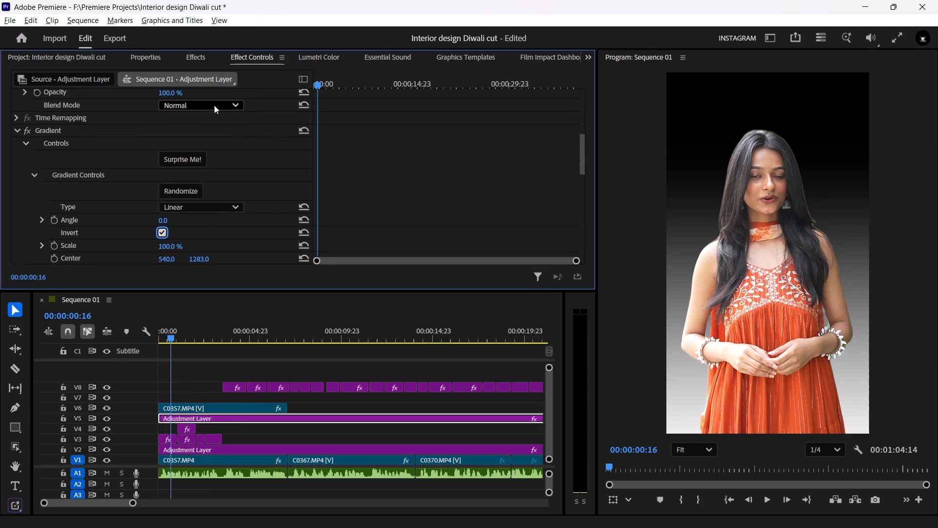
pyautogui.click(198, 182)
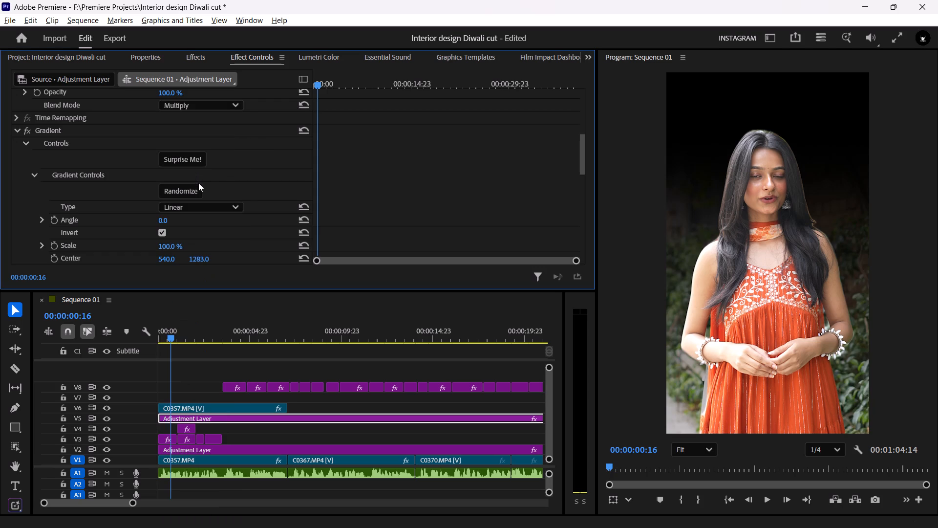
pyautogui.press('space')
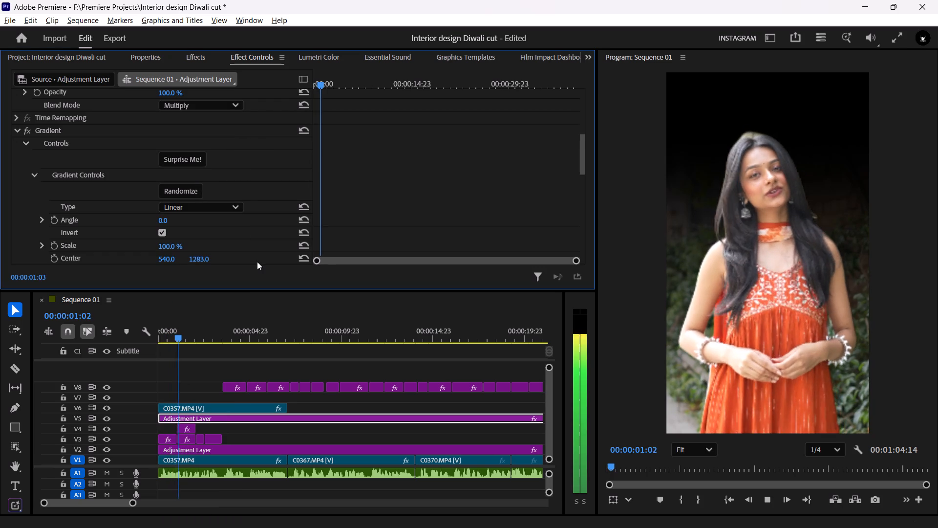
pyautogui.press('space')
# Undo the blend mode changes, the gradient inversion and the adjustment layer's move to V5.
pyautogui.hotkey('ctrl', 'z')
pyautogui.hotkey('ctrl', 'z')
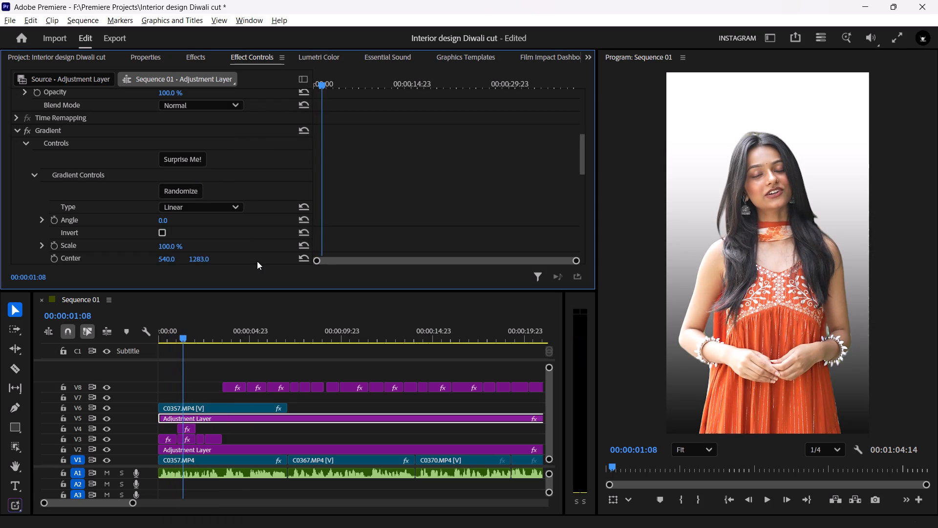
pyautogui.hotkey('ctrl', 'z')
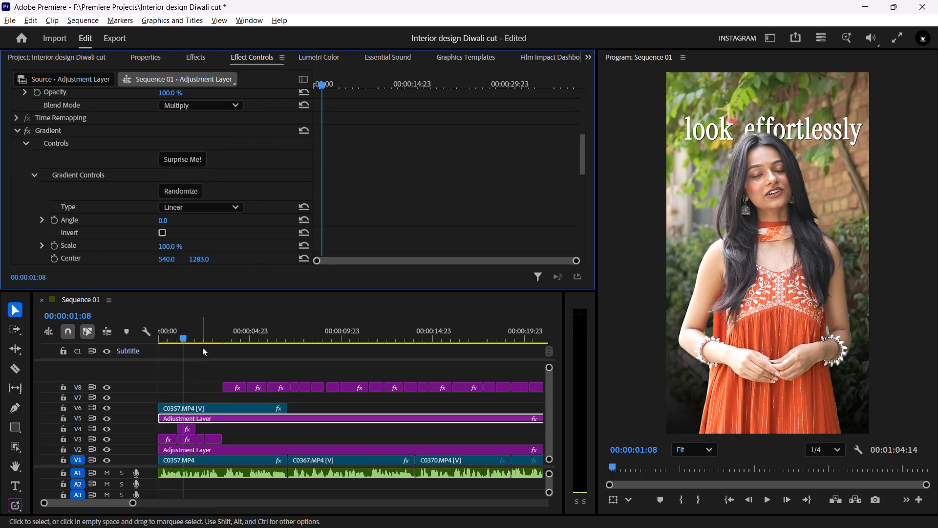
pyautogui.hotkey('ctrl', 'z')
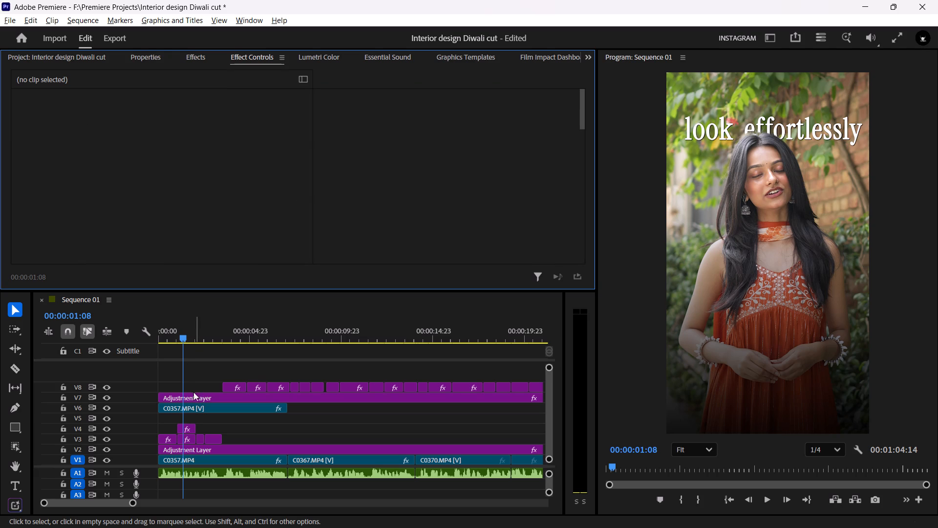
# Duplicate the V7 adjustment layer onto V5, beneath the upper C0357.MP4 clip.
pyautogui.keyDown('alt'); pyautogui.moveTo(189, 395); pyautogui.dragTo(190, 415); pyautogui.keyUp('alt')
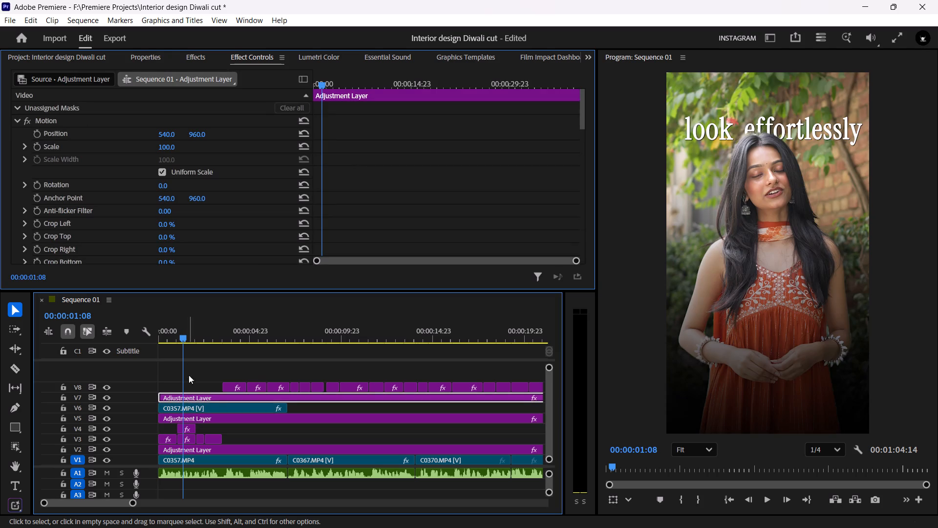
# Invert the gradient of the adjustment layer on V5.
pyautogui.click(228, 415)
pyautogui.scroll(-8, 248, 190)
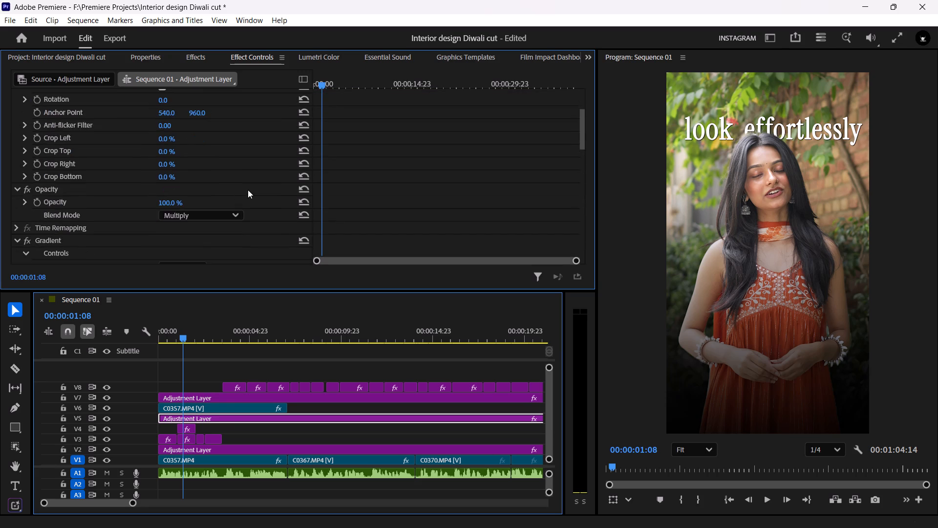
pyautogui.scroll(-11, 248, 190)
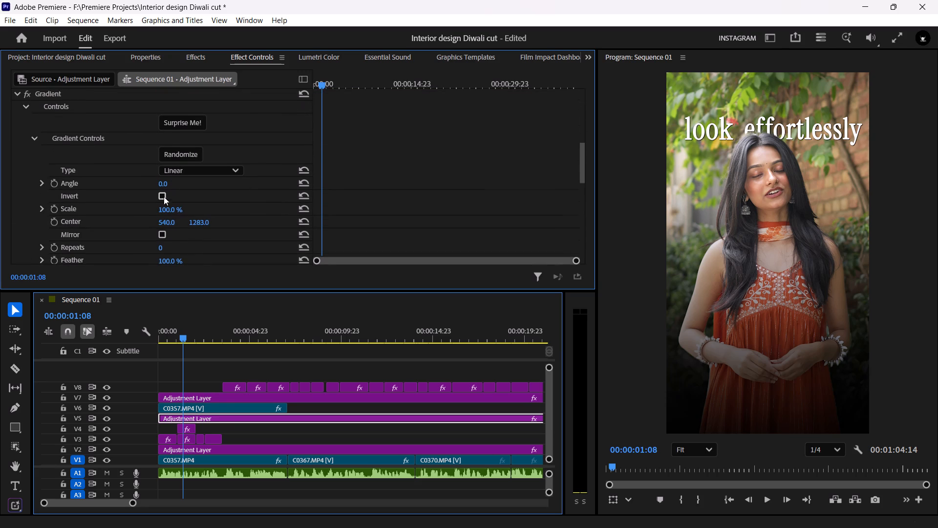
pyautogui.click(164, 194)
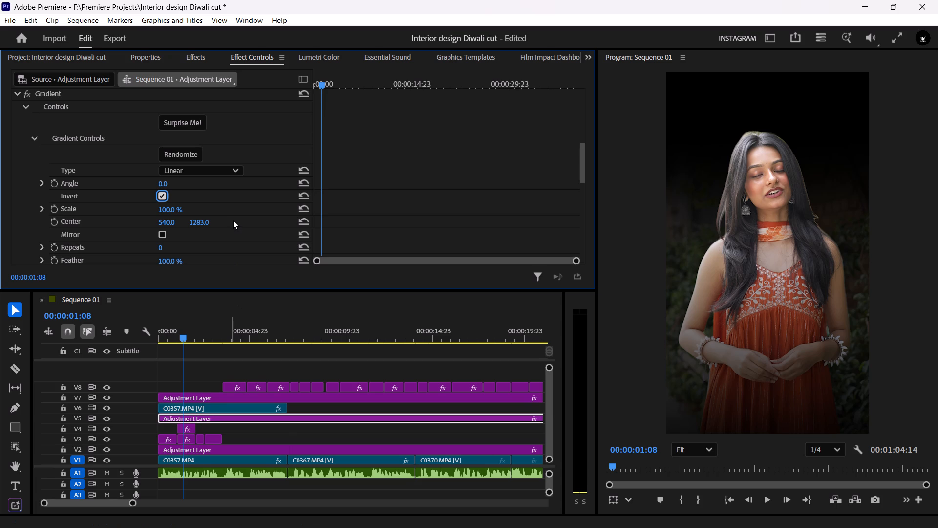
pyautogui.scroll(7, 233, 228)
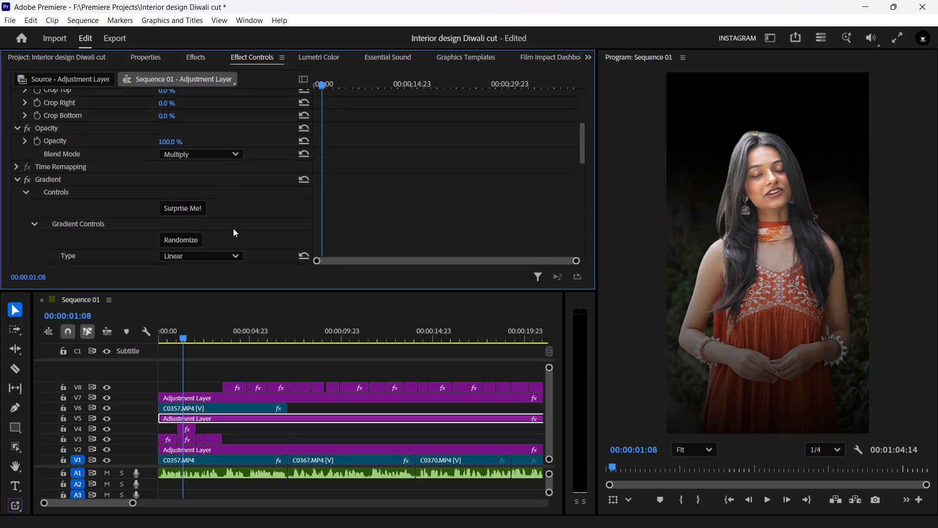
pyautogui.scroll(-2, 233, 228)
# Move the V5 adjustment layer down to V3 and the opening captions onto V4 and V5 above it, then preview the opening.
pyautogui.moveTo(244, 442); pyautogui.dragTo(211, 437)
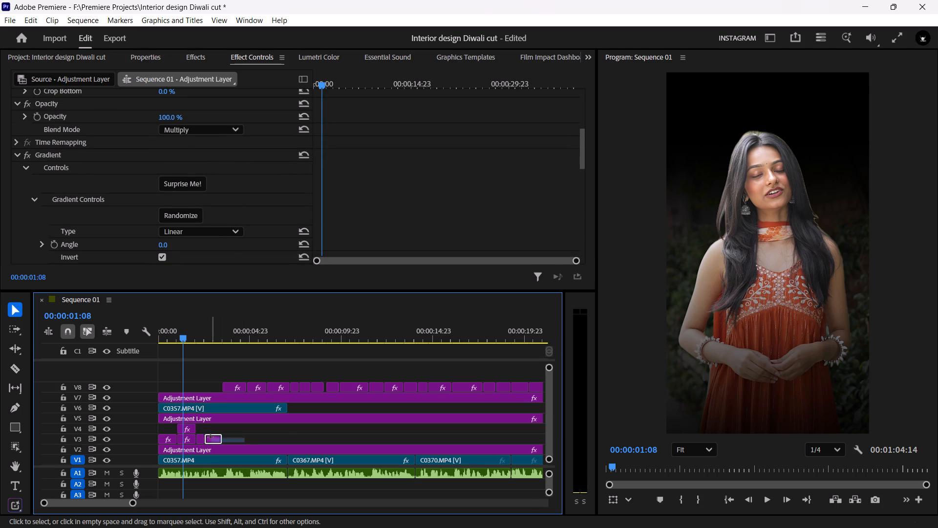
pyautogui.moveTo(211, 437); pyautogui.dragTo(165, 429)
pyautogui.moveTo(168, 442); pyautogui.dragTo(164, 379)
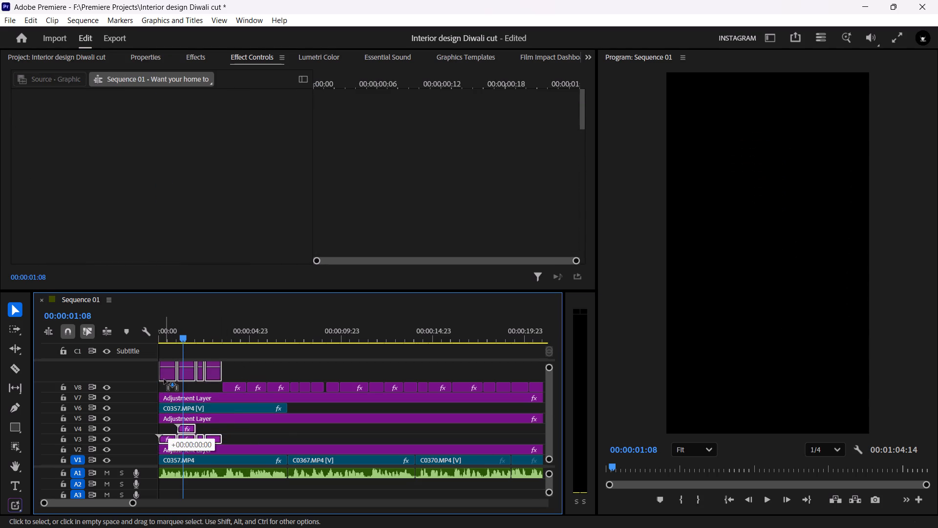
pyautogui.moveTo(164, 379); pyautogui.dragTo(164, 387)
pyautogui.moveTo(202, 418); pyautogui.dragTo(202, 419)
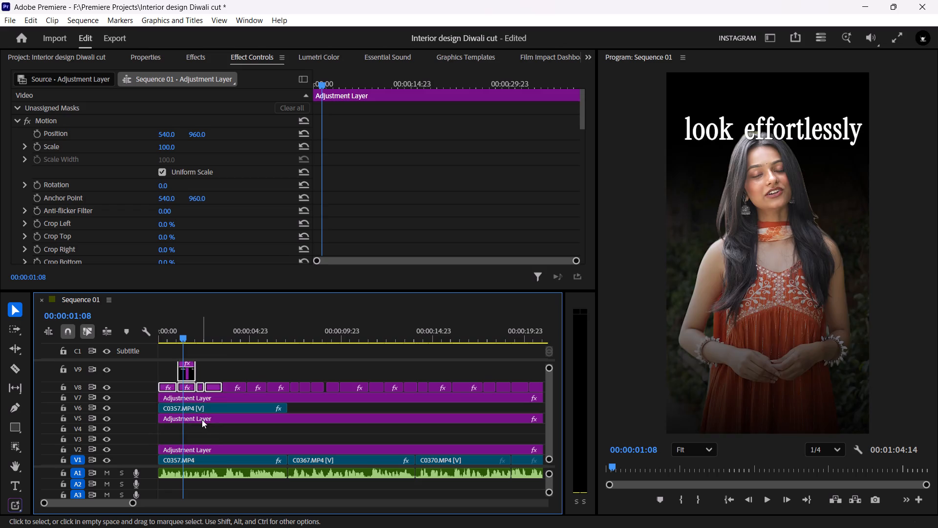
pyautogui.moveTo(202, 419); pyautogui.dragTo(201, 438)
pyautogui.moveTo(214, 365); pyautogui.dragTo(178, 379)
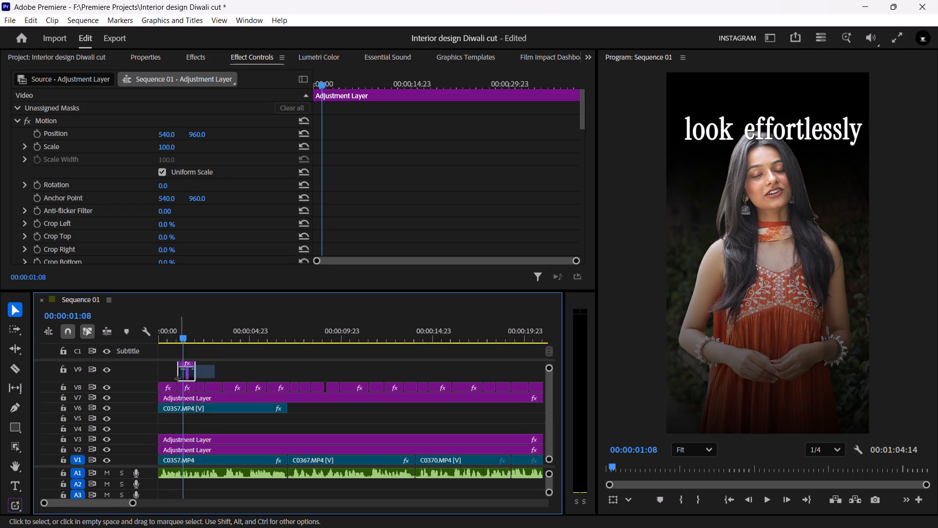
pyautogui.moveTo(178, 379); pyautogui.dragTo(166, 388)
pyautogui.moveTo(166, 390); pyautogui.dragTo(167, 432)
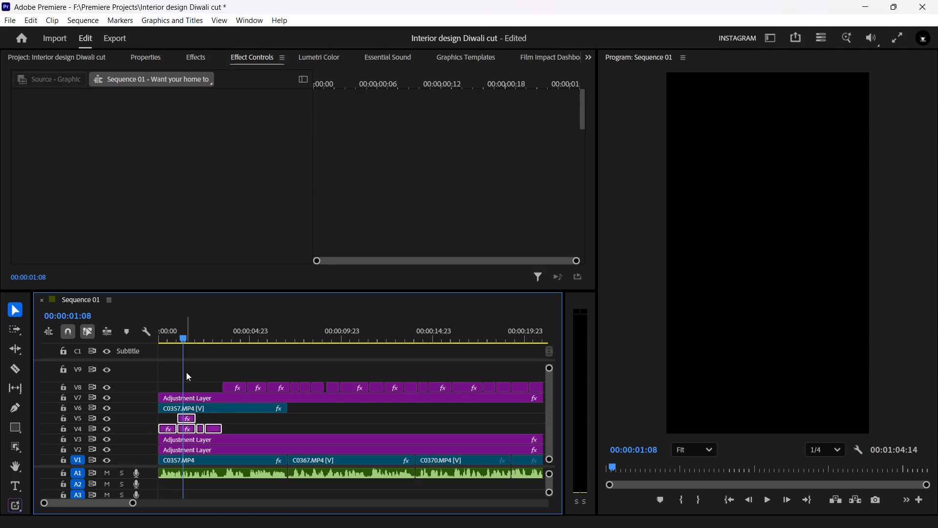
pyautogui.moveTo(187, 331); pyautogui.dragTo(128, 332)
pyautogui.press('space')
pyautogui.press('space')
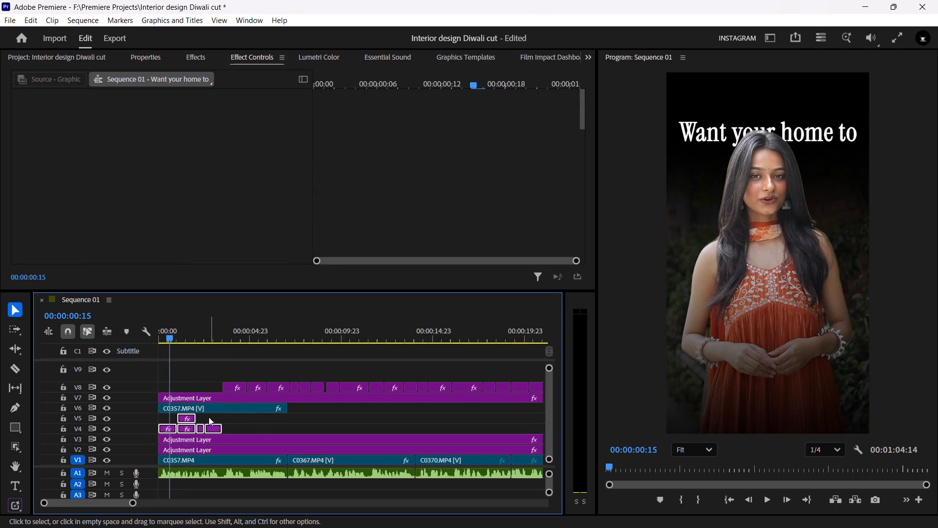
# Set the gradient scale of the adjustment layer on V3 to 342%.
pyautogui.click(219, 437)
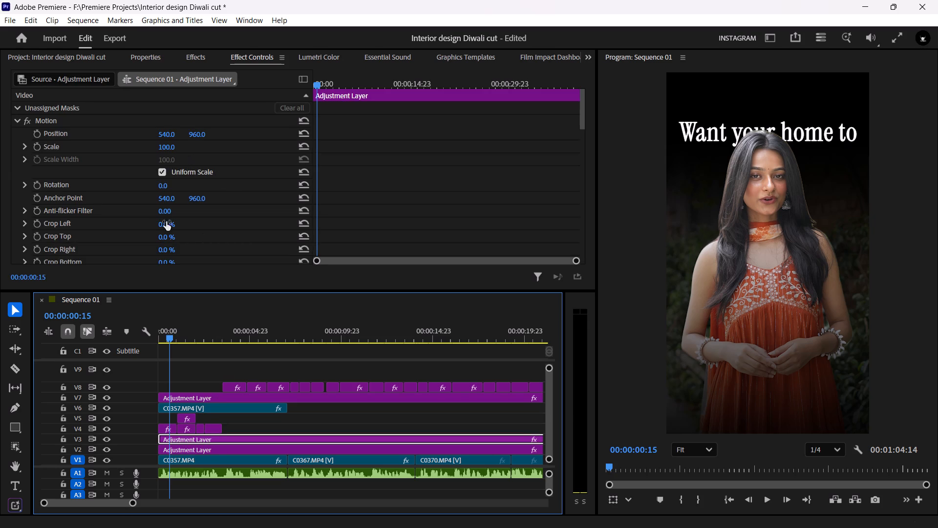
pyautogui.scroll(-18, 217, 215)
pyautogui.scroll(-3, 220, 215)
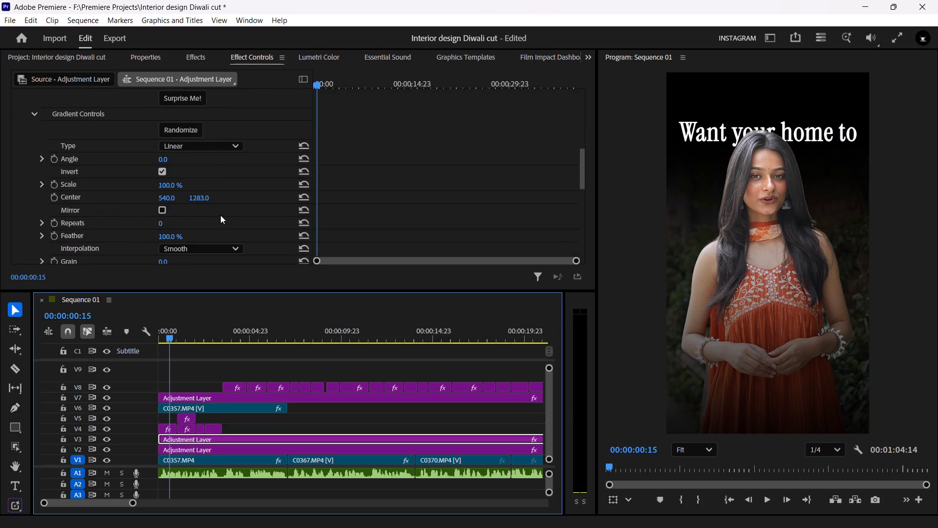
pyautogui.moveTo(168, 183); pyautogui.dragTo(189, 185)
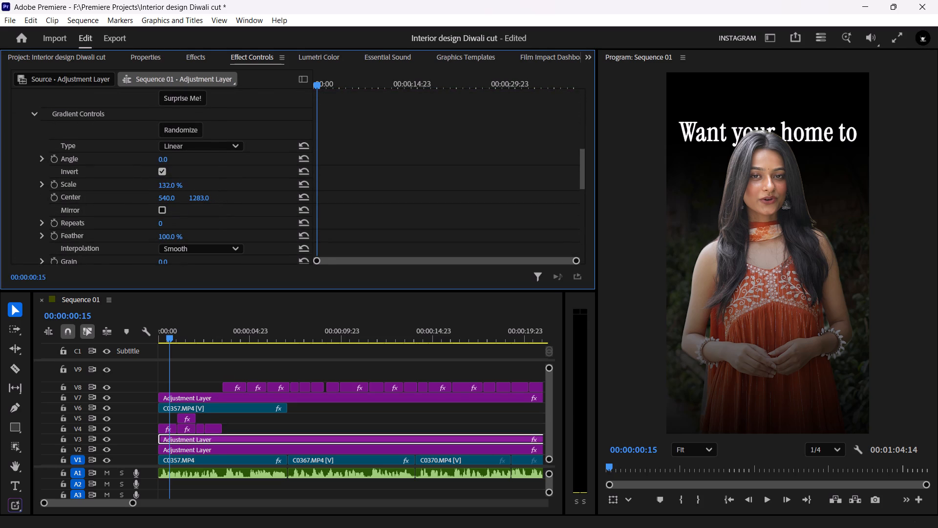
pyautogui.moveTo(189, 185); pyautogui.dragTo(244, 196)
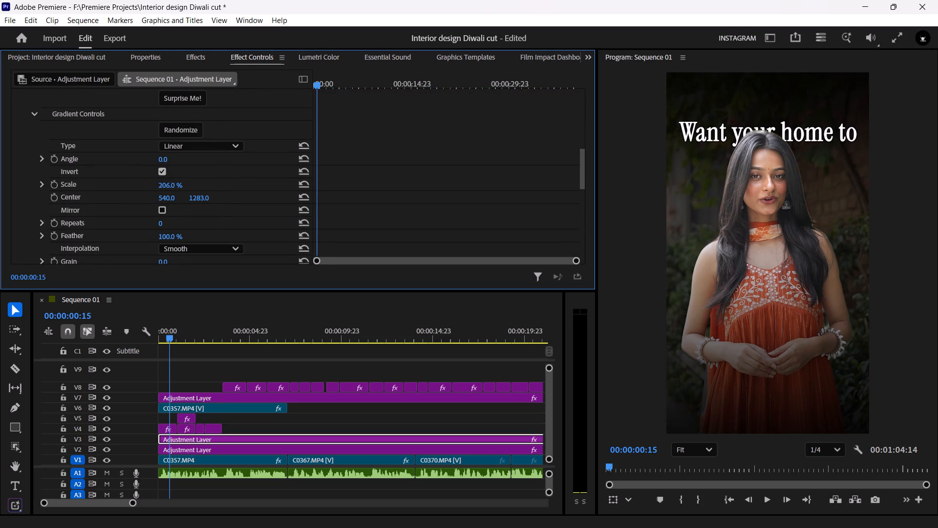
pyautogui.moveTo(244, 196); pyautogui.dragTo(298, 200)
pyautogui.moveTo(298, 200); pyautogui.dragTo(345, 207)
pyautogui.moveTo(345, 207); pyautogui.dragTo(341, 207)
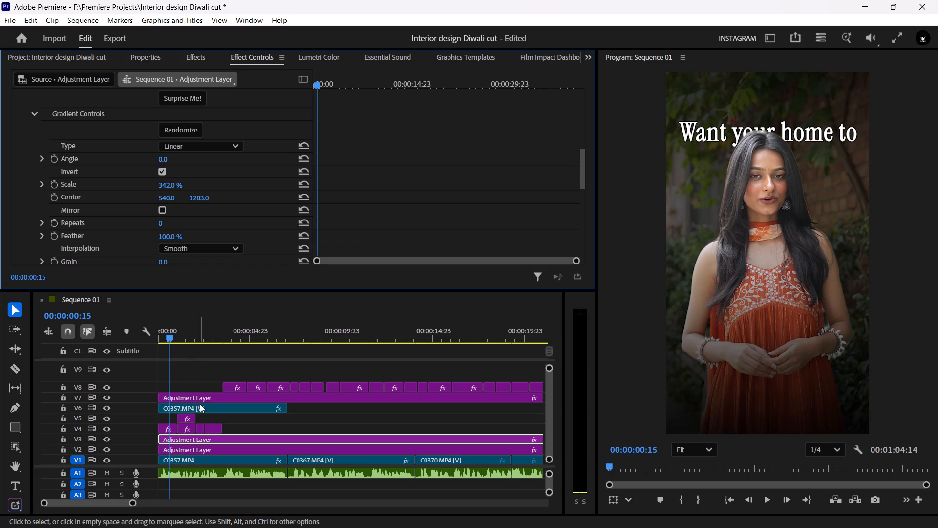
# Play back the start of the sequence to check the opening caption against the softened gradient.
pyautogui.moveTo(184, 331); pyautogui.dragTo(91, 333)
pyautogui.press('space')
pyautogui.press('space')
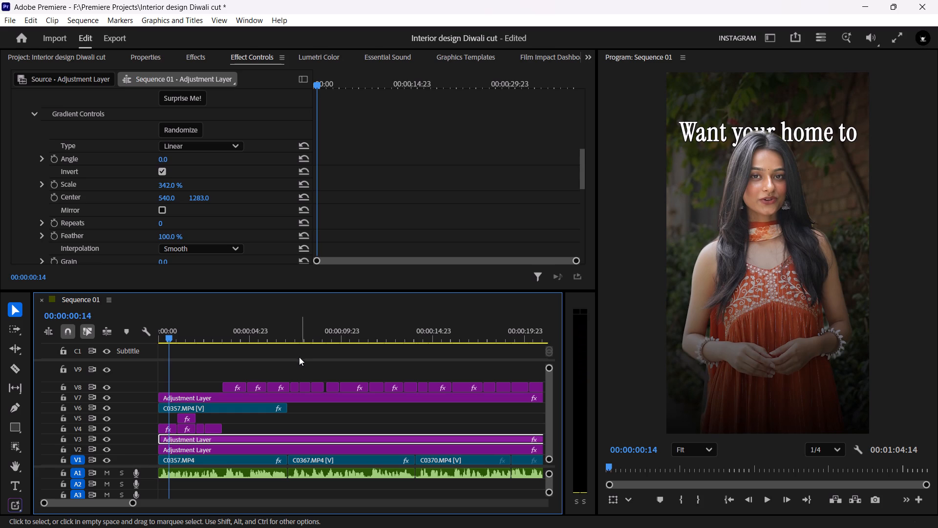
pyautogui.press('space')
pyautogui.moveTo(207, 330); pyautogui.dragTo(111, 330)
pyautogui.press('space')
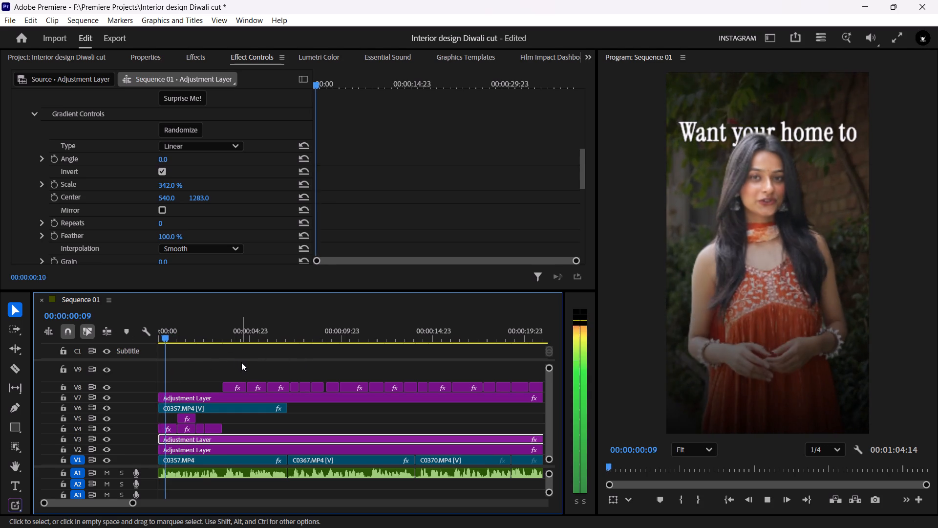
pyautogui.press('space')
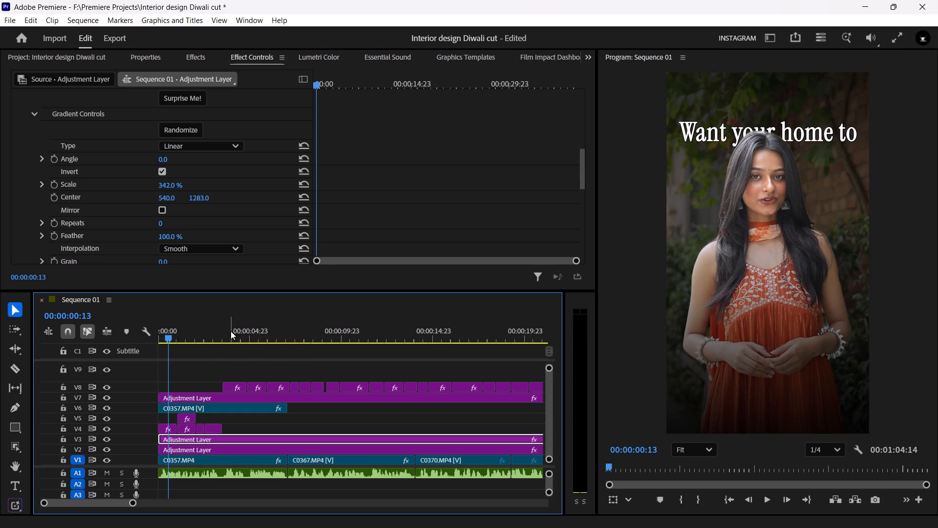
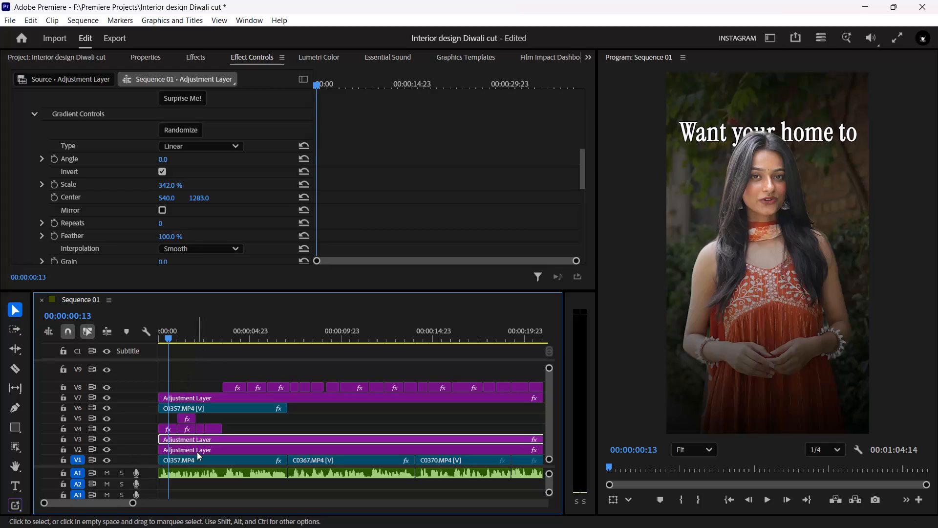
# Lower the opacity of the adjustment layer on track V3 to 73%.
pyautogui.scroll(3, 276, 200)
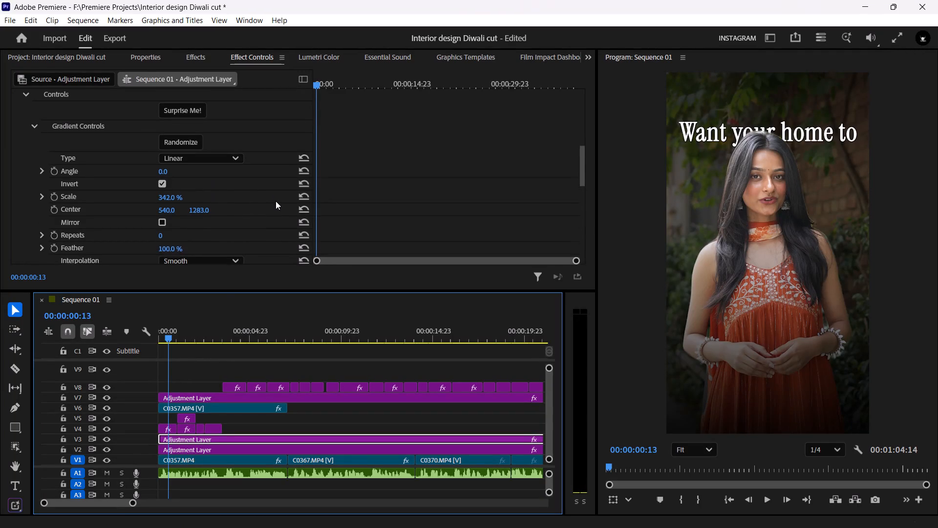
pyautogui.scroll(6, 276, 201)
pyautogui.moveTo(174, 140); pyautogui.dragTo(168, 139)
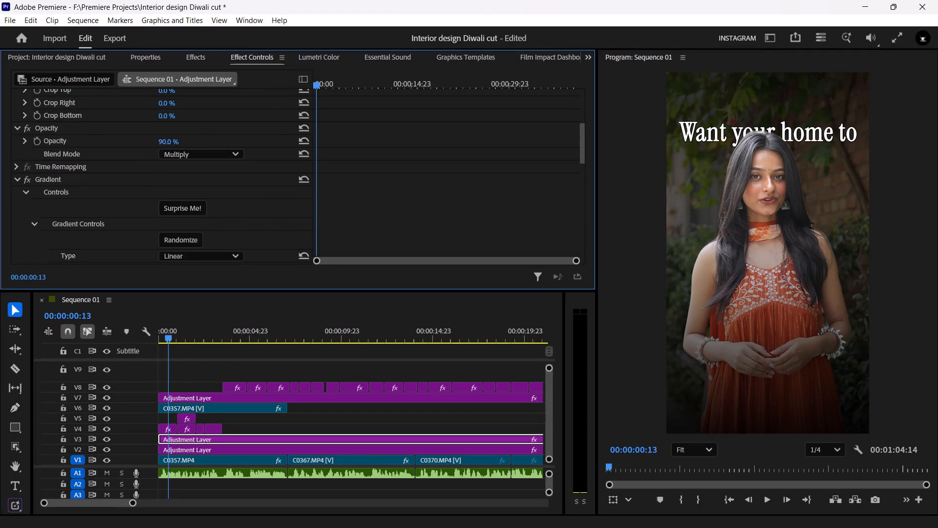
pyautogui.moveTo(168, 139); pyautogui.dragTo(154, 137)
# Lower the opacity of the adjustment layer on track V2 to 0%.
pyautogui.click(235, 450)
pyautogui.scroll(1, 251, 208)
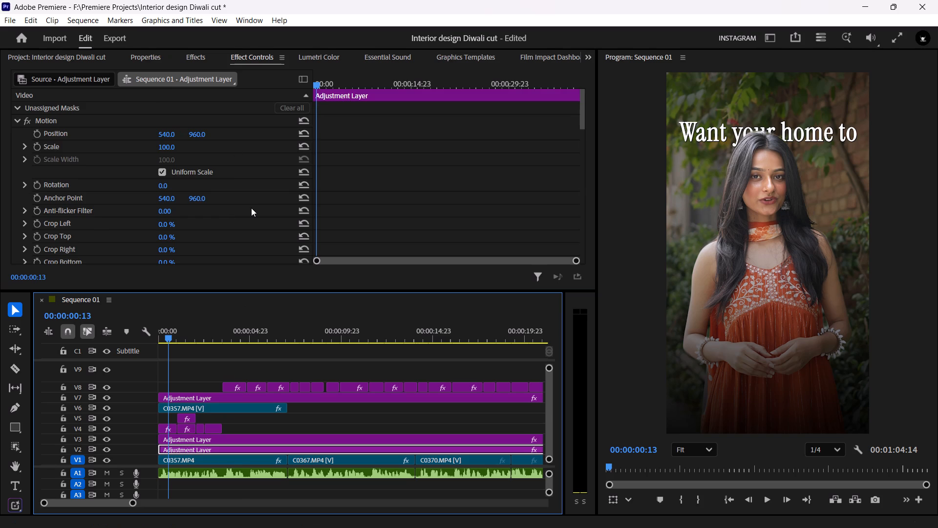
pyautogui.scroll(-6, 251, 208)
pyautogui.moveTo(162, 215); pyautogui.dragTo(144, 211)
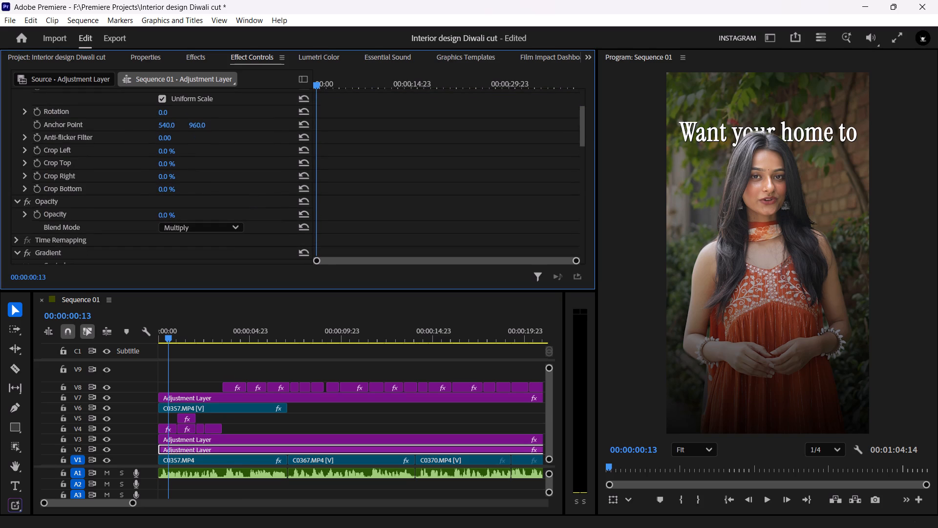
pyautogui.moveTo(144, 211); pyautogui.dragTo(136, 210)
# Play the opening, and undo and redo the V2 adjustment layer's opacity change to compare its effect on the picture.
pyautogui.moveTo(183, 331); pyautogui.dragTo(97, 332)
pyautogui.press('space')
pyautogui.press('space')
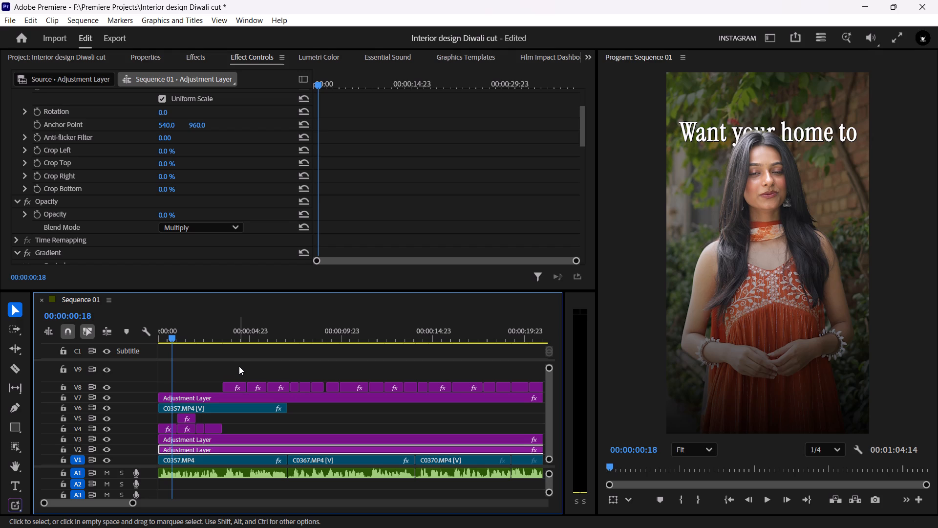
pyautogui.hotkey('ctrl', 'z')
pyautogui.hotkey('ctrl', 'z')
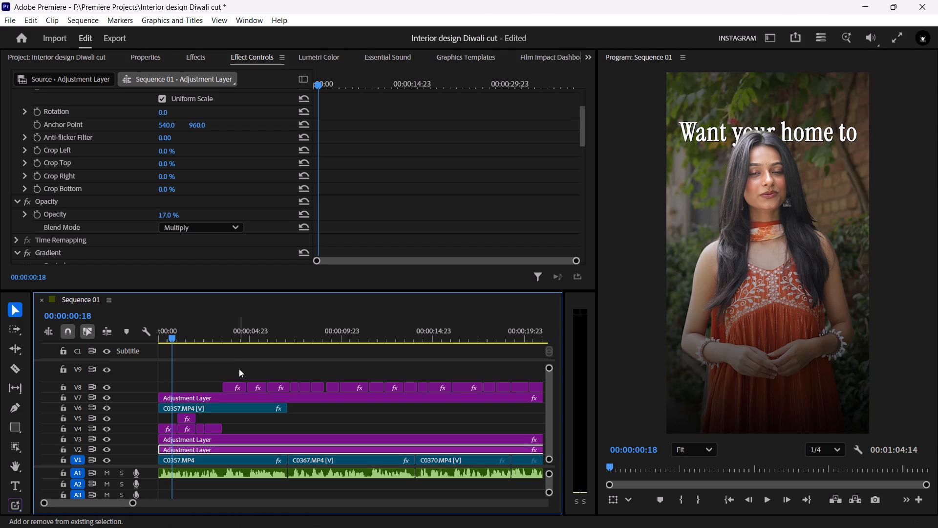
pyautogui.hotkey('ctrl', 'shift', 'z')
pyautogui.hotkey('ctrl', 'shift', 'z')
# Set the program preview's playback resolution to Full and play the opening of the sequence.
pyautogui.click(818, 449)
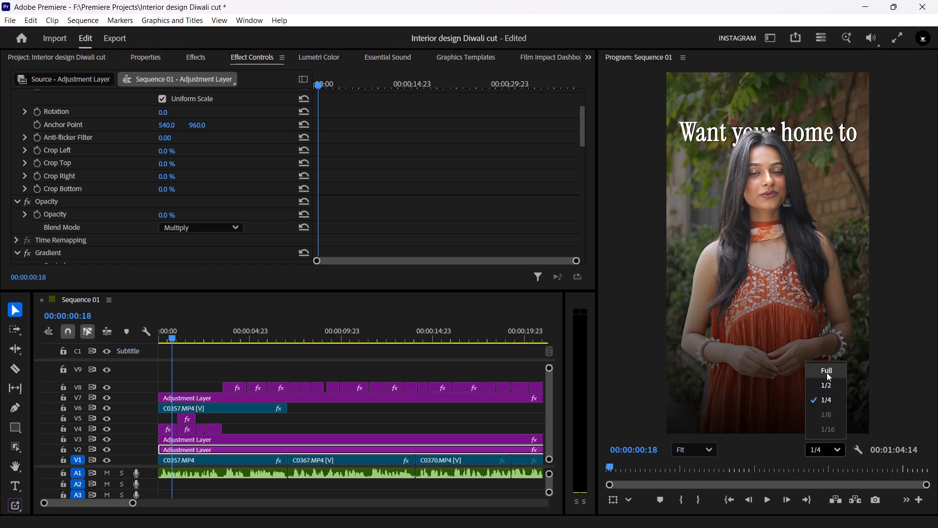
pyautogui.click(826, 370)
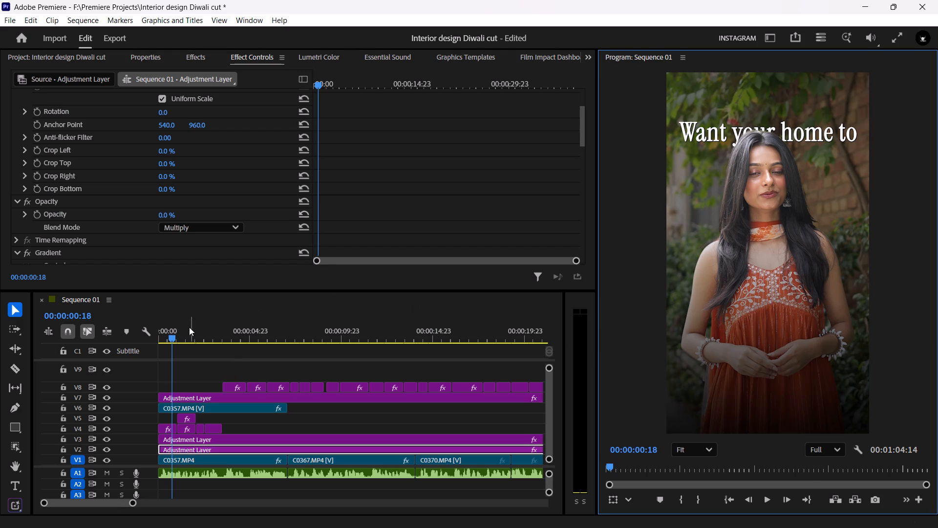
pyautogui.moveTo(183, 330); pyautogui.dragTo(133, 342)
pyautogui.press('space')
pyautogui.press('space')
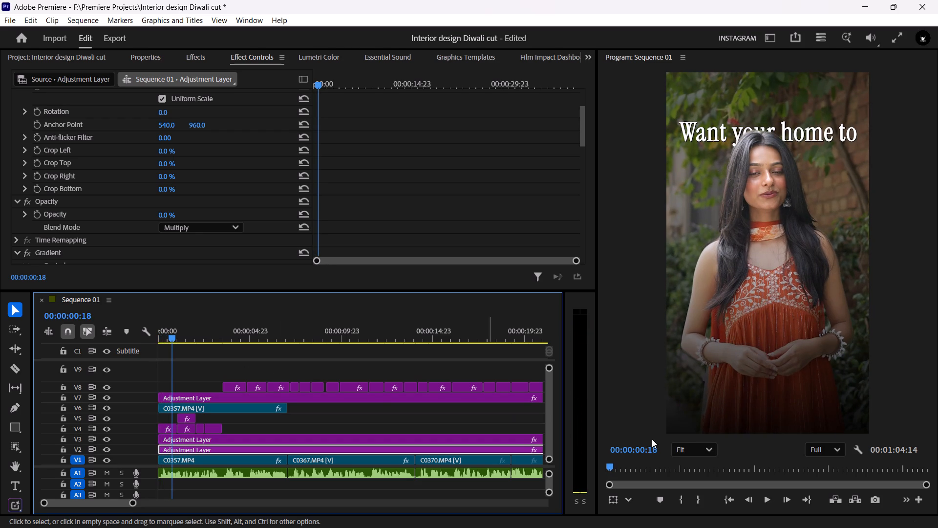
# Set the program preview's playback resolution to 1/2 and play the opening of the sequence.
pyautogui.click(826, 447)
pyautogui.click(836, 380)
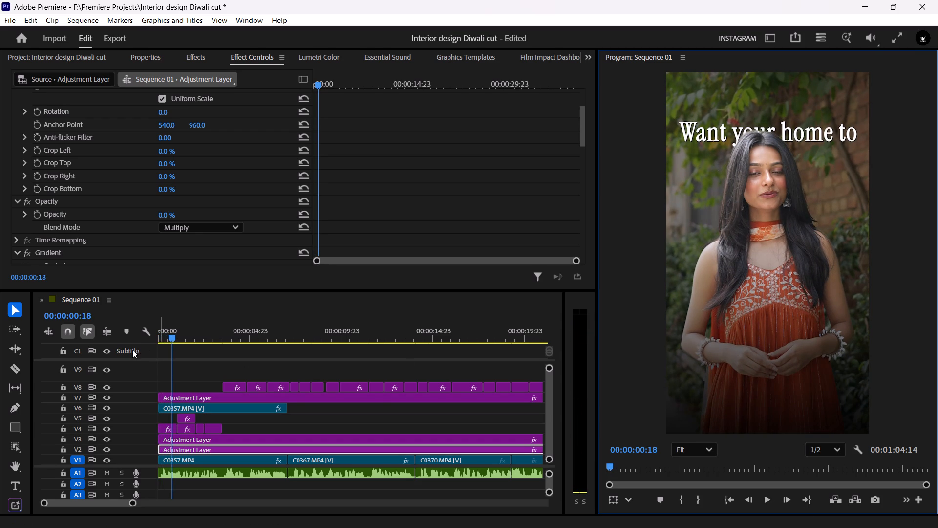
pyautogui.moveTo(197, 332); pyautogui.dragTo(101, 329)
pyautogui.press('space')
pyautogui.press('space')
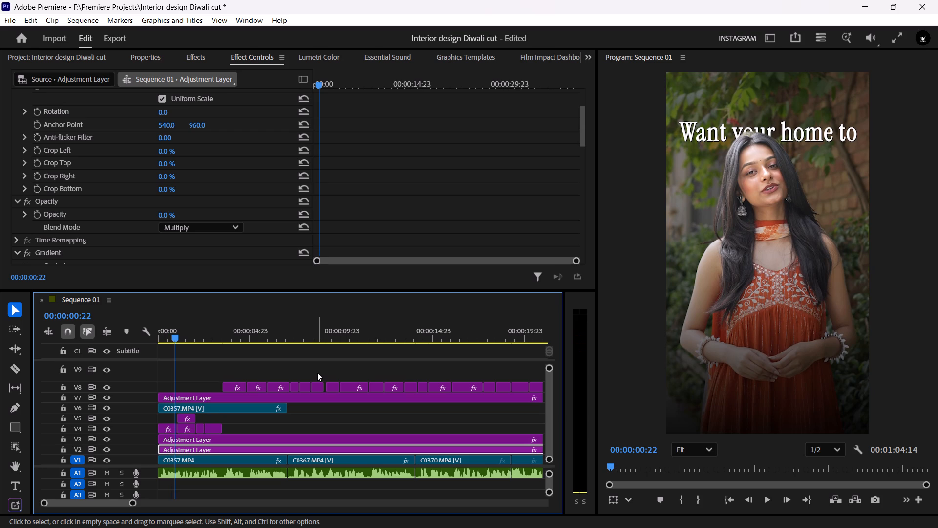
# Select the adjustment layer on V3 and toggle that track's visibility to compare the shot with and without its gradient.
pyautogui.click(170, 437)
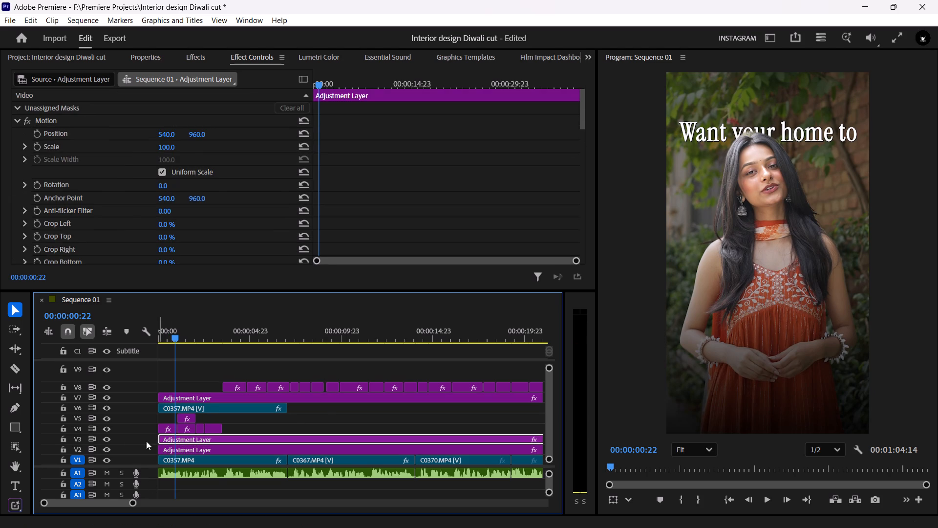
pyautogui.click(105, 440)
pyautogui.click(105, 440)
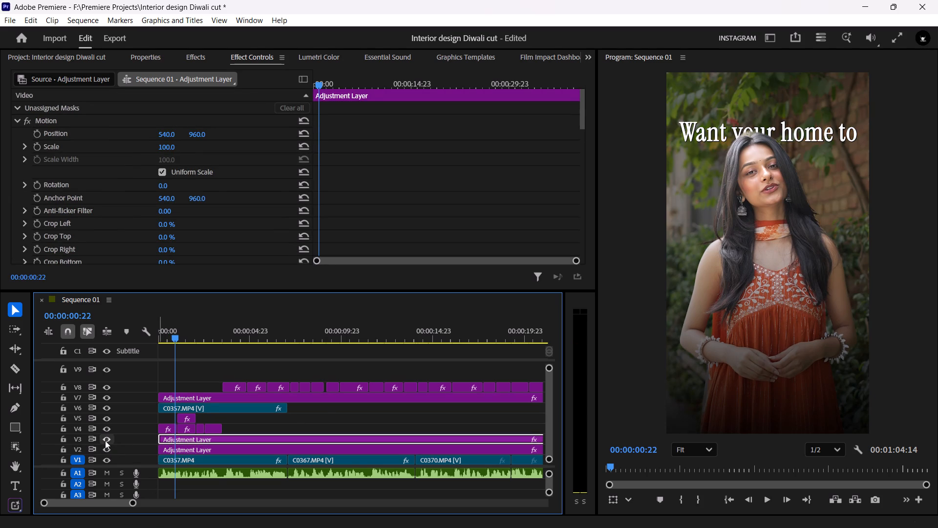
pyautogui.click(105, 440)
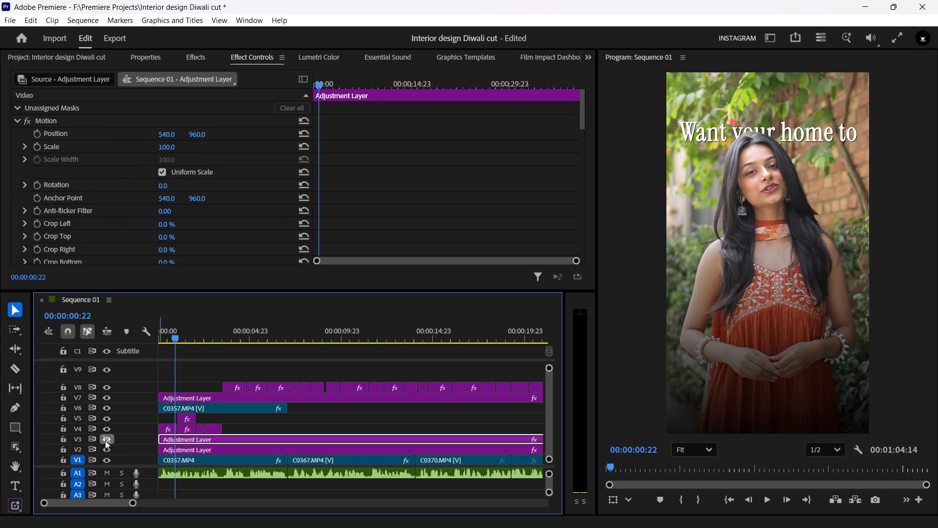
pyautogui.click(105, 440)
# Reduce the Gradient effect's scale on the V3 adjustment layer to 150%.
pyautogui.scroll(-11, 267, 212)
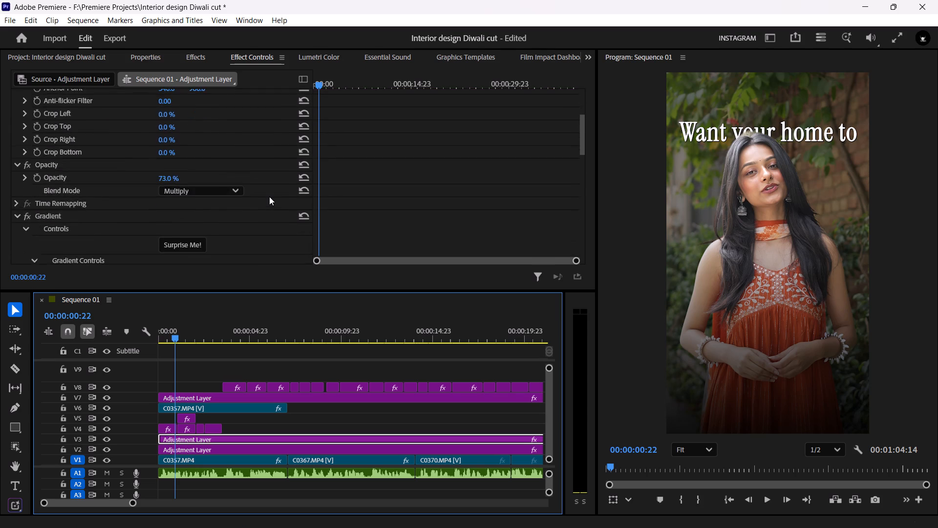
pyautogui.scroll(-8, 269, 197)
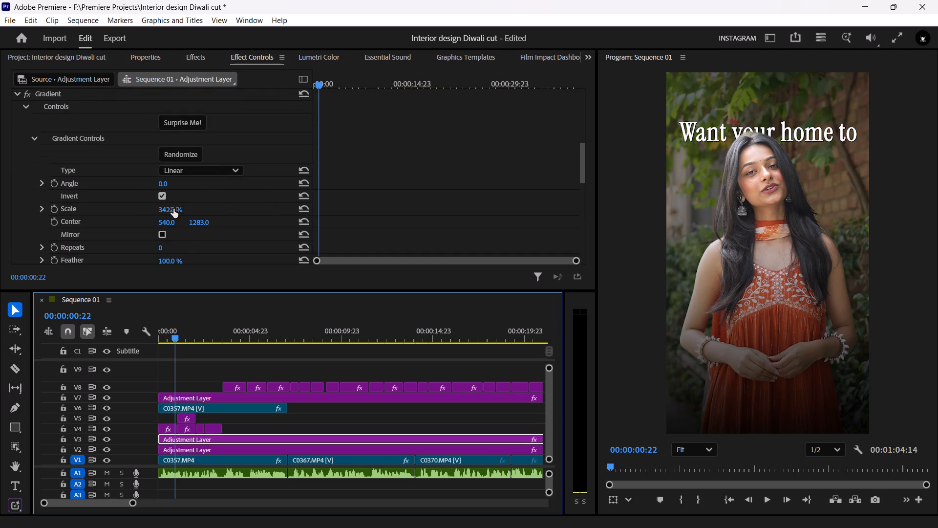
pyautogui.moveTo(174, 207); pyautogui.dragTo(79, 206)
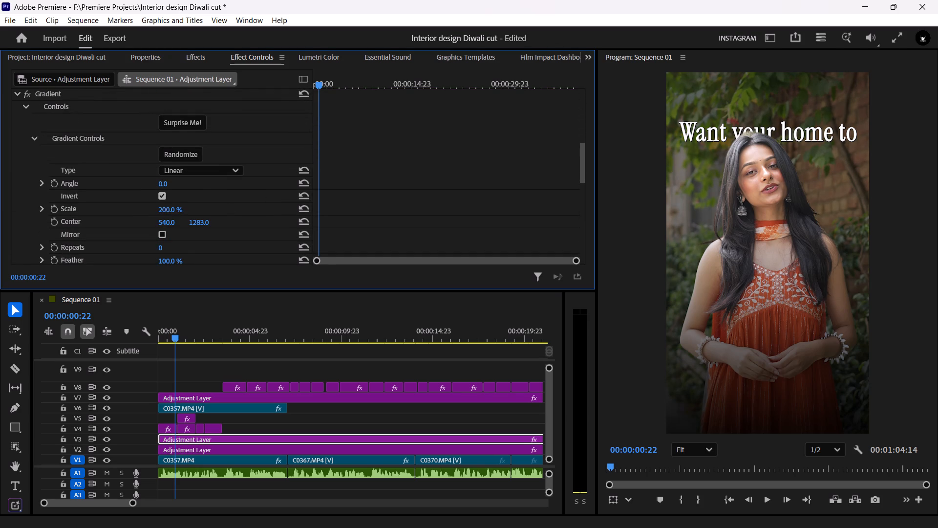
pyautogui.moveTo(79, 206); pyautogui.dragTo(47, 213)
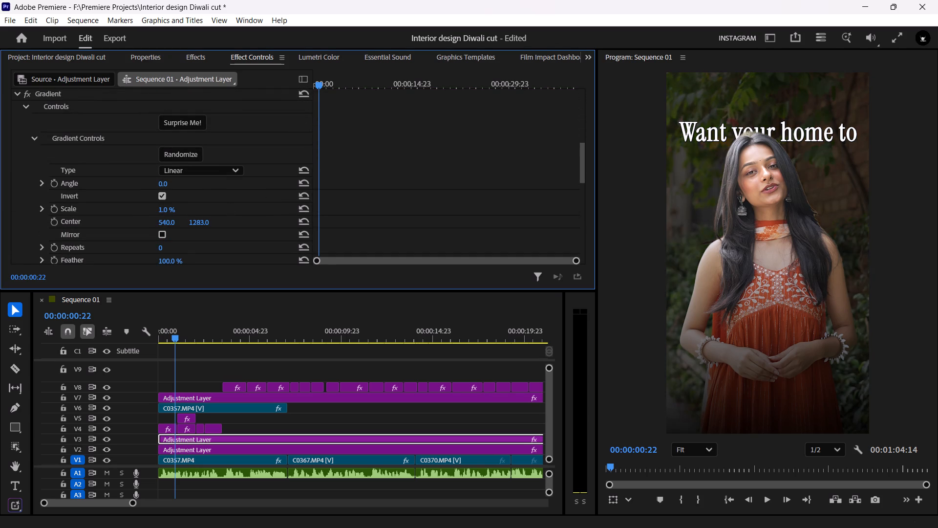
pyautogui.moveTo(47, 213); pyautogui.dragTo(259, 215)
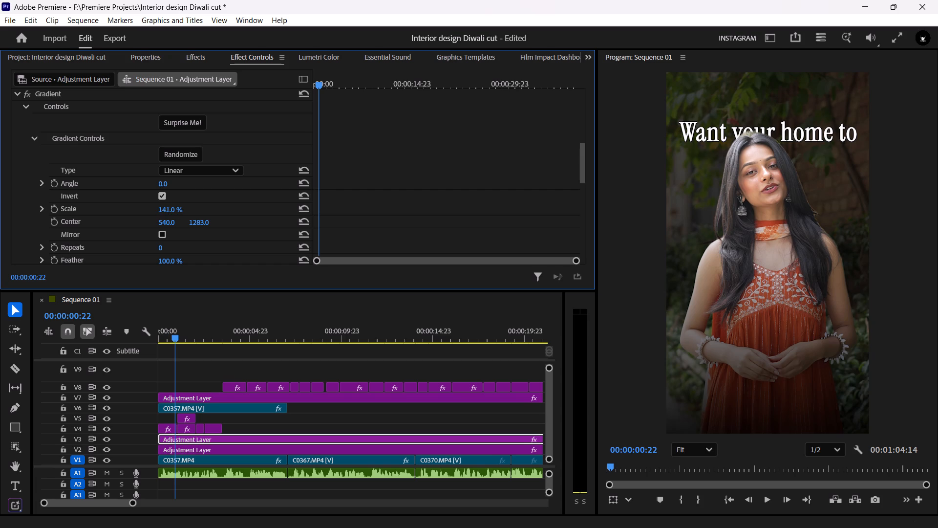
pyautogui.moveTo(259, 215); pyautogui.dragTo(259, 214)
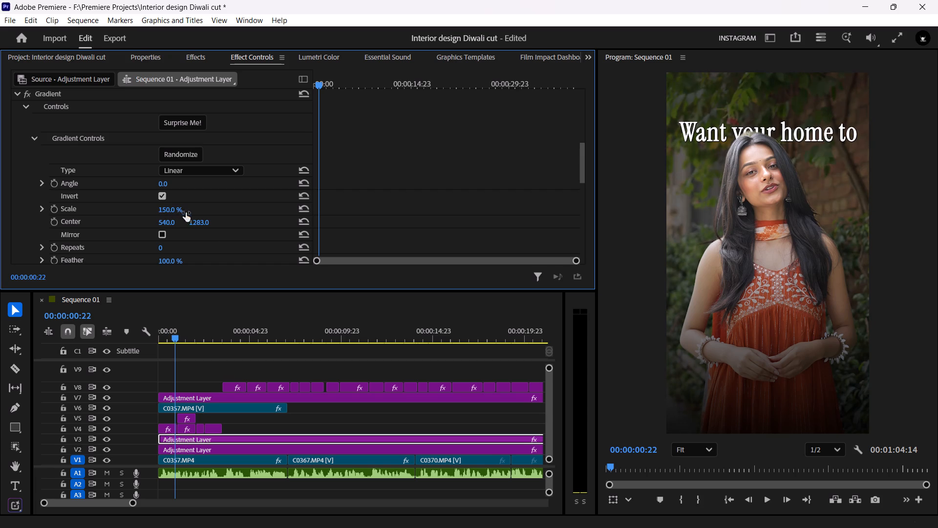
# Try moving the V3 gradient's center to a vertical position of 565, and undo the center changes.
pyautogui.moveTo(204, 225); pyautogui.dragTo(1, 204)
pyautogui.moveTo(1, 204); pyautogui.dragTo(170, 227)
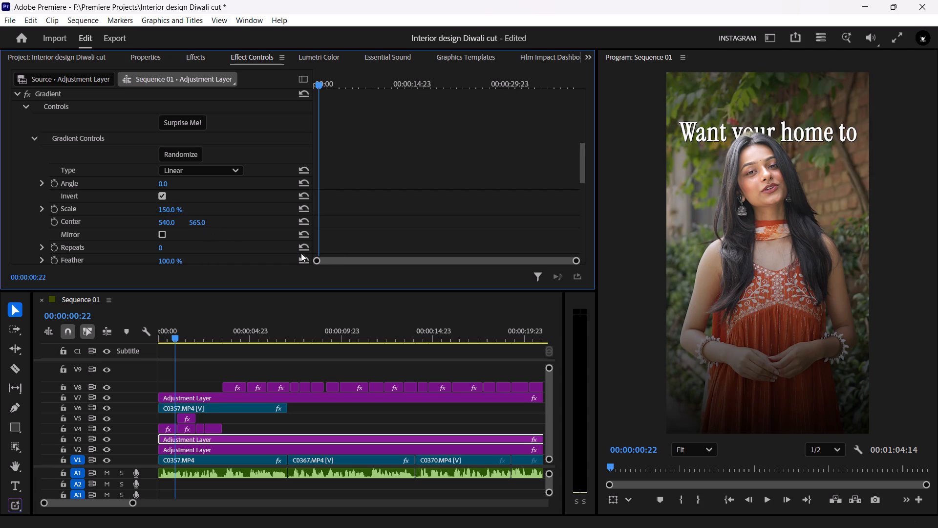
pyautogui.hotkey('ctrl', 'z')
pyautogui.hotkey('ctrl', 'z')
# Change the V3 adjustment layer's blend mode to Normal.
pyautogui.scroll(2, 259, 210)
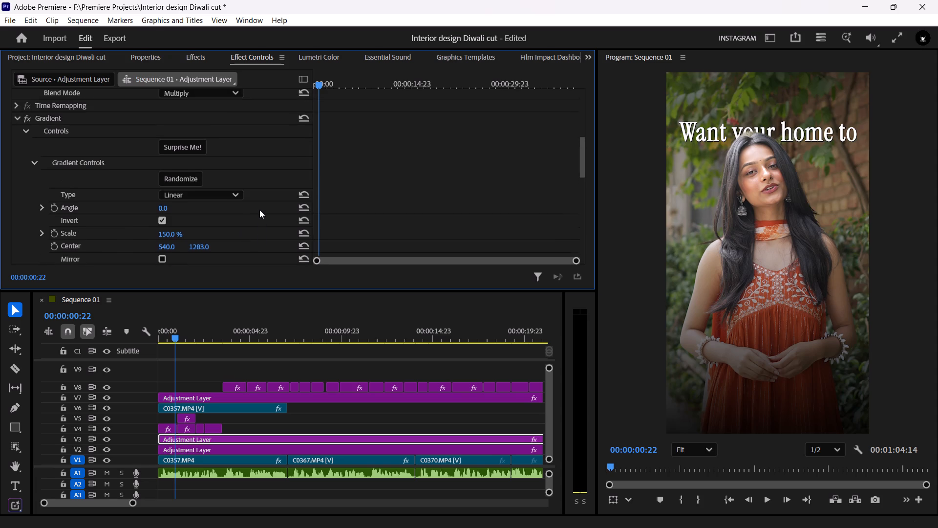
pyautogui.click(214, 88)
pyautogui.click(209, 91)
pyautogui.scroll(6, 209, 134)
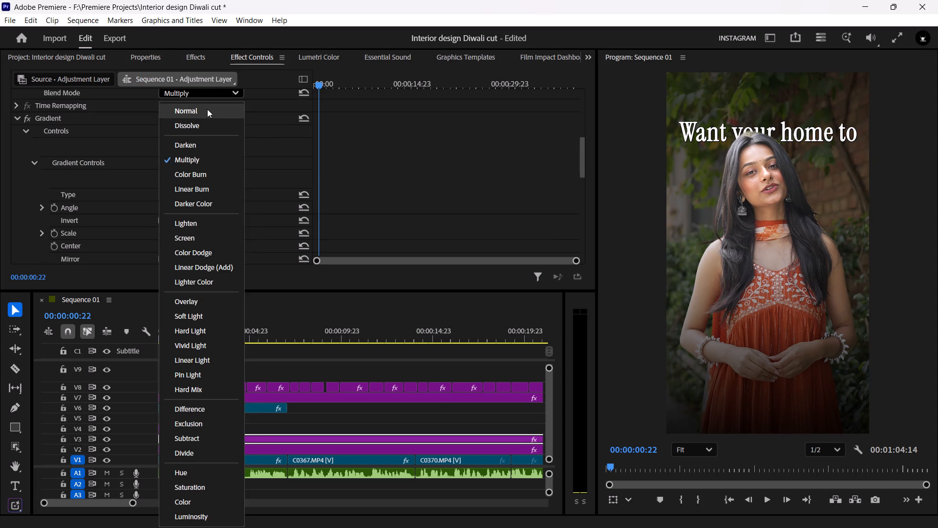
pyautogui.click(207, 108)
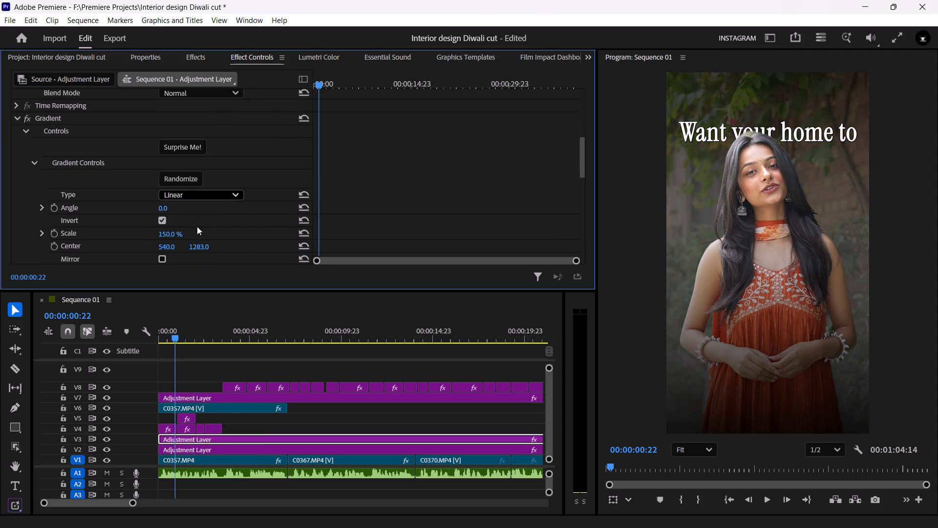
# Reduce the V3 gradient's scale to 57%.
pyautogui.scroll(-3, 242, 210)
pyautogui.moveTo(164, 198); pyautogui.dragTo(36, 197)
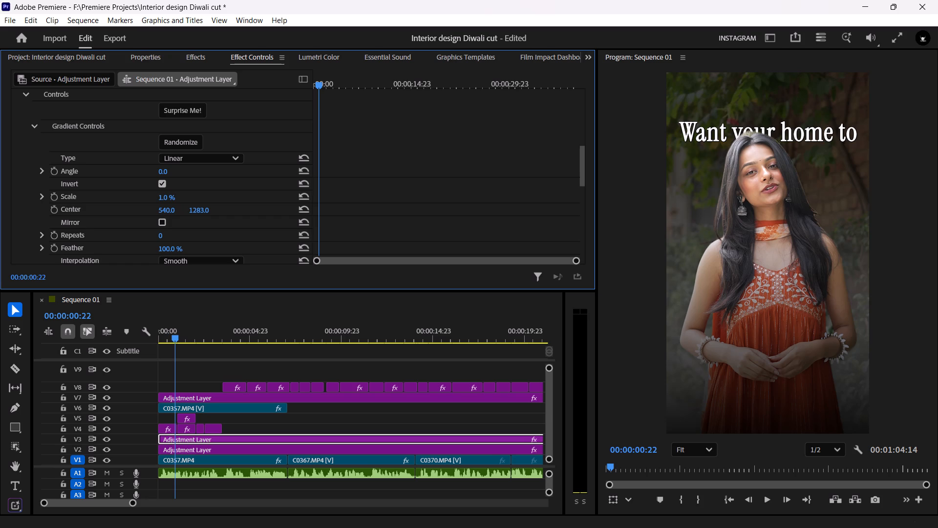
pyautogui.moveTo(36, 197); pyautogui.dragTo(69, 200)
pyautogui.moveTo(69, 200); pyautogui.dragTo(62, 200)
# Raise the V3 adjustment layer's opacity to 100%.
pyautogui.scroll(8, 253, 206)
pyautogui.moveTo(168, 142); pyautogui.dragTo(573, 195)
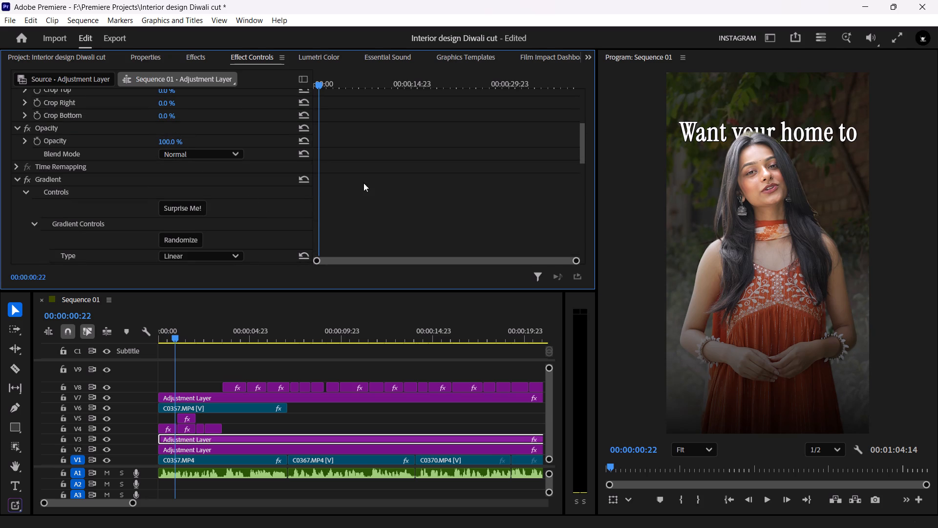
# Move the V3 gradient's center up to a vertical position of 803.
pyautogui.scroll(-8, 235, 225)
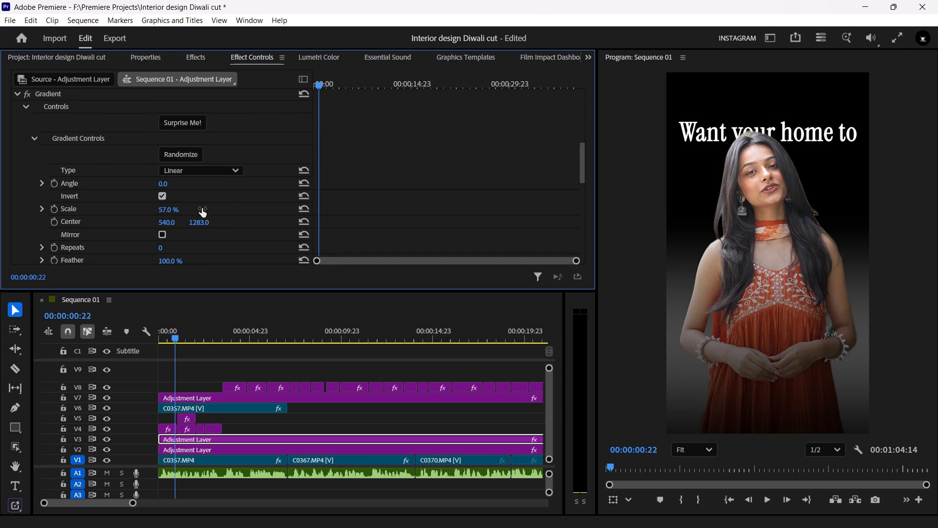
pyautogui.moveTo(202, 208); pyautogui.dragTo(180, 205)
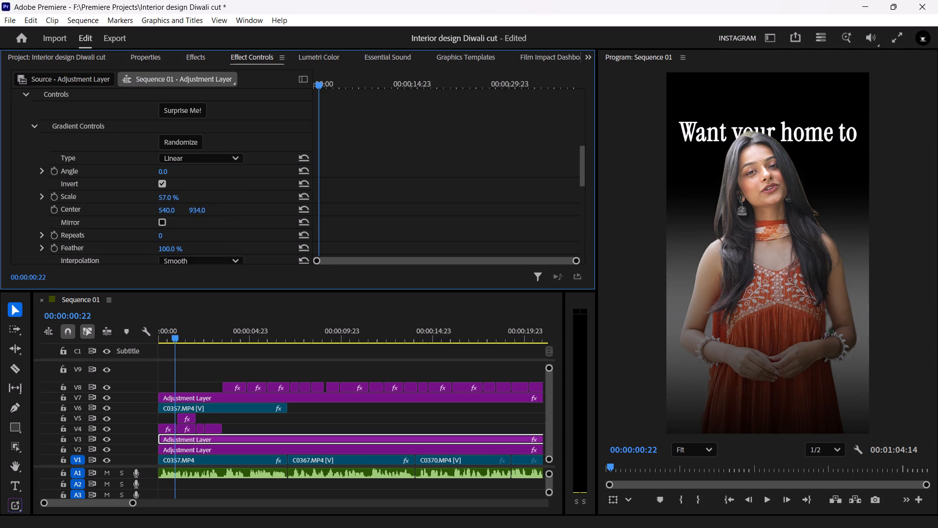
pyautogui.moveTo(180, 205); pyautogui.dragTo(104, 209)
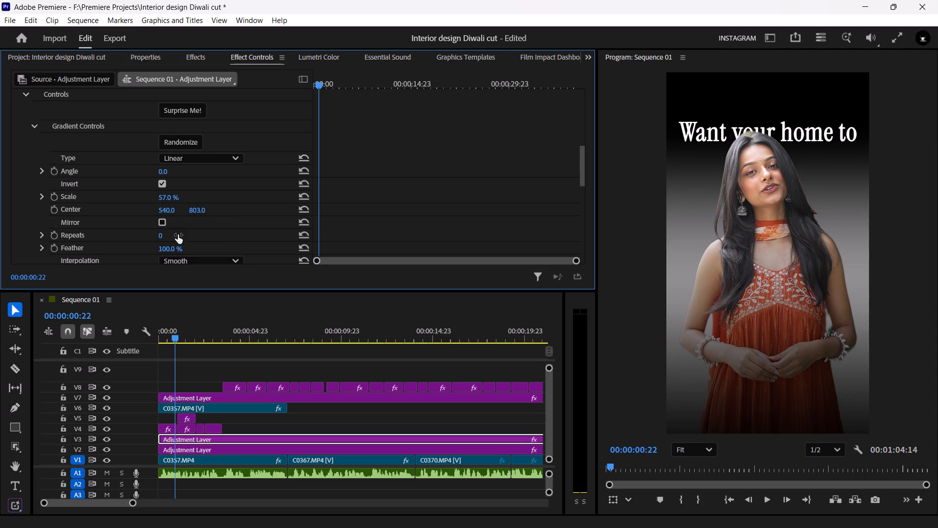
# Increase the V3 adjustment layer's gradient scale to 107%.
pyautogui.moveTo(164, 197); pyautogui.dragTo(209, 205)
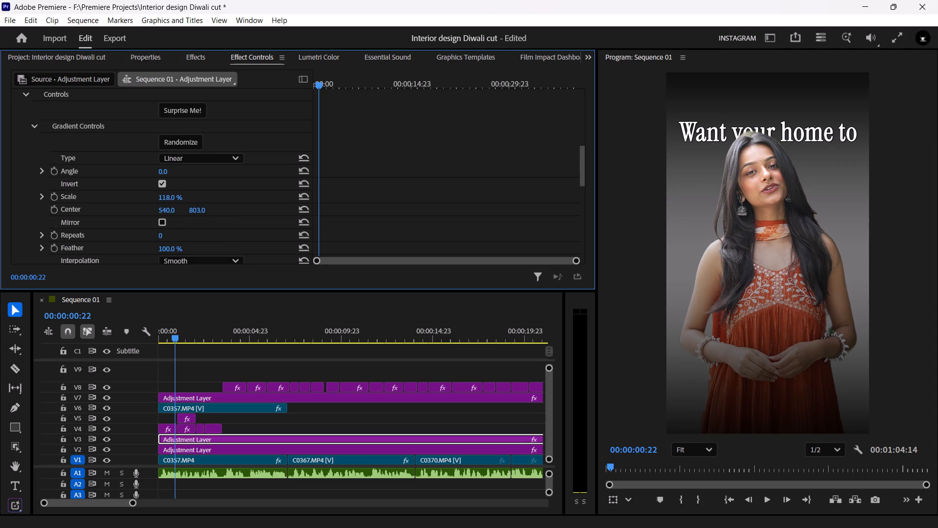
pyautogui.moveTo(209, 205); pyautogui.dragTo(202, 206)
pyautogui.moveTo(202, 206); pyautogui.dragTo(203, 206)
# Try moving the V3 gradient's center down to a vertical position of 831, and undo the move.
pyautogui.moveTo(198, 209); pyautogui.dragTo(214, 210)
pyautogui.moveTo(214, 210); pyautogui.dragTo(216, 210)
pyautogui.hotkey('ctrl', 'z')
# Change the V3 adjustment layer's blend mode to Multiply.
pyautogui.scroll(8, 239, 213)
pyautogui.click(226, 156)
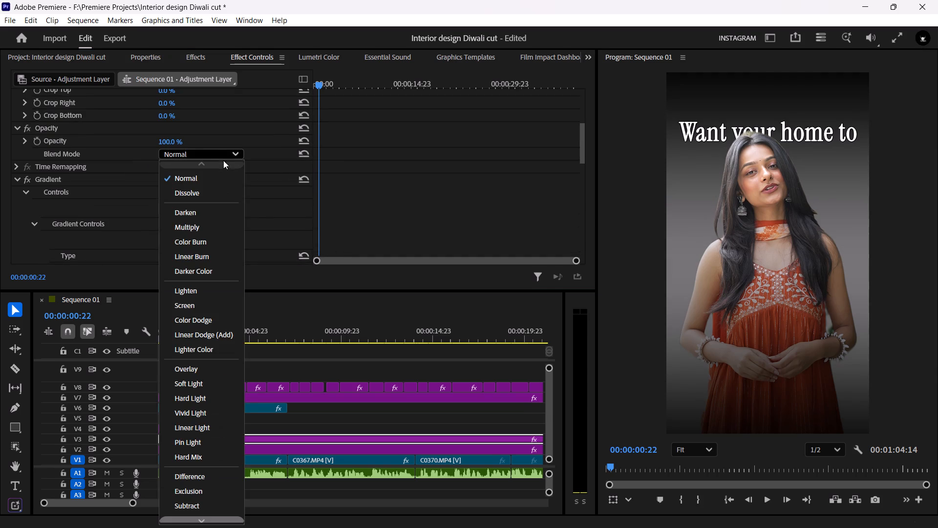
pyautogui.click(207, 220)
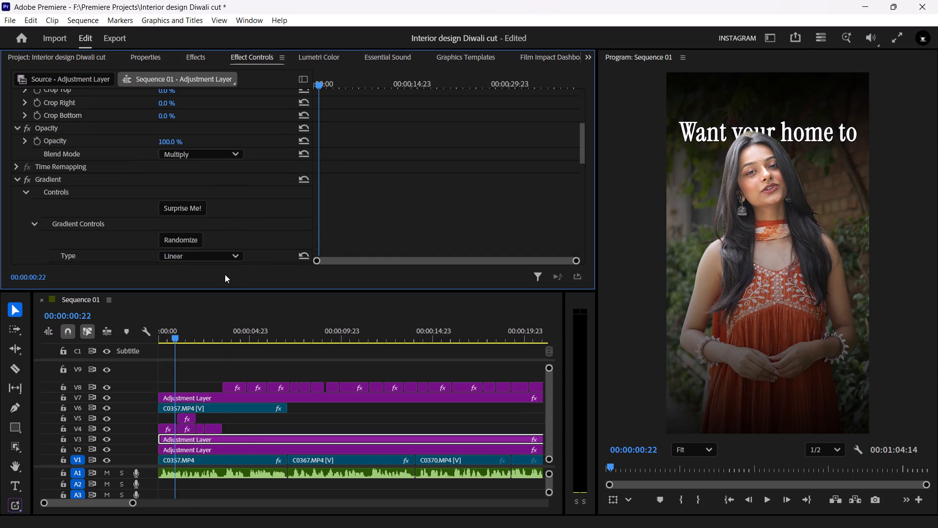
# Reduce the V3 adjustment layer's opacity to 68%.
pyautogui.moveTo(173, 142); pyautogui.dragTo(146, 139)
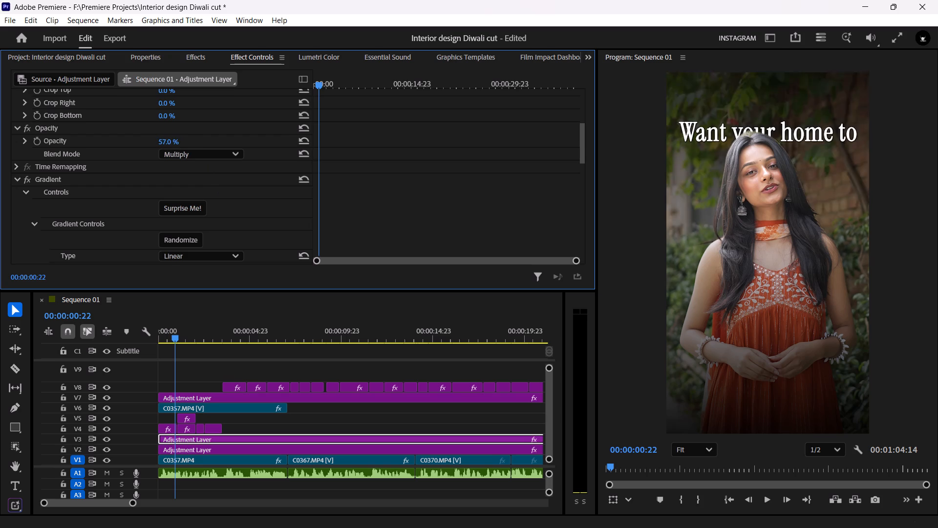
pyautogui.moveTo(146, 139); pyautogui.dragTo(152, 139)
# Play the opening titles from the start of the sequence to check the darkened background.
pyautogui.moveTo(180, 330); pyautogui.dragTo(113, 327)
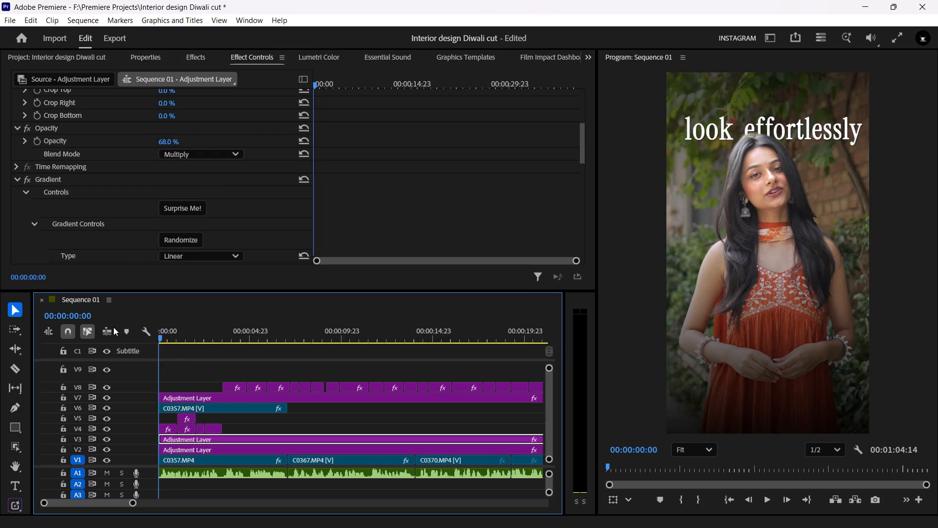
pyautogui.moveTo(113, 327); pyautogui.dragTo(82, 330)
pyautogui.press('space')
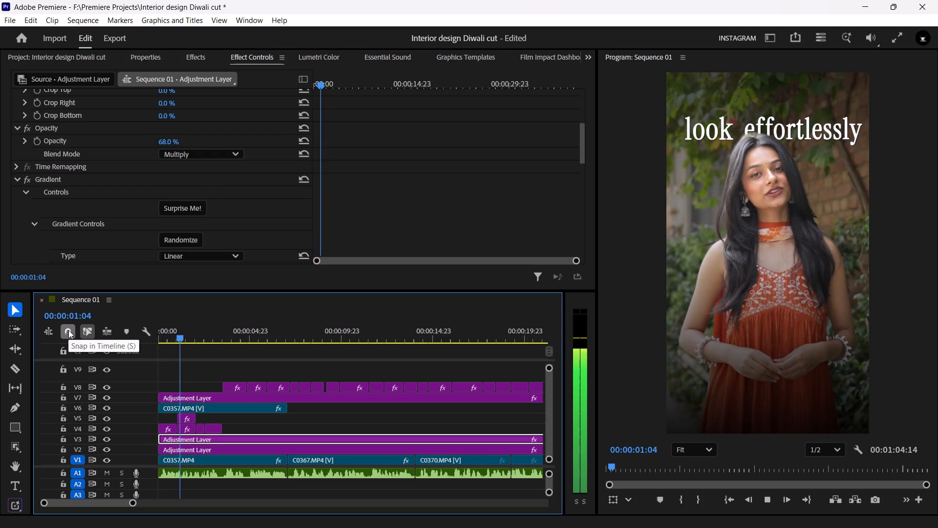
pyautogui.press('space')
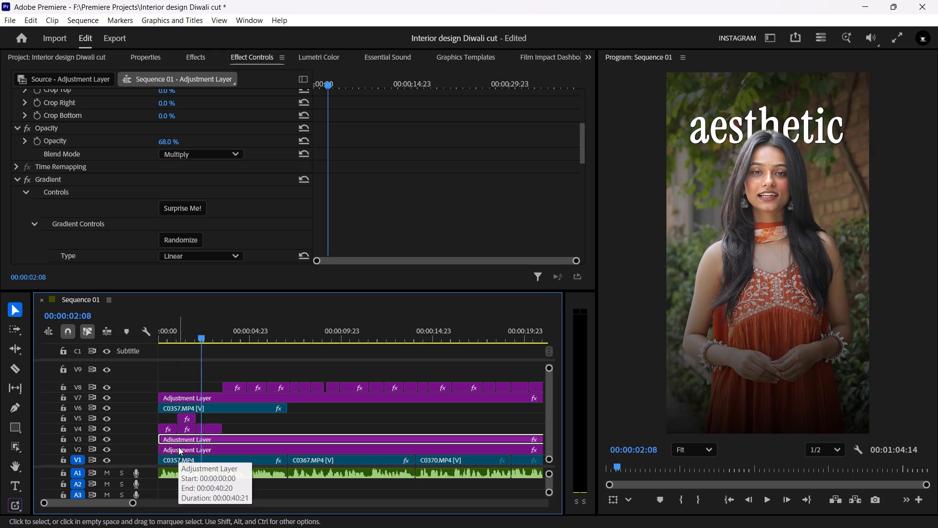
# Reduce the V7 adjustment layer's opacity to 88%.
pyautogui.click(224, 396)
pyautogui.scroll(-6, 254, 199)
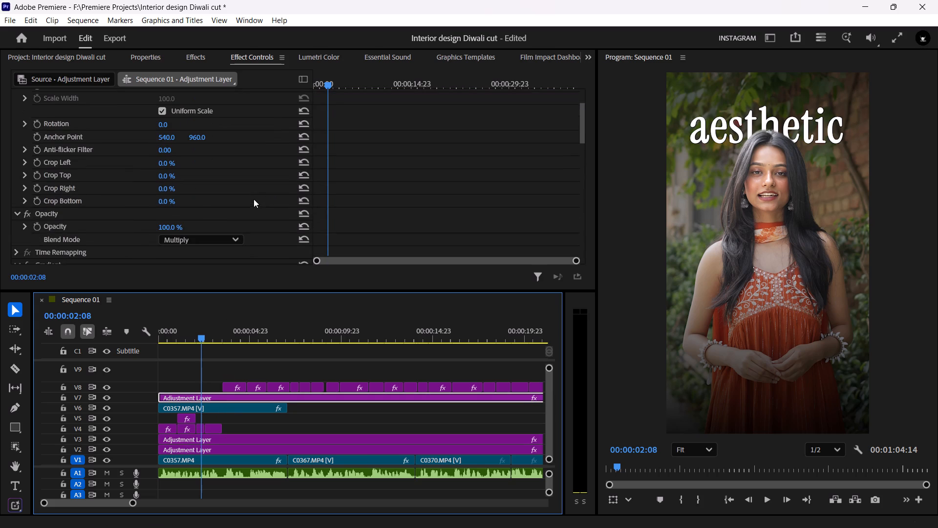
pyautogui.moveTo(167, 216); pyautogui.dragTo(153, 213)
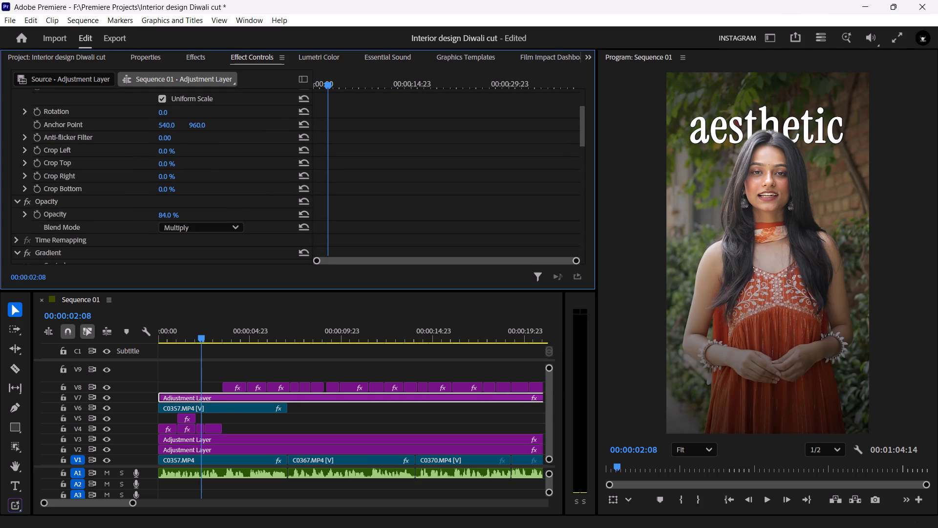
pyautogui.moveTo(153, 213); pyautogui.dragTo(156, 213)
# Save the project.
pyautogui.hotkey('ctrl', 's')
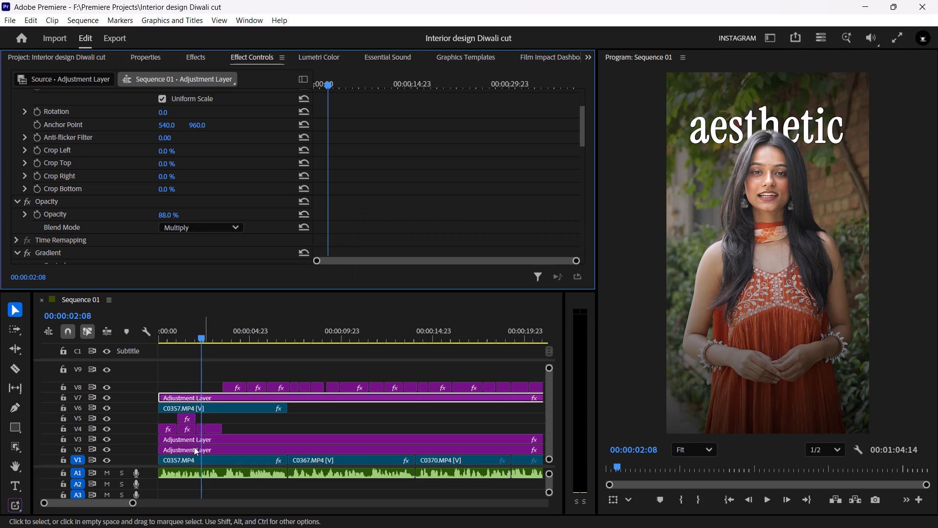
# Enlarge the video track heights in a maximized timeline, move the playhead to 00:00:01:10, and restore the workspace layout.
pyautogui.click(192, 421)
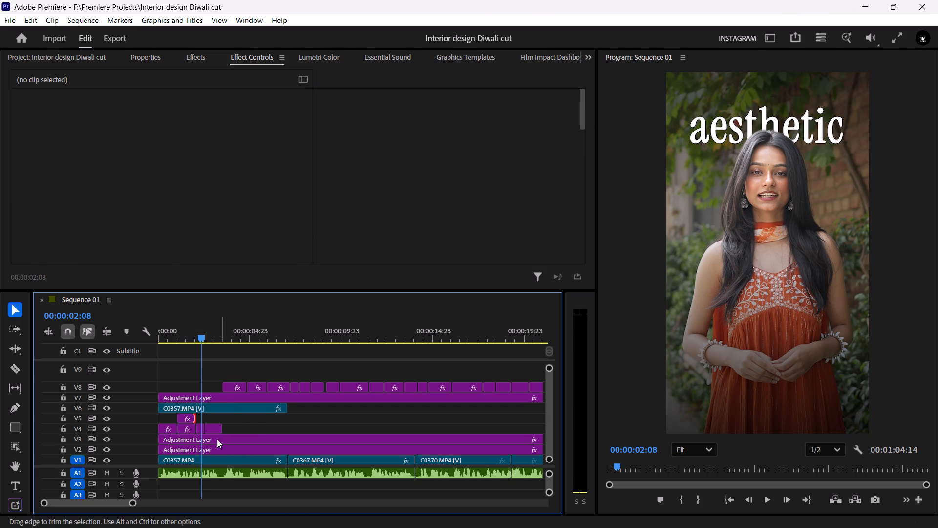
pyautogui.click(256, 422)
pyautogui.press('`')
pyautogui.keyDown('alt'); pyautogui.scroll(20, 192, 331); pyautogui.keyUp('alt')
pyautogui.keyDown('alt'); pyautogui.scroll(1, 192, 331); pyautogui.keyUp('alt')
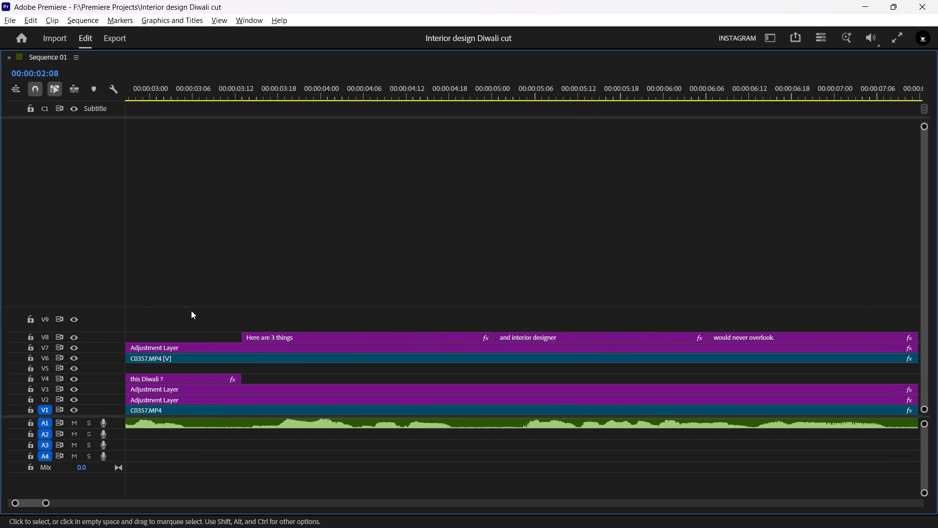
pyautogui.moveTo(925, 127); pyautogui.dragTo(931, 155)
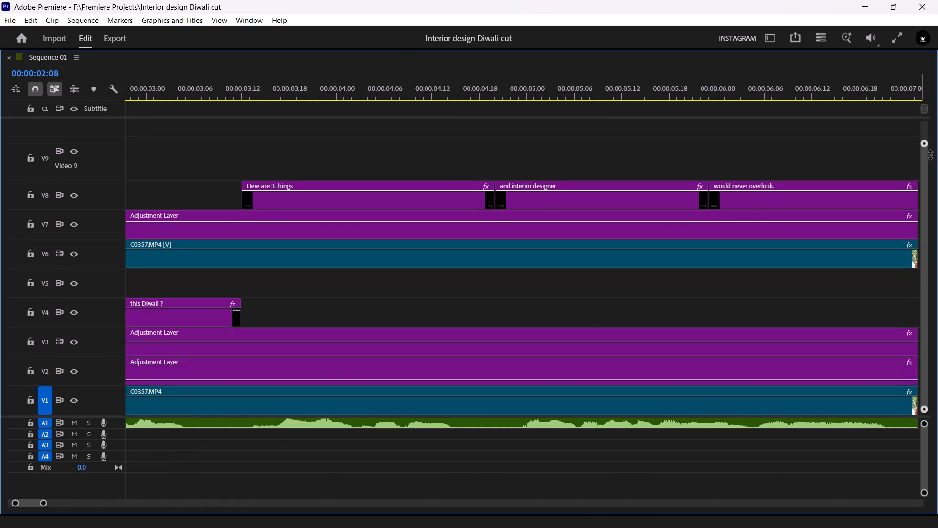
pyautogui.moveTo(931, 155); pyautogui.dragTo(936, 156)
pyautogui.scroll(14, 449, 289)
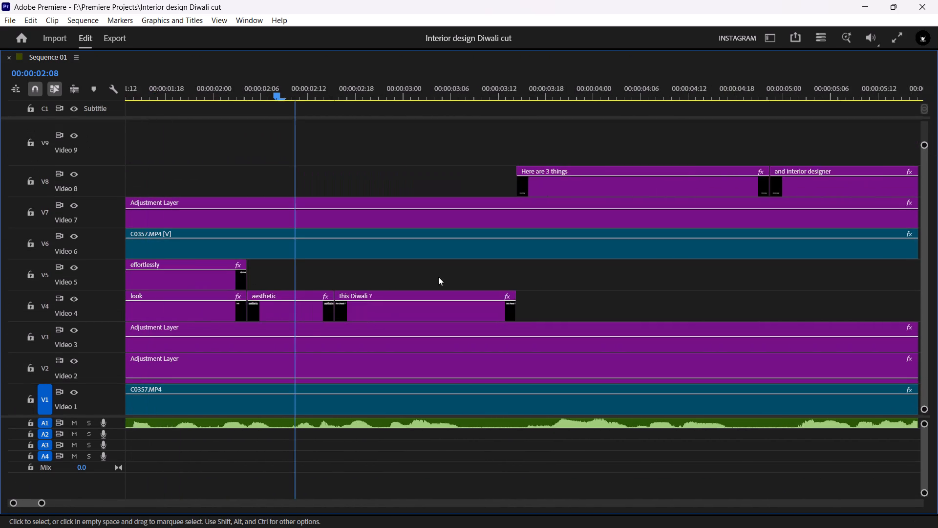
pyautogui.scroll(20, 438, 277)
pyautogui.scroll(11, 438, 277)
pyautogui.moveTo(421, 90); pyautogui.dragTo(416, 90)
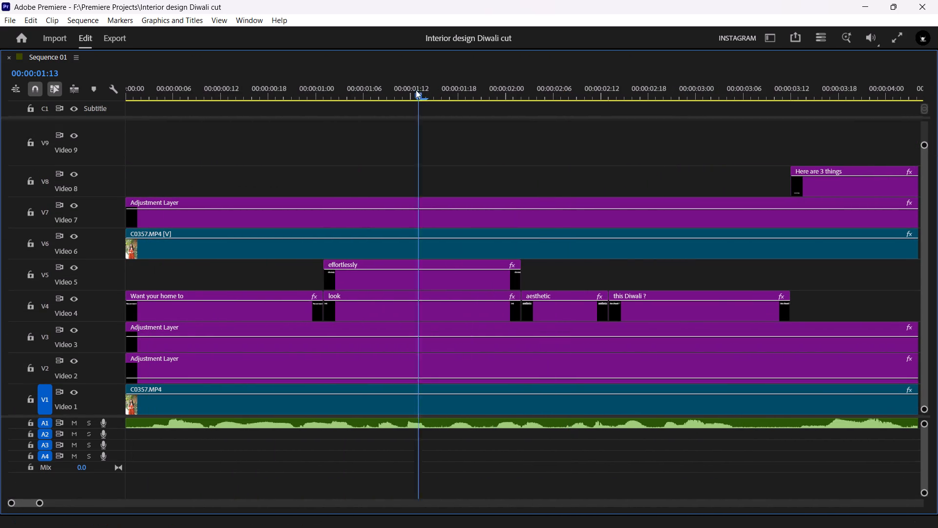
pyautogui.moveTo(416, 90); pyautogui.dragTo(397, 94)
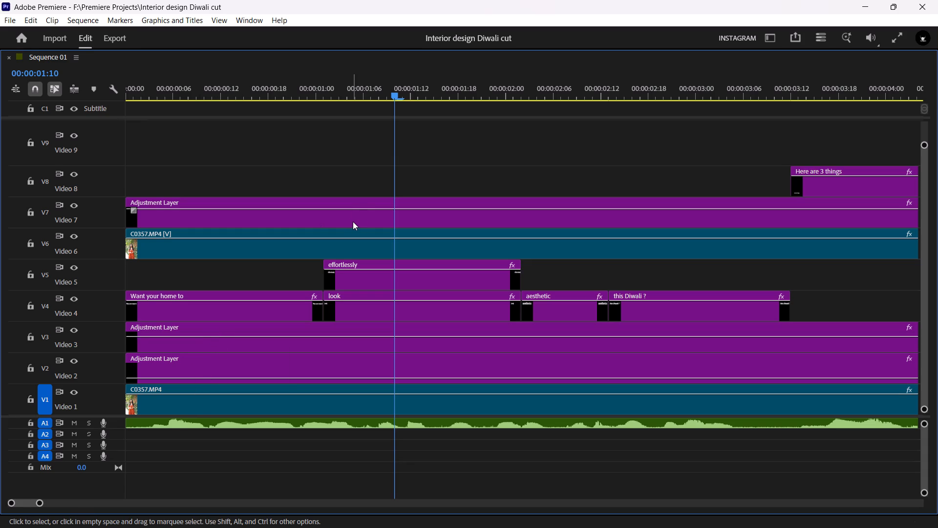
pyautogui.press('`')
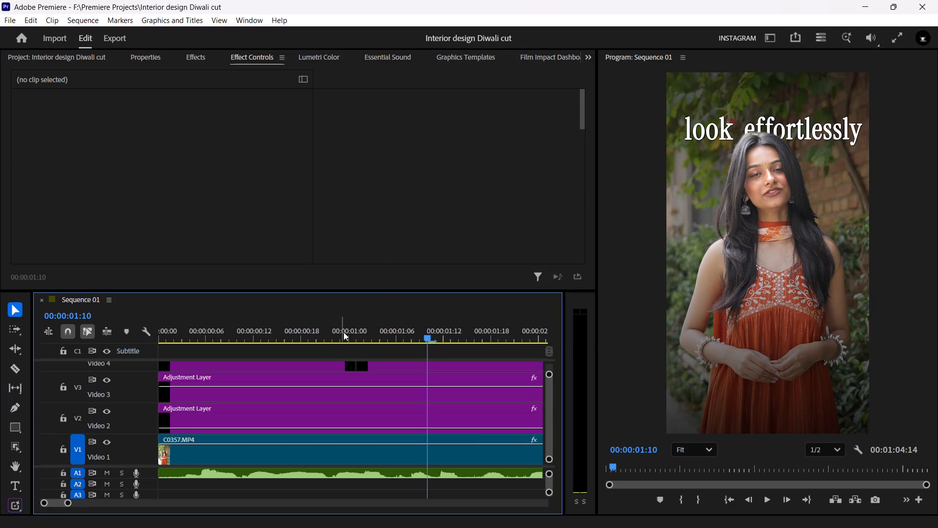
# Save the project again.
pyautogui.hotkey('ctrl', 's')
# Play the opening from the first frame through the "this Diwali ?" title to review the gradients.
pyautogui.moveTo(335, 331); pyautogui.dragTo(89, 331)
pyautogui.press('space')
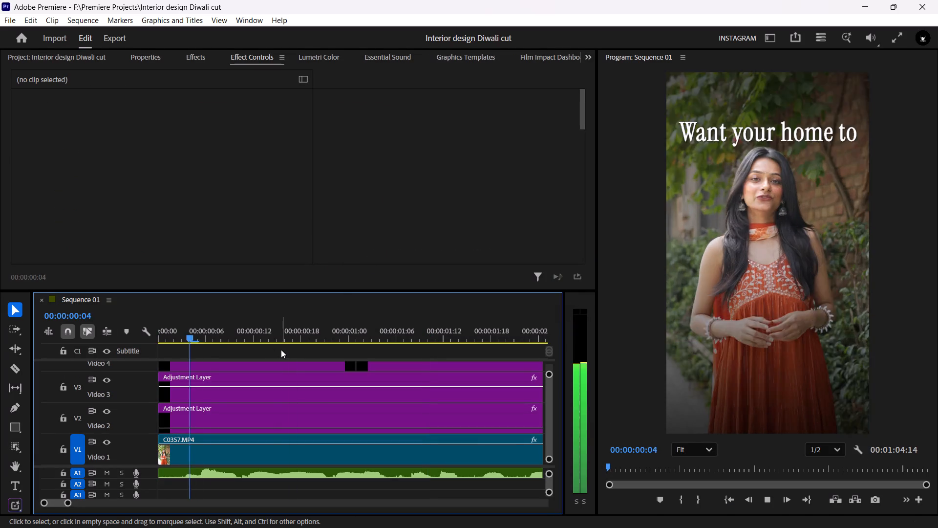
pyautogui.press('space')
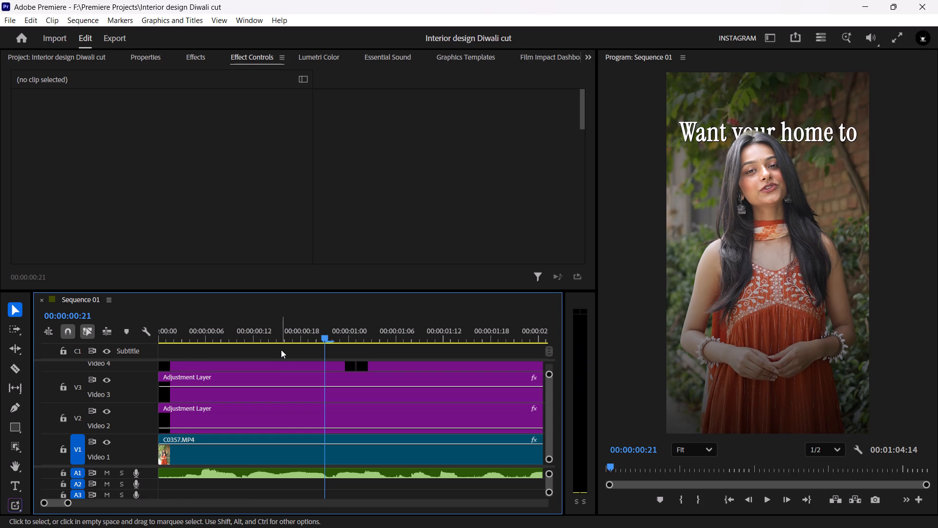
pyautogui.press('space')
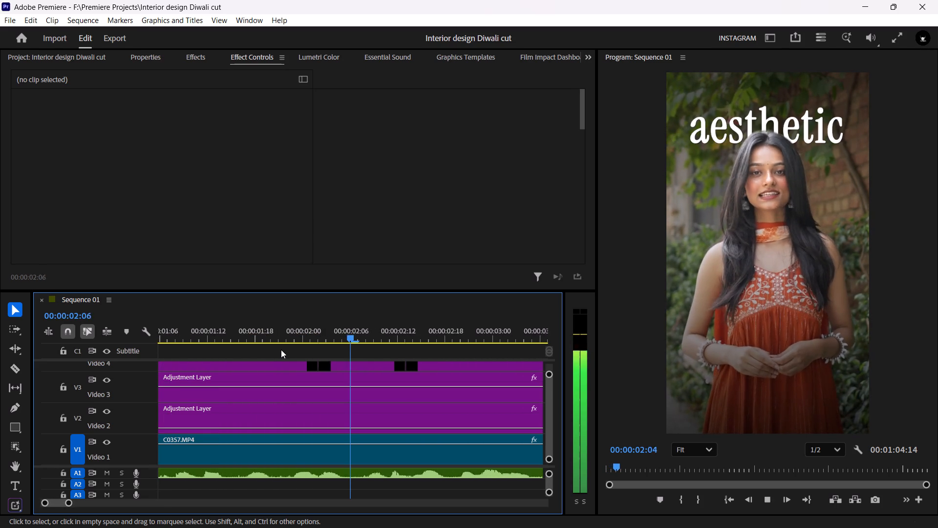
pyautogui.press('space')
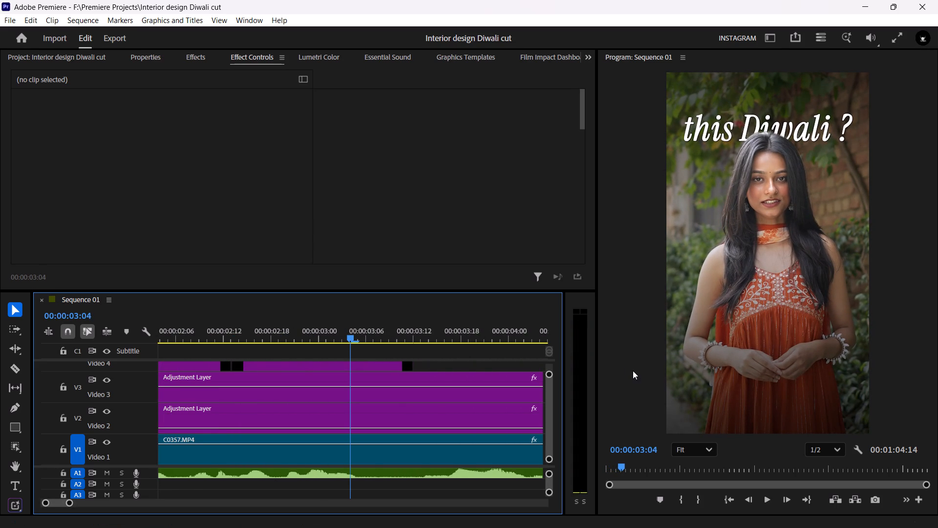
# Lower the program preview's playback resolution to 1/4.
pyautogui.click(827, 453)
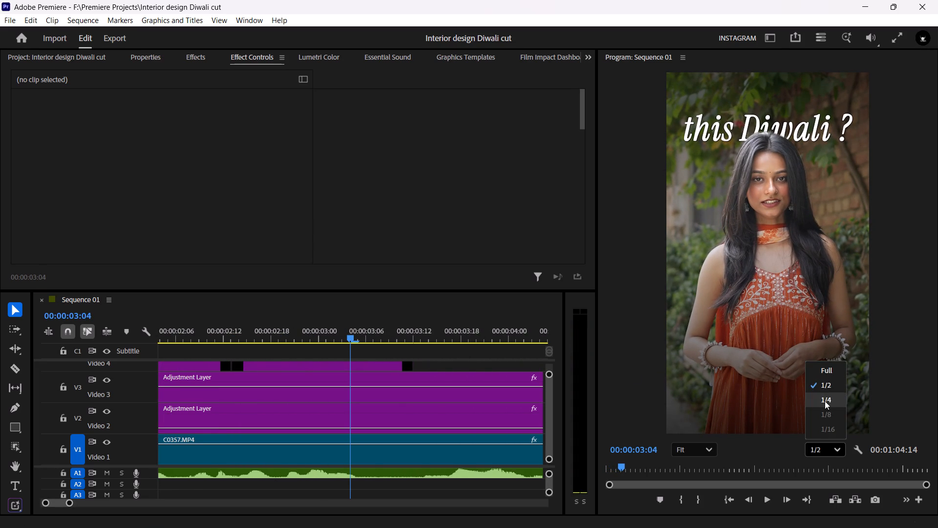
pyautogui.click(825, 401)
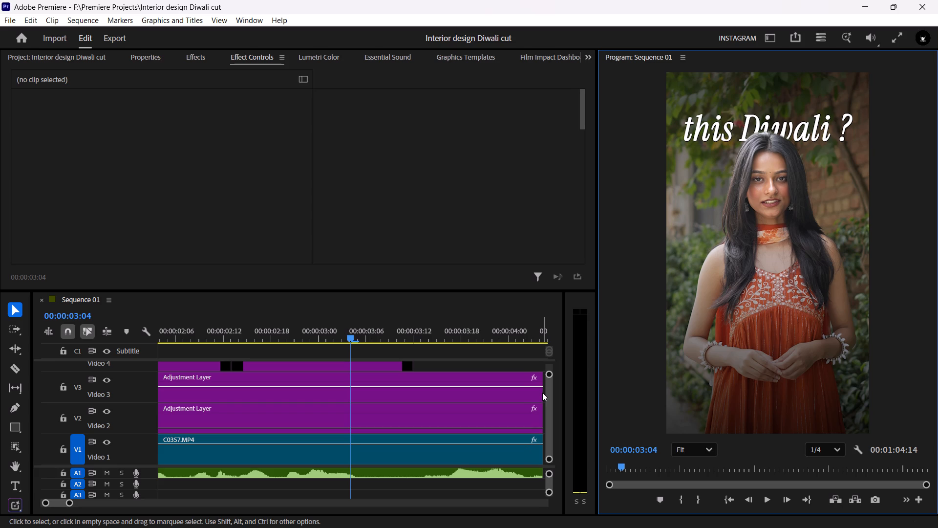
# Replay the opening title section from the first frame at the reduced resolution to check the titles and gradients.
pyautogui.moveTo(330, 333); pyautogui.dragTo(136, 334)
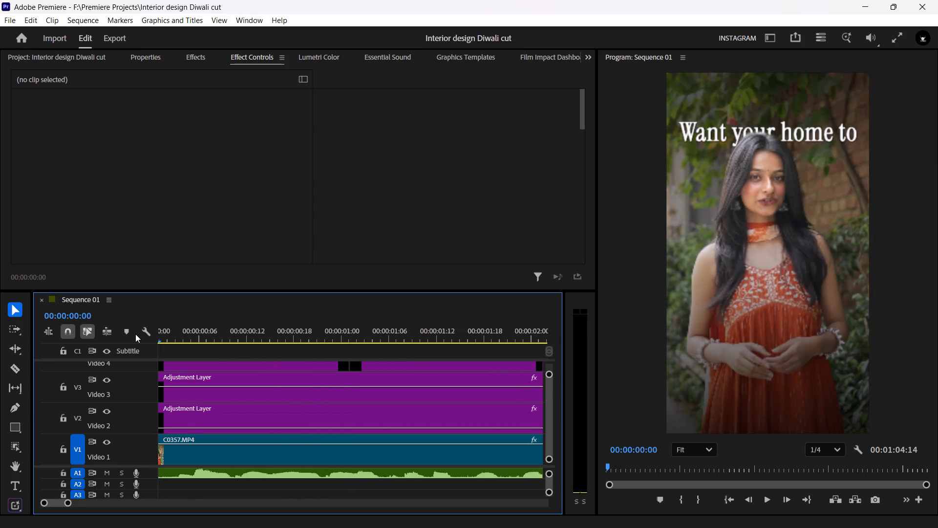
pyautogui.press('space')
pyautogui.press('space')
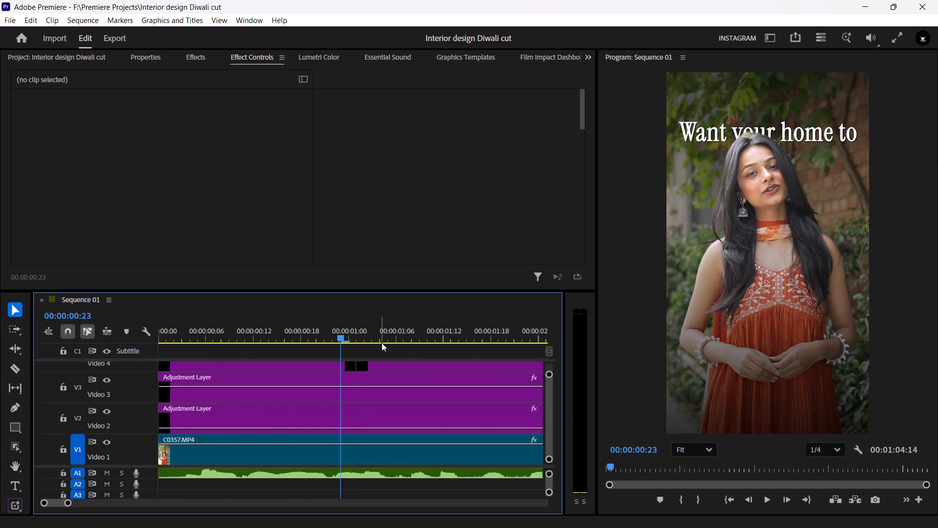
pyautogui.press('space')
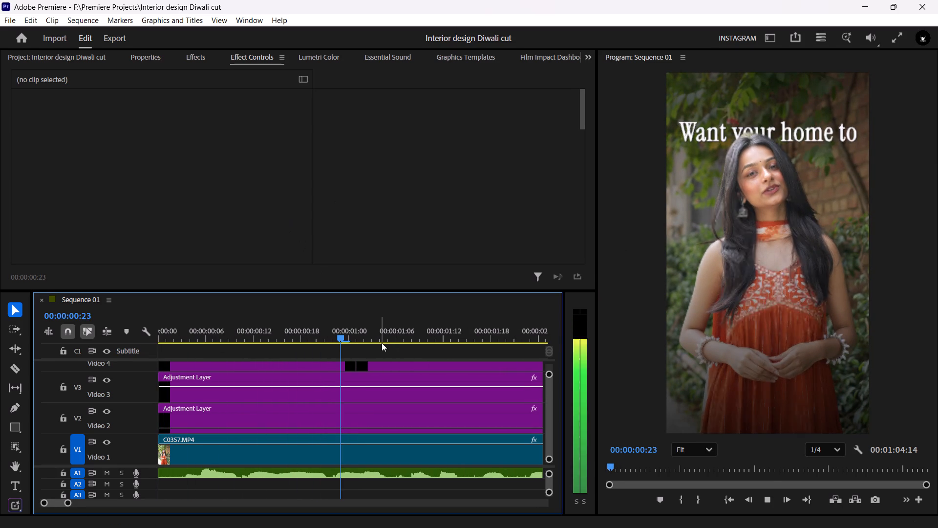
pyautogui.press('space')
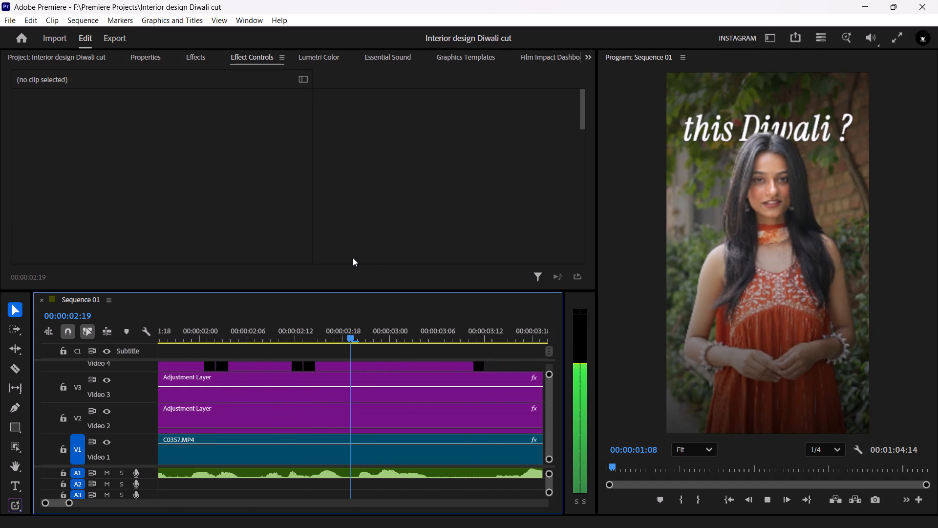
pyautogui.moveTo(262, 331); pyautogui.dragTo(91, 368)
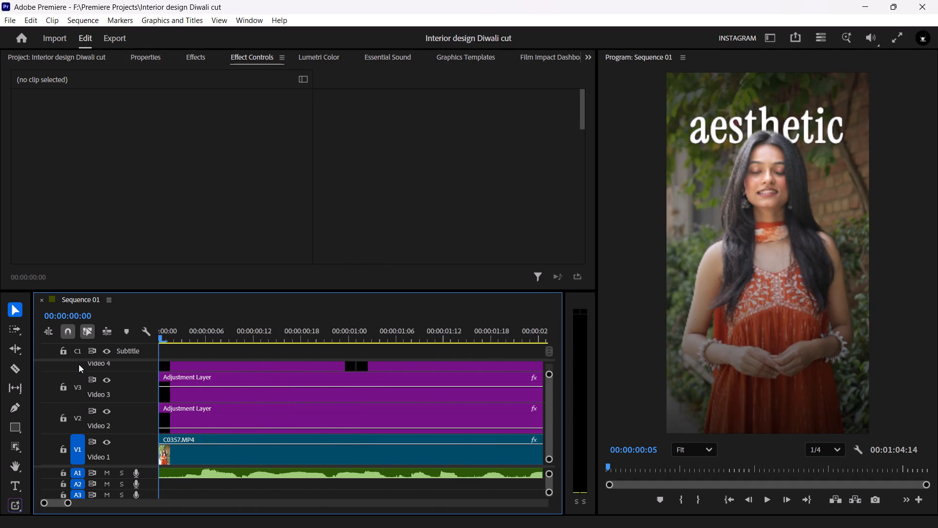
pyautogui.press('space')
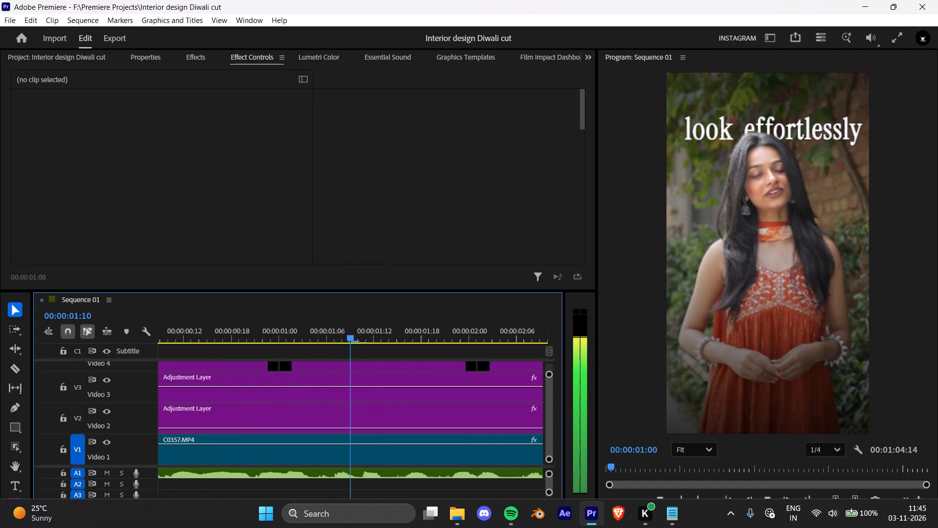
pyautogui.press('space')
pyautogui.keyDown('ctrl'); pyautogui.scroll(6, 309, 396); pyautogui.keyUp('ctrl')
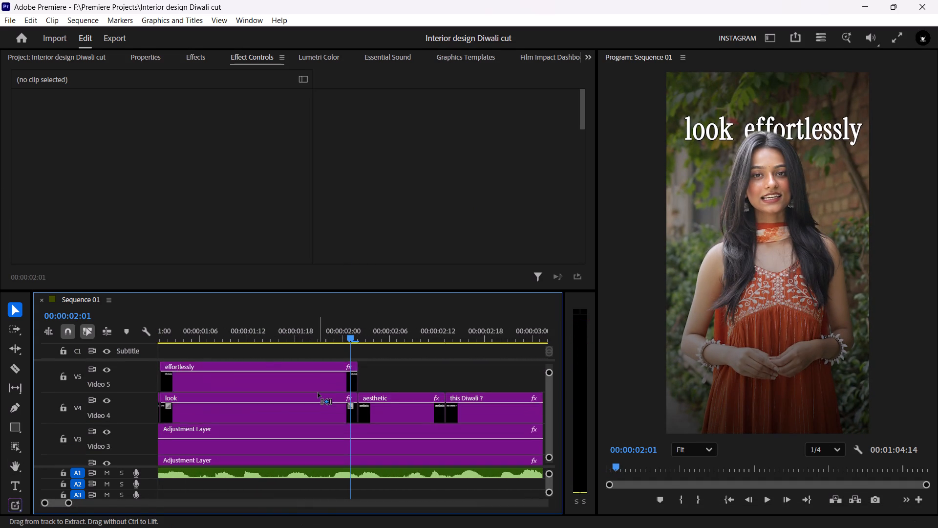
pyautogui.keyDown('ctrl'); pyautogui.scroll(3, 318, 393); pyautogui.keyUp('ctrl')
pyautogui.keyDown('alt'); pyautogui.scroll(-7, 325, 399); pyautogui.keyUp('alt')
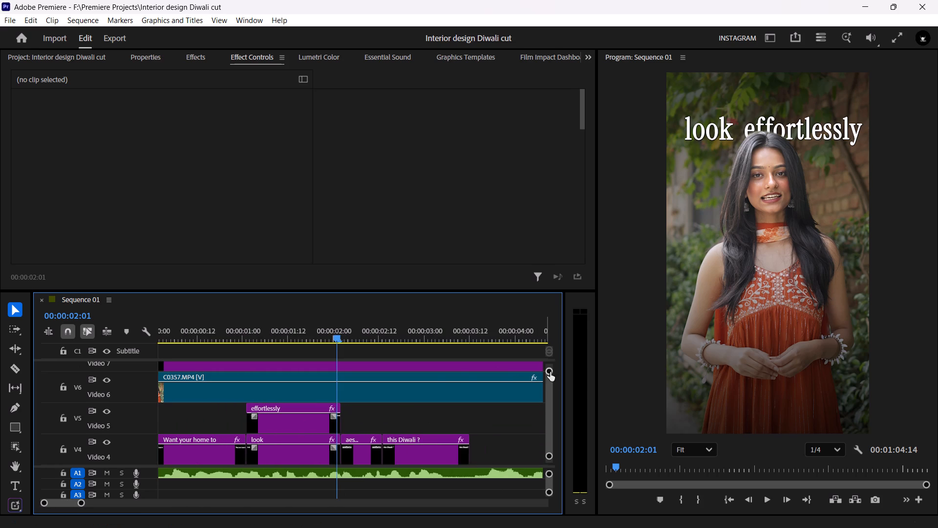
# Tighten the letter tracking of the "aesthetic" title text to -35.
pyautogui.click(550, 372)
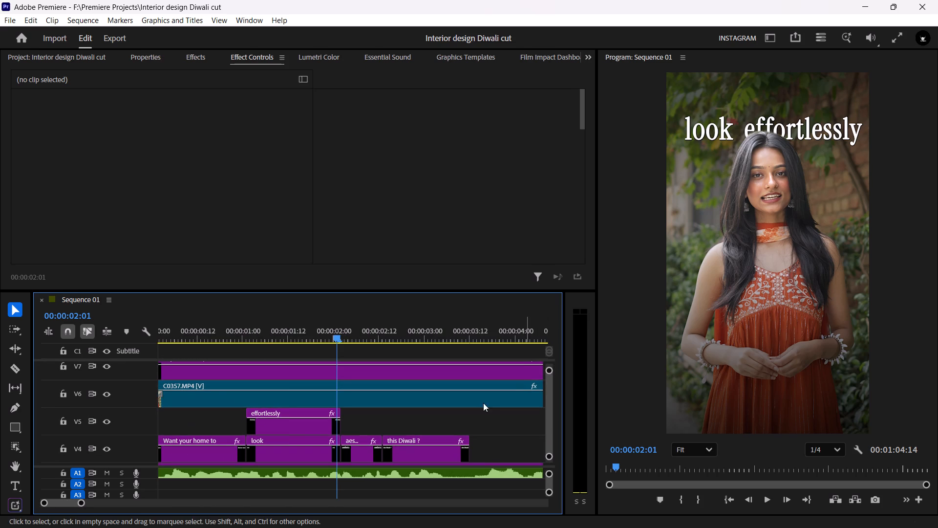
pyautogui.moveTo(293, 332); pyautogui.dragTo(289, 332)
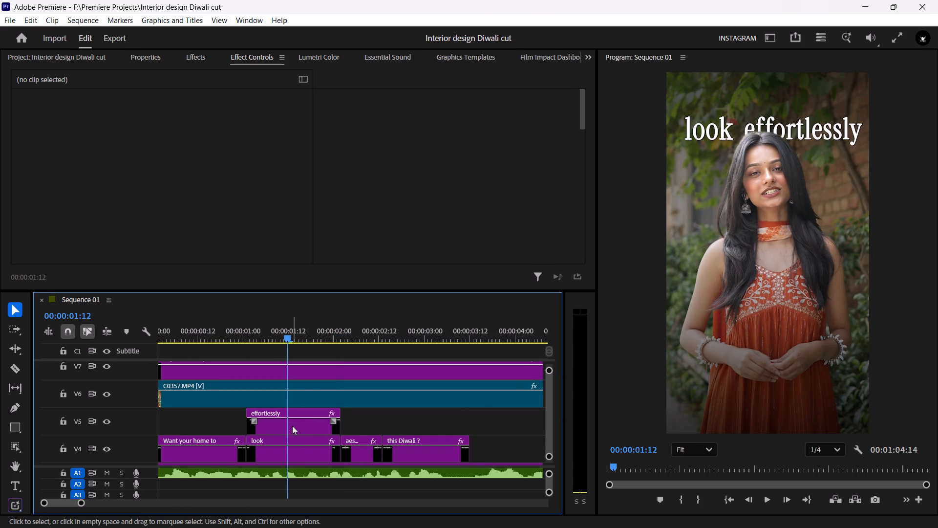
pyautogui.moveTo(328, 342); pyautogui.dragTo(359, 352)
pyautogui.click(366, 454)
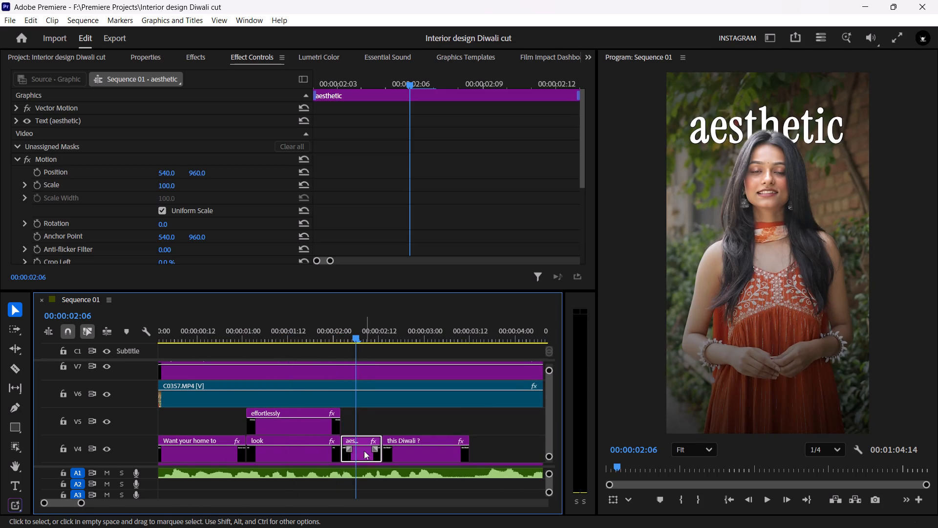
pyautogui.click(152, 53)
pyautogui.click(146, 99)
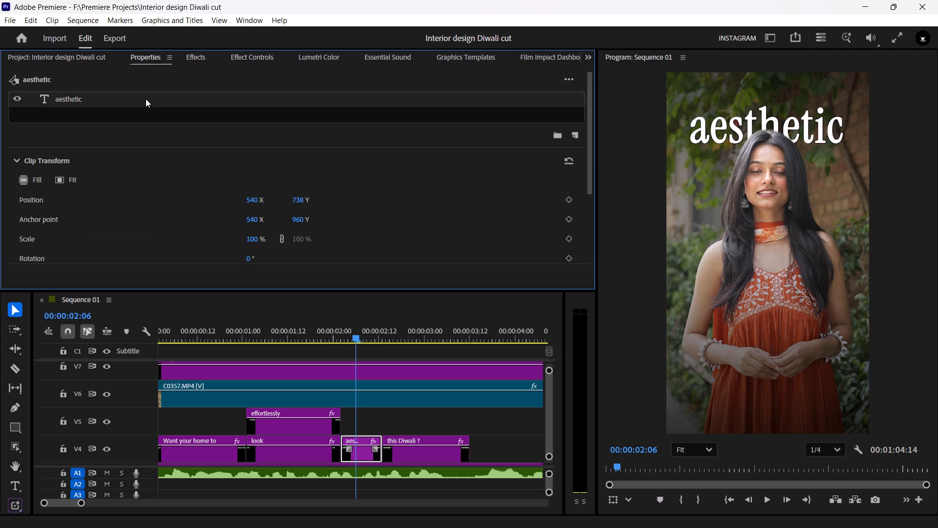
pyautogui.scroll(-11, 4, 216)
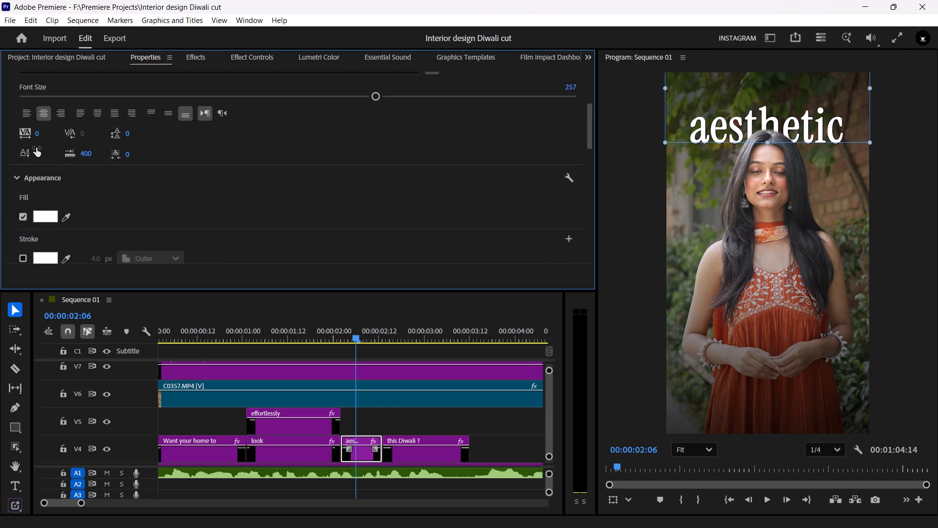
pyautogui.moveTo(41, 135); pyautogui.dragTo(26, 135)
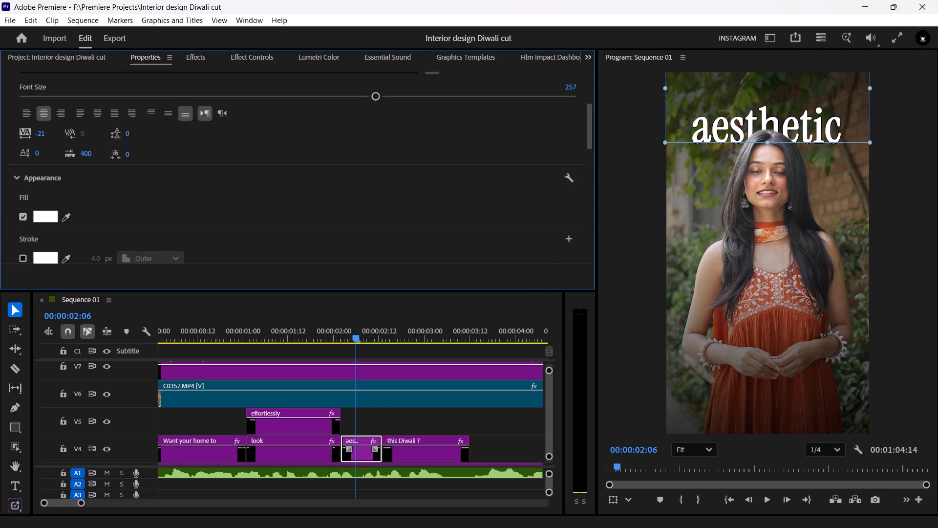
pyautogui.moveTo(26, 135); pyautogui.dragTo(14, 134)
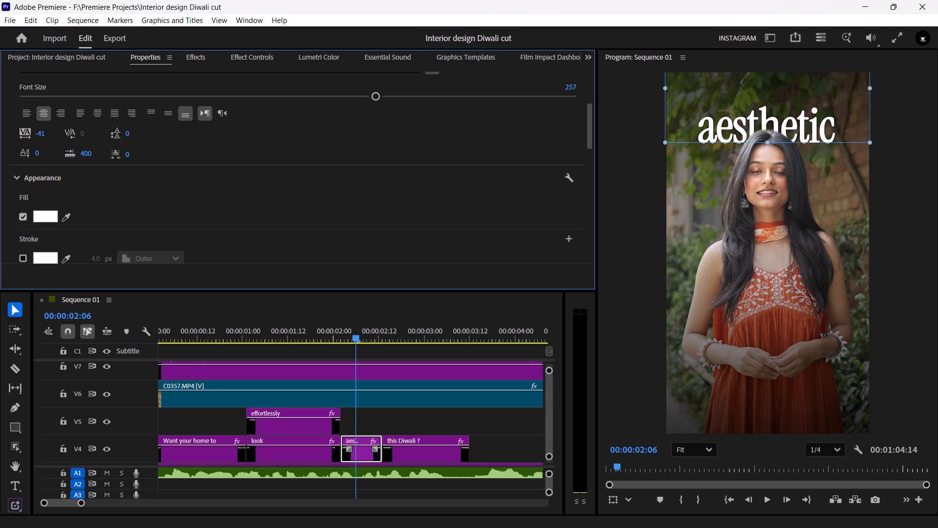
pyautogui.moveTo(14, 134); pyautogui.dragTo(17, 134)
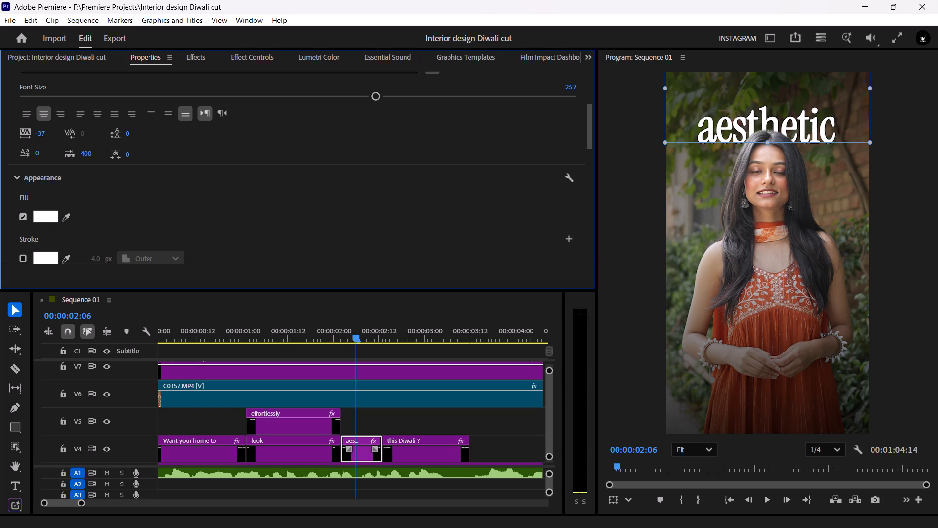
pyautogui.moveTo(17, 134); pyautogui.dragTo(18, 133)
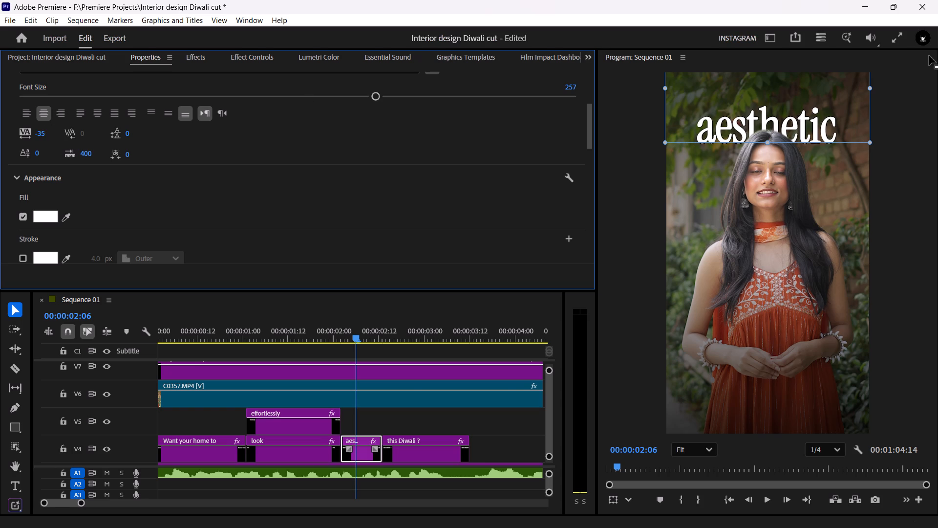
# Preview the "aesthetic" title frame at full screen to check its letter spacing.
pyautogui.click(894, 36)
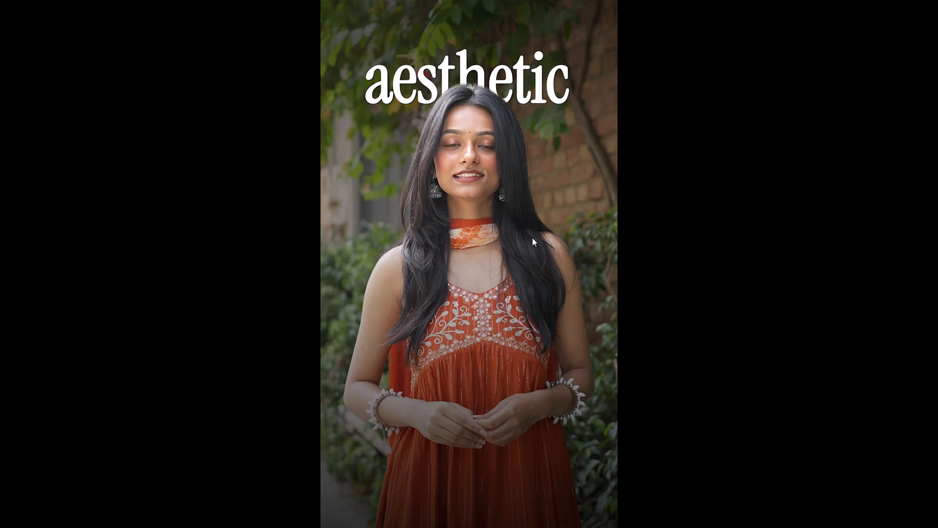
pyautogui.press('Escape')
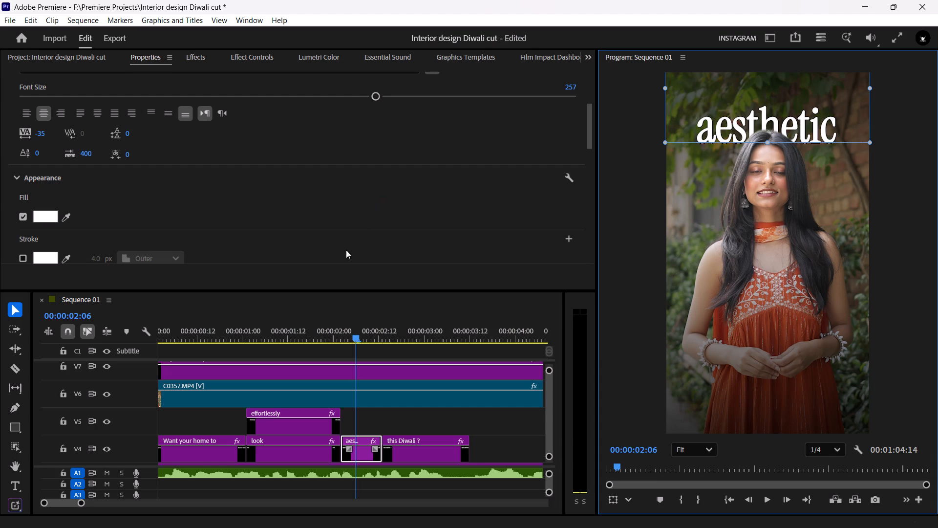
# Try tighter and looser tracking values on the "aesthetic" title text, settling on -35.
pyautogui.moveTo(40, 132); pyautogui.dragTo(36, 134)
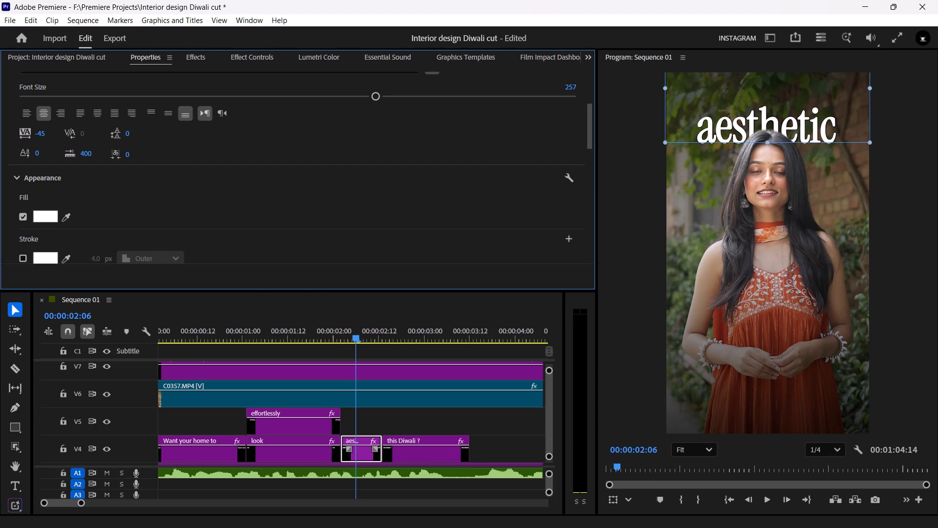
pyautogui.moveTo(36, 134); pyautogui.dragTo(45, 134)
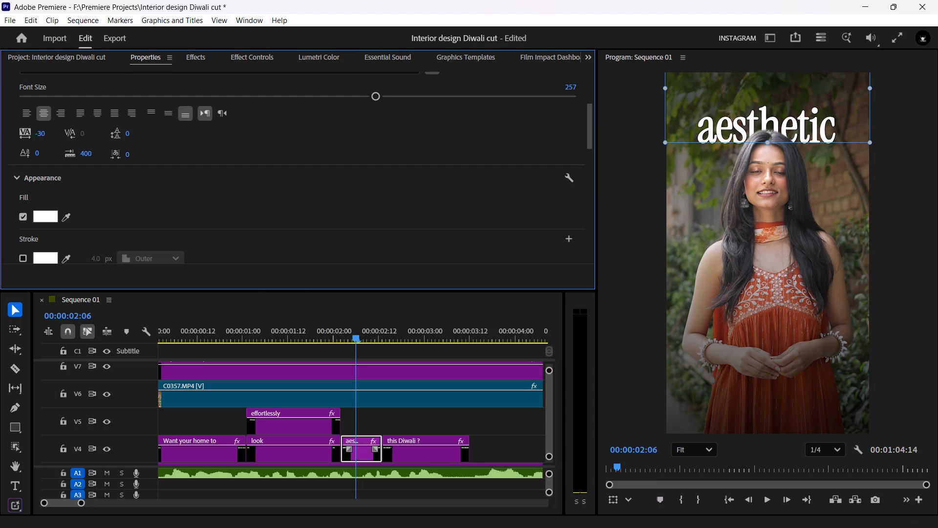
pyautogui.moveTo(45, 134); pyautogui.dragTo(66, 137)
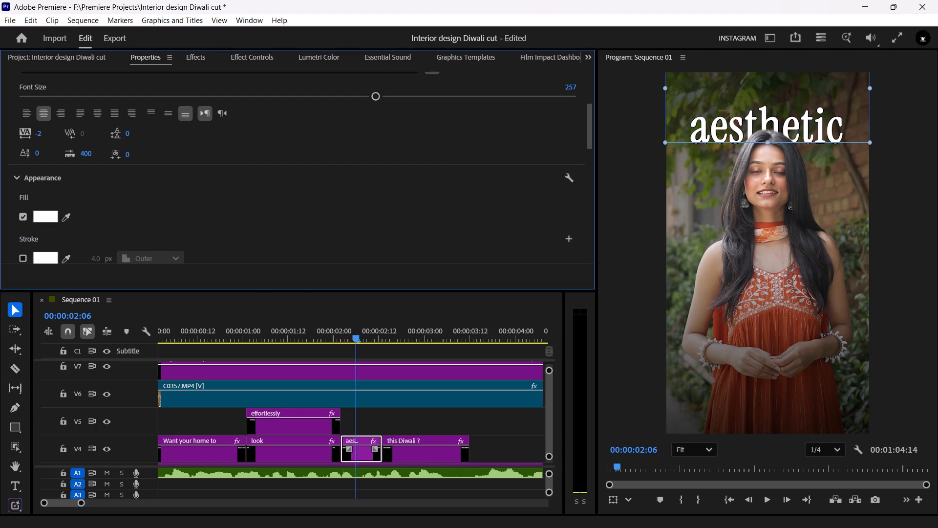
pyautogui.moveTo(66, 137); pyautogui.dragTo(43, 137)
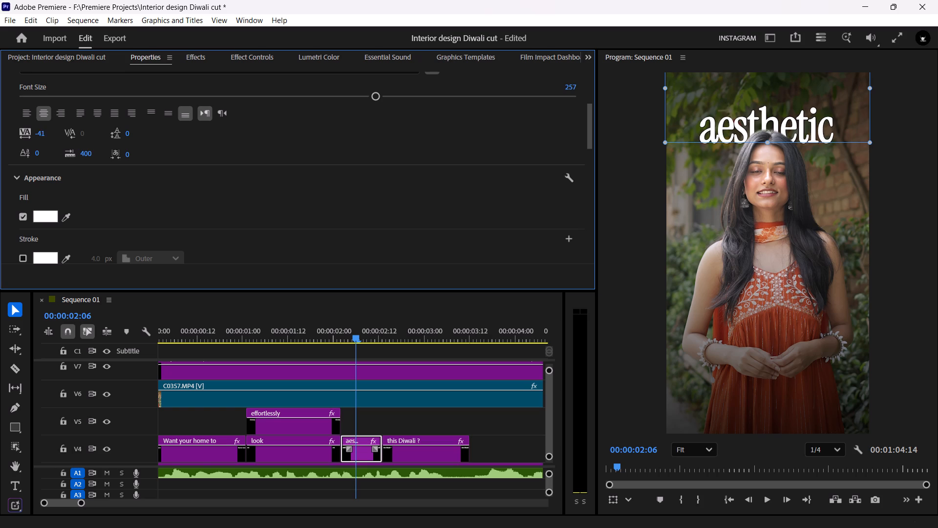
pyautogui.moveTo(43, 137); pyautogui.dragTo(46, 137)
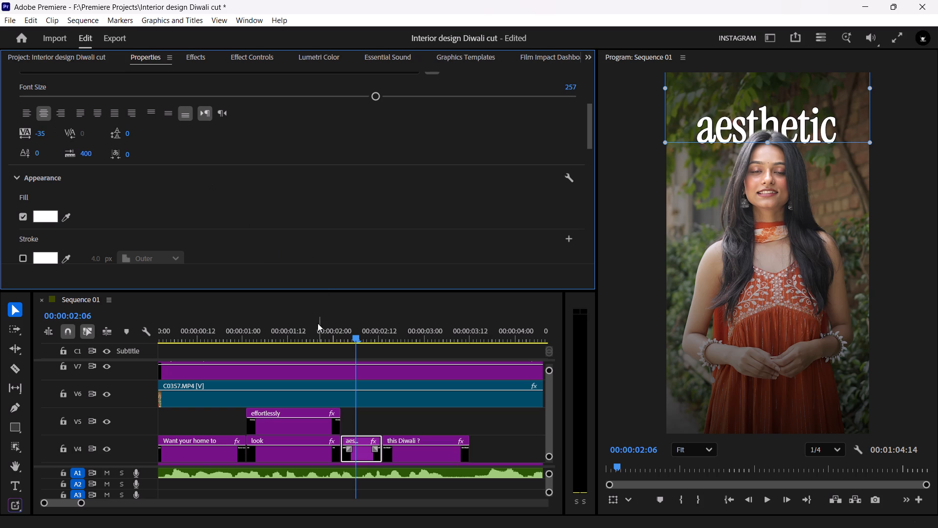
# Tighten the letter tracking of the "Want your home to" title text to -25.
pyautogui.moveTo(303, 323); pyautogui.dragTo(288, 324)
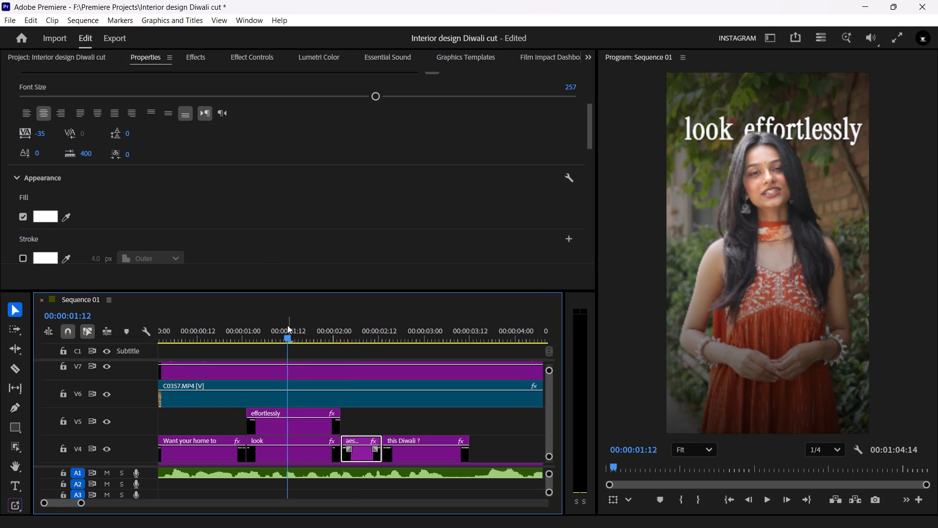
pyautogui.moveTo(263, 319); pyautogui.dragTo(204, 323)
pyautogui.click(191, 454)
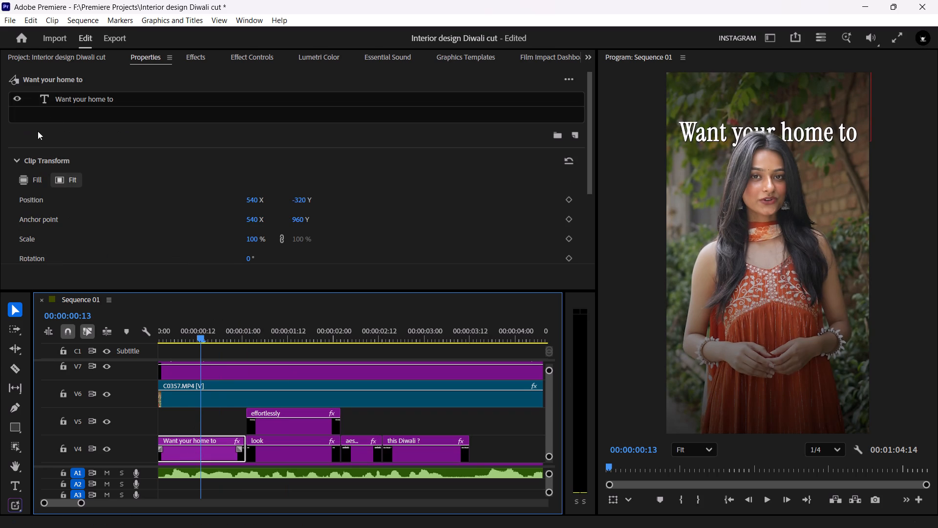
pyautogui.click(65, 97)
pyautogui.scroll(-12, 0, 175)
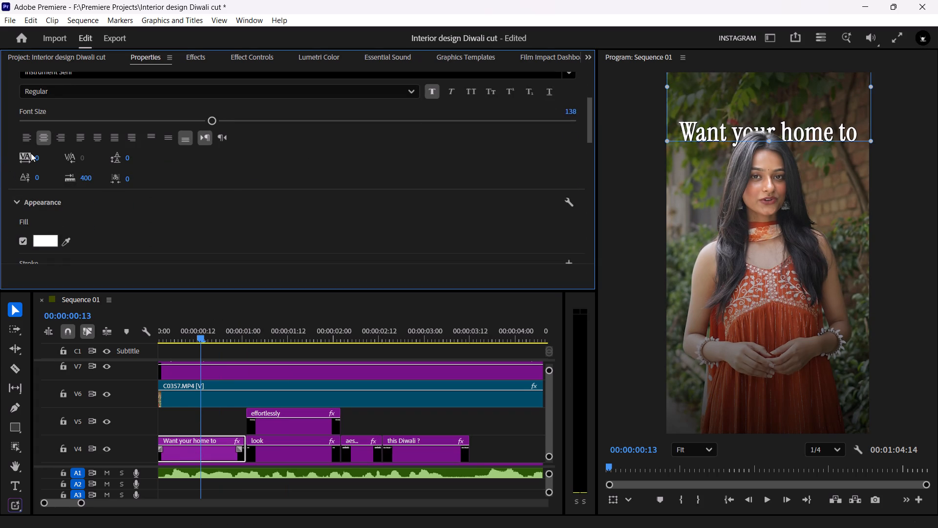
pyautogui.moveTo(38, 145); pyautogui.dragTo(21, 147)
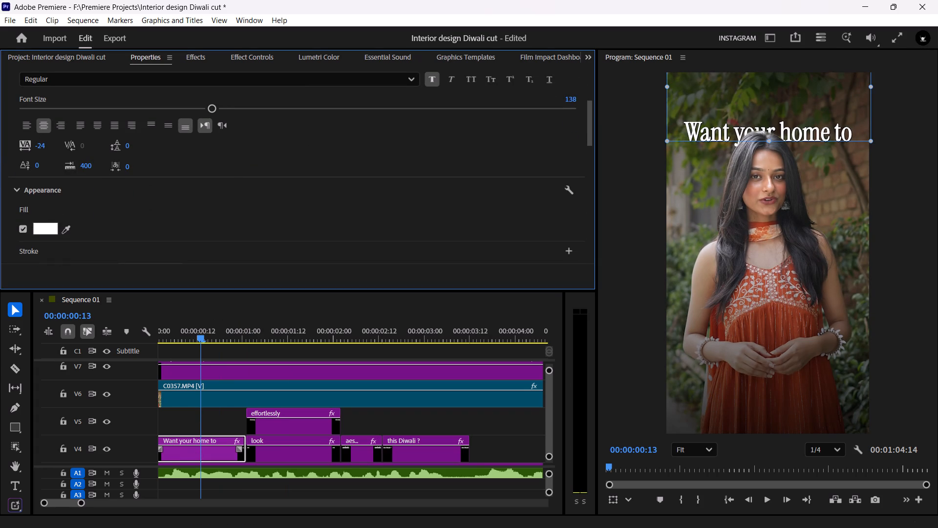
pyautogui.moveTo(21, 147); pyautogui.dragTo(22, 147)
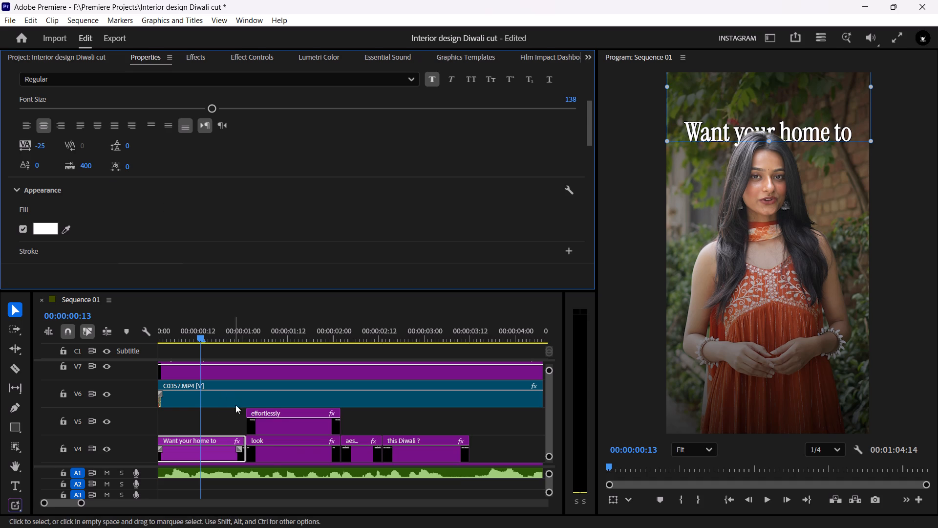
# Tighten the letter tracking of the "look" title text to -25.
pyautogui.click(277, 333)
pyautogui.click(296, 451)
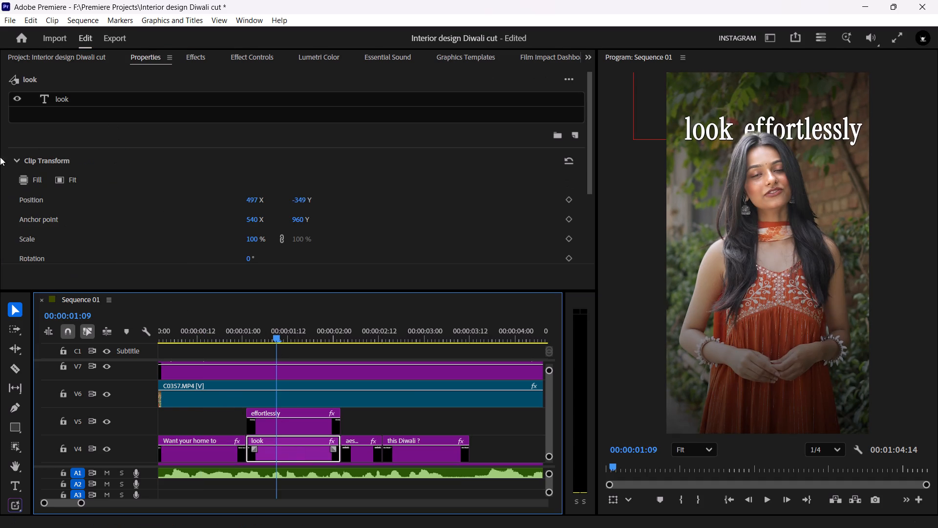
pyautogui.click(69, 99)
pyautogui.scroll(-16, 7, 181)
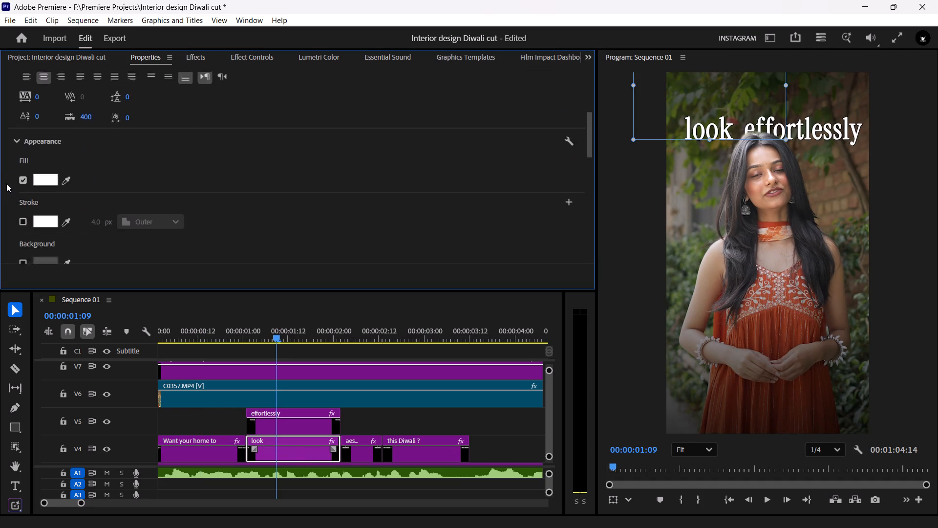
pyautogui.scroll(-2, 6, 183)
pyautogui.scroll(6, 1, 171)
pyautogui.moveTo(40, 107); pyautogui.dragTo(29, 108)
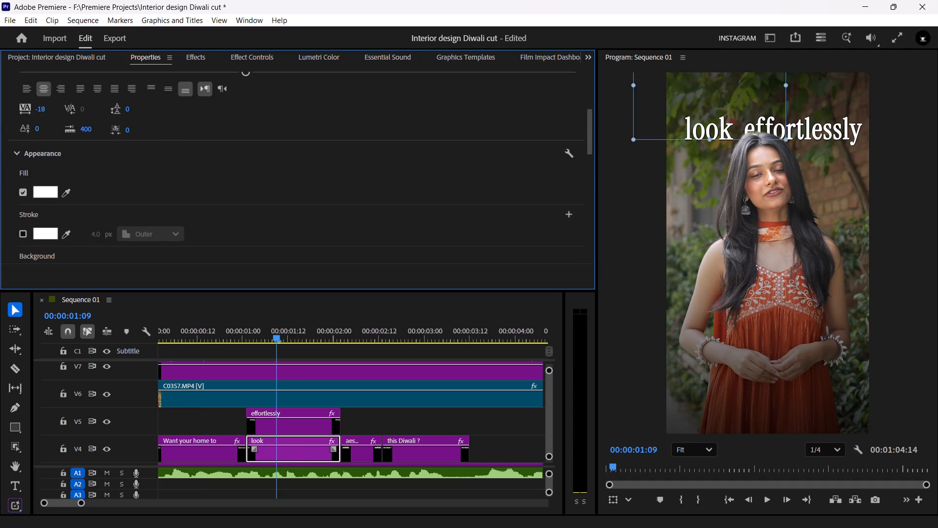
pyautogui.moveTo(29, 108); pyautogui.dragTo(23, 108)
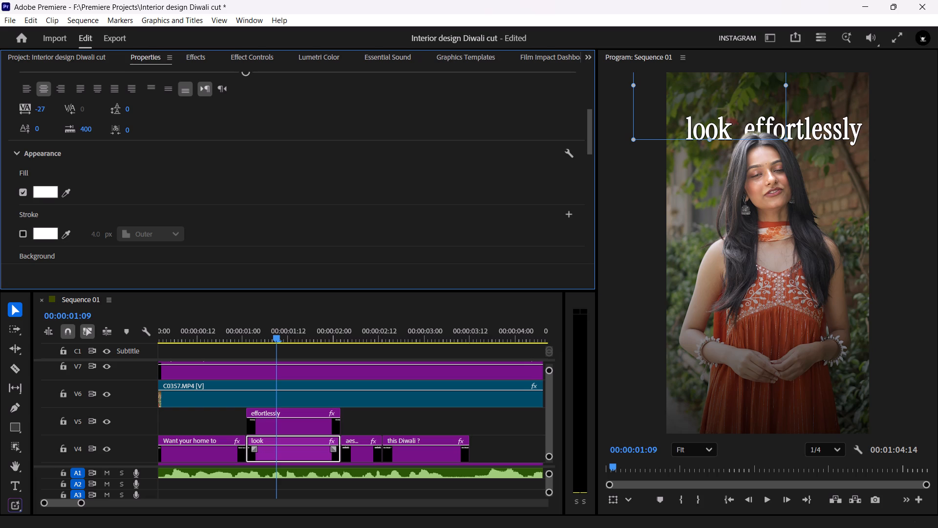
pyautogui.moveTo(23, 108); pyautogui.dragTo(22, 108)
pyautogui.moveTo(22, 108); pyautogui.dragTo(24, 108)
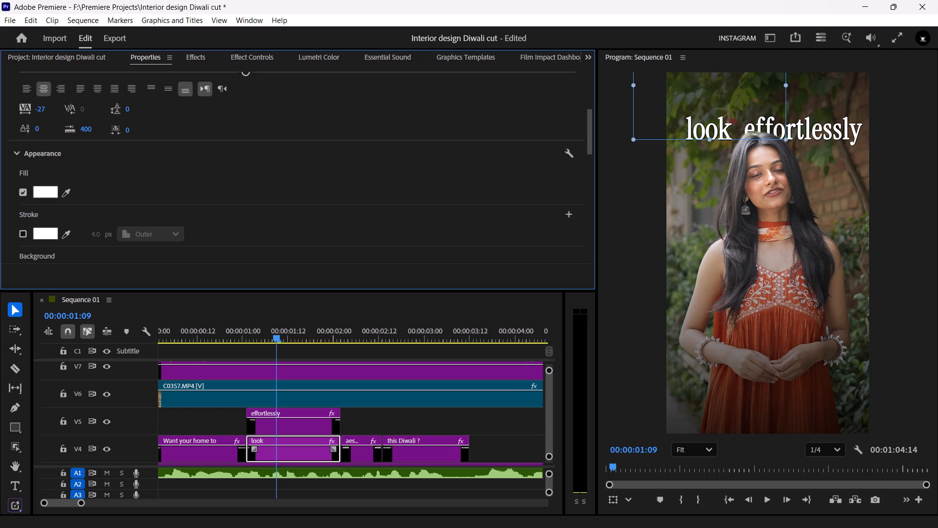
pyautogui.moveTo(24, 108); pyautogui.dragTo(23, 108)
pyautogui.moveTo(23, 108); pyautogui.dragTo(26, 109)
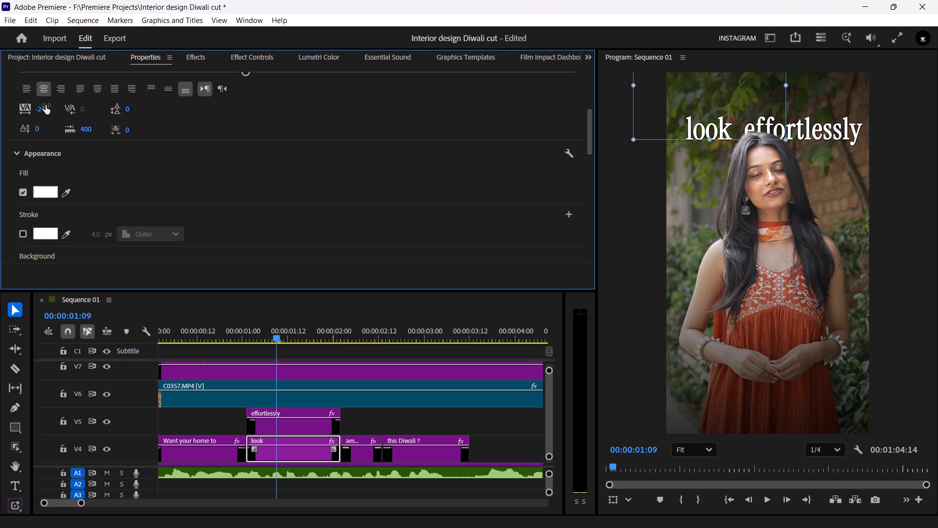
pyautogui.click(38, 113)
# Tighten the letter tracking of the "effortlessly" title text on track V5 to -25.
pyautogui.click(290, 429)
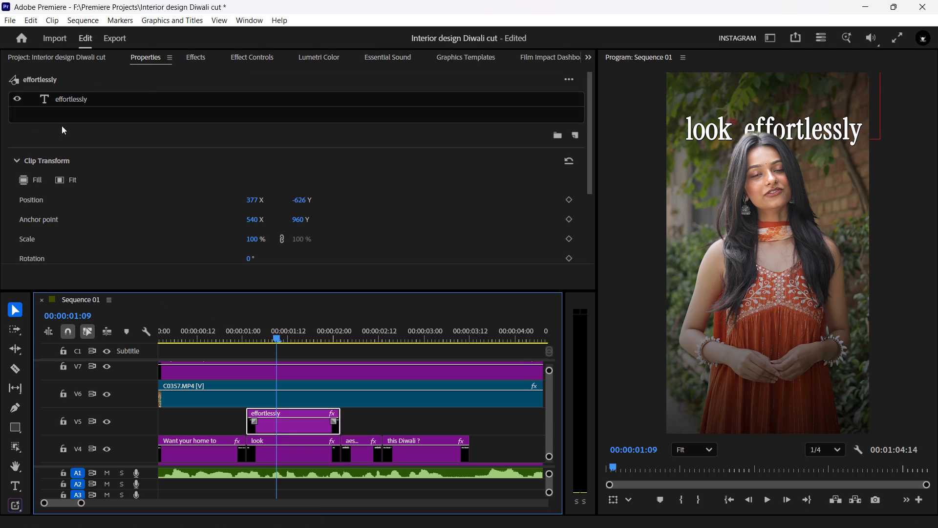
pyautogui.click(64, 97)
pyautogui.scroll(-18, 10, 171)
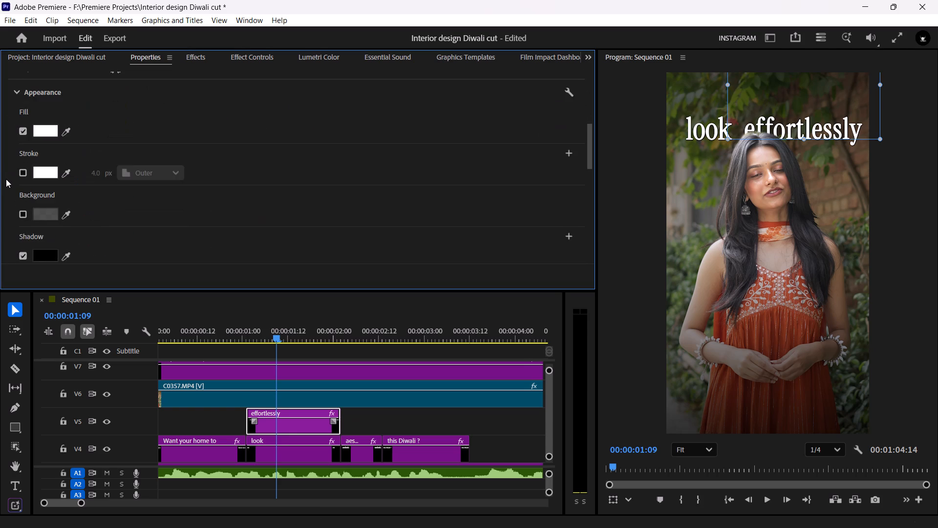
pyautogui.scroll(6, 6, 179)
pyautogui.moveTo(40, 122); pyautogui.dragTo(31, 123)
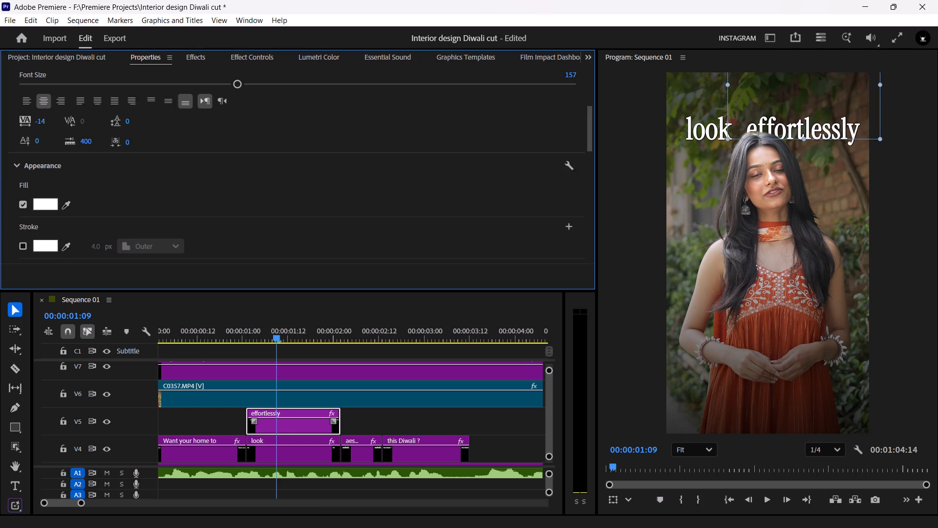
pyautogui.moveTo(31, 123); pyautogui.dragTo(26, 125)
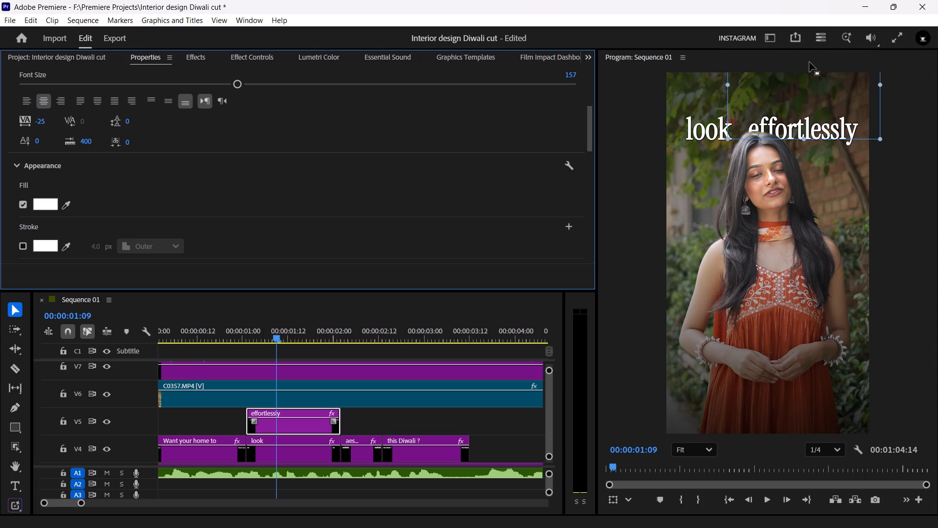
# Preview the "look effortlessly" frame at full screen to check the letter and word spacing.
pyautogui.click(902, 38)
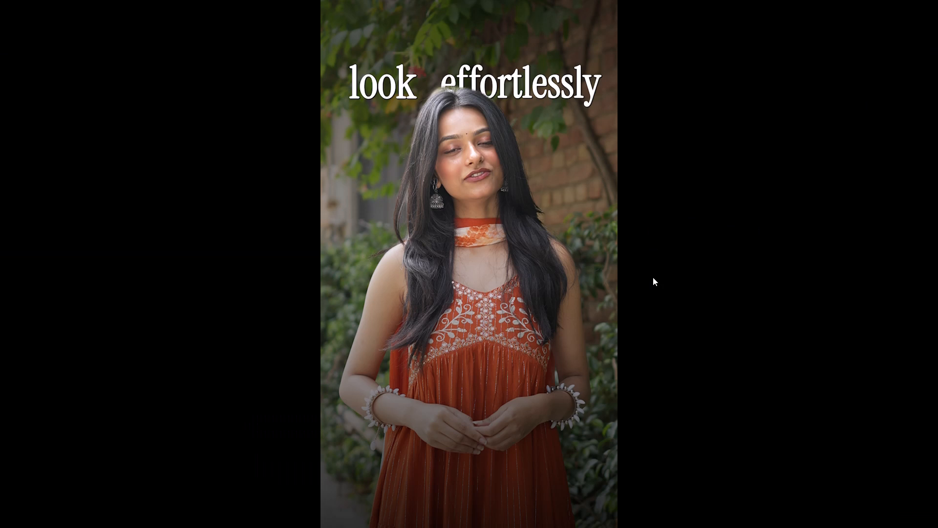
# Move the "look" title text closer to "effortlessly" by setting its horizontal position to -117, and save the project.
pyautogui.press('Escape')
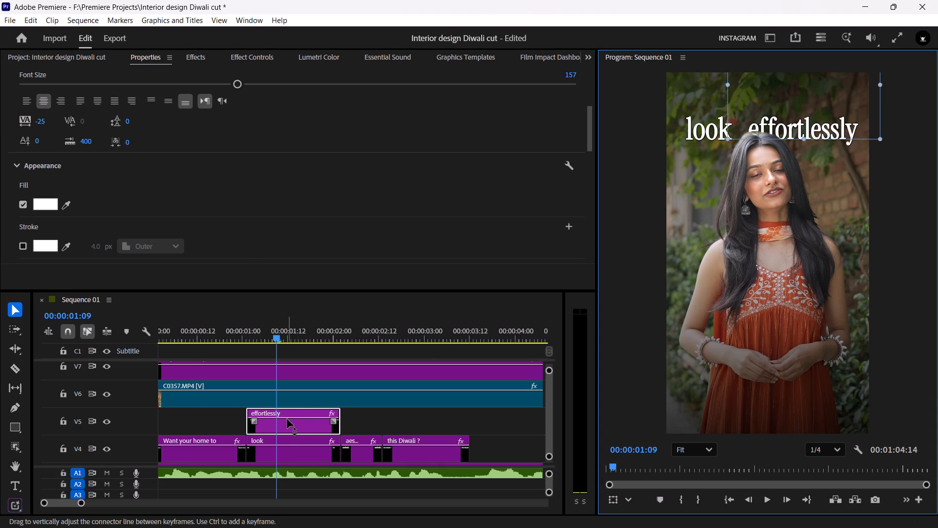
pyautogui.click(291, 447)
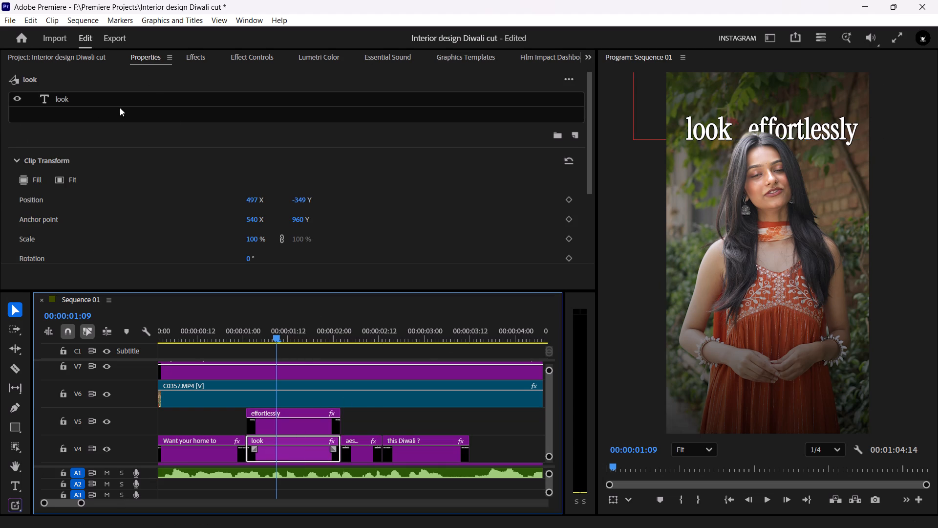
pyautogui.click(86, 102)
pyautogui.scroll(-13, 0, 225)
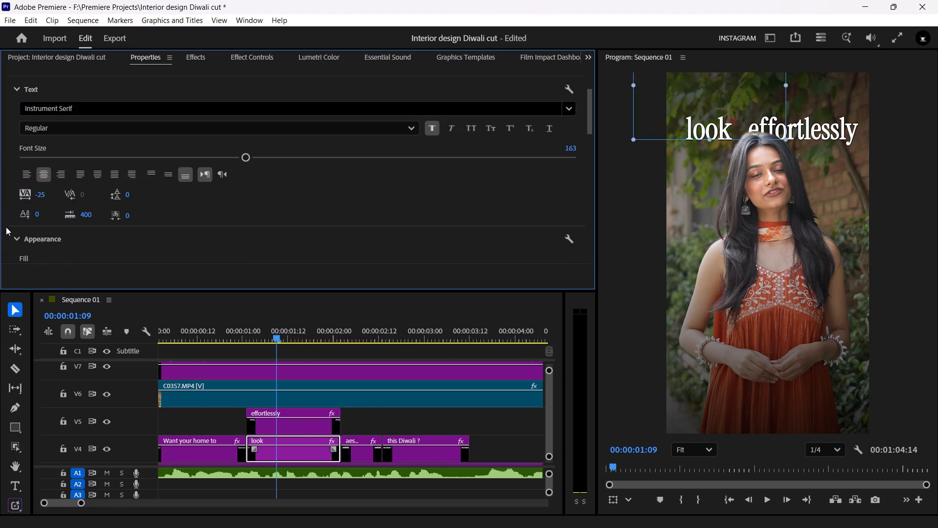
pyautogui.scroll(-20, 6, 227)
pyautogui.scroll(-10, 6, 227)
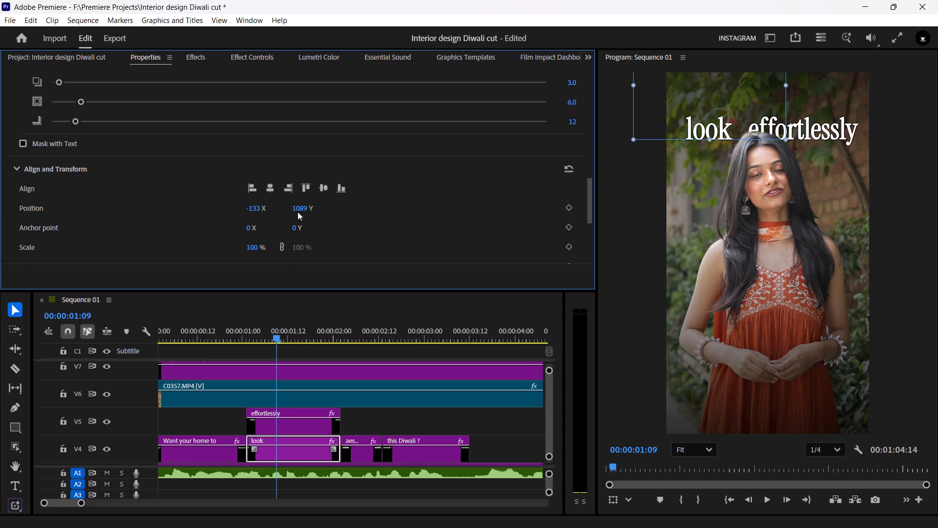
pyautogui.moveTo(255, 210); pyautogui.dragTo(266, 208)
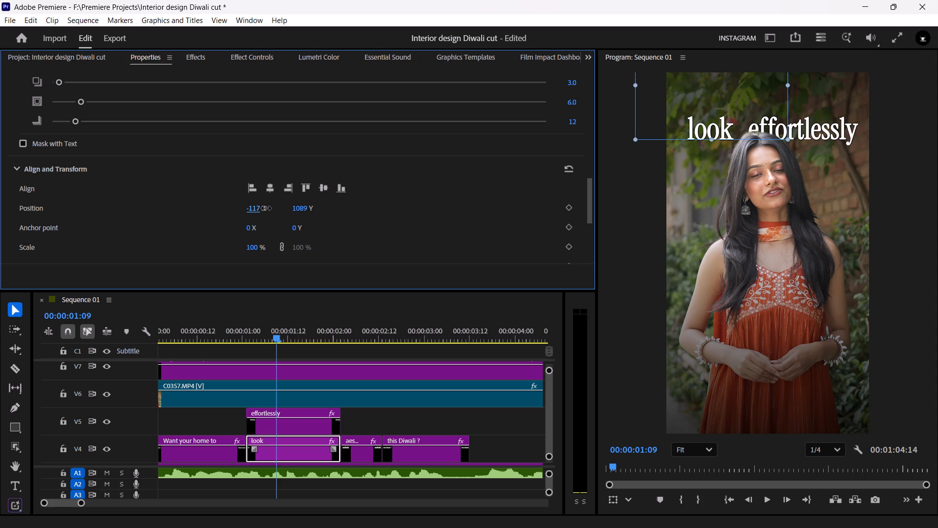
pyautogui.moveTo(266, 208); pyautogui.dragTo(268, 208)
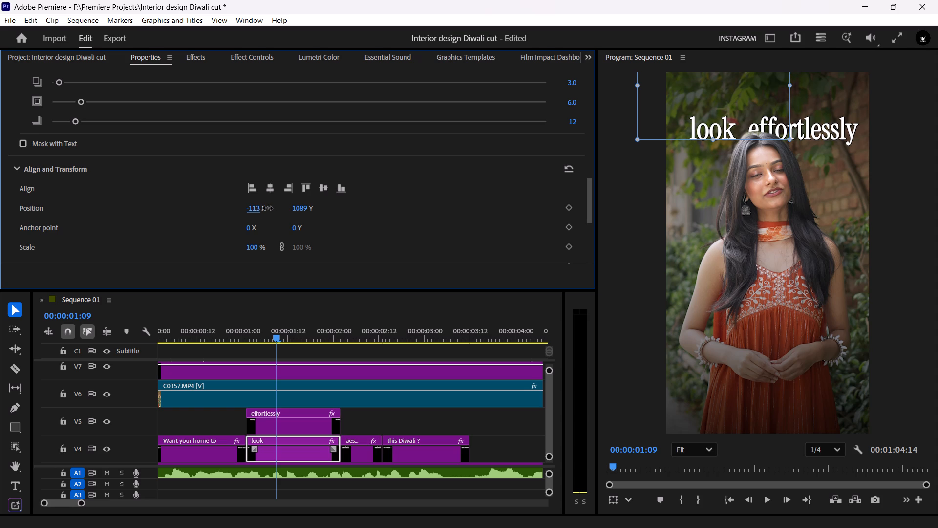
pyautogui.moveTo(268, 208); pyautogui.dragTo(266, 208)
pyautogui.click(391, 427)
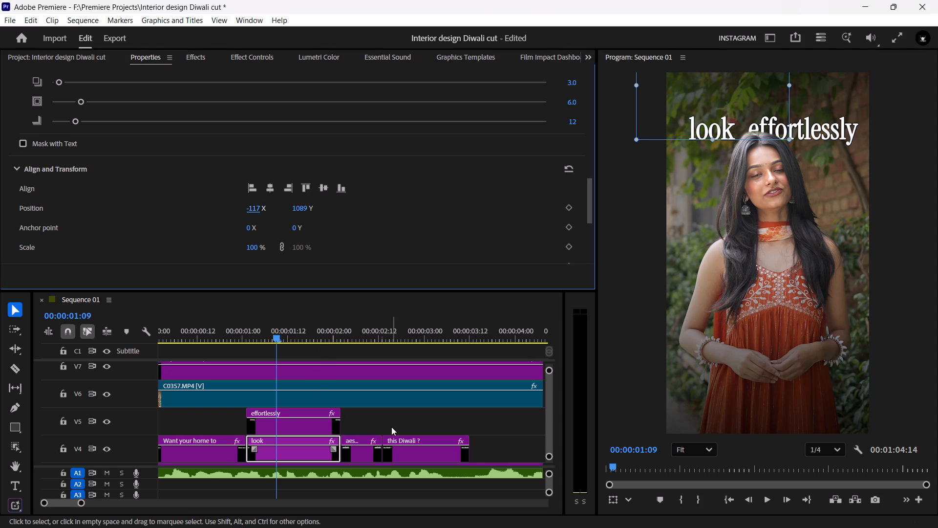
pyautogui.hotkey('ctrl', 's')
# Play back the opening titles to check the spacing between "look" and "effortlessly".
pyautogui.press('space')
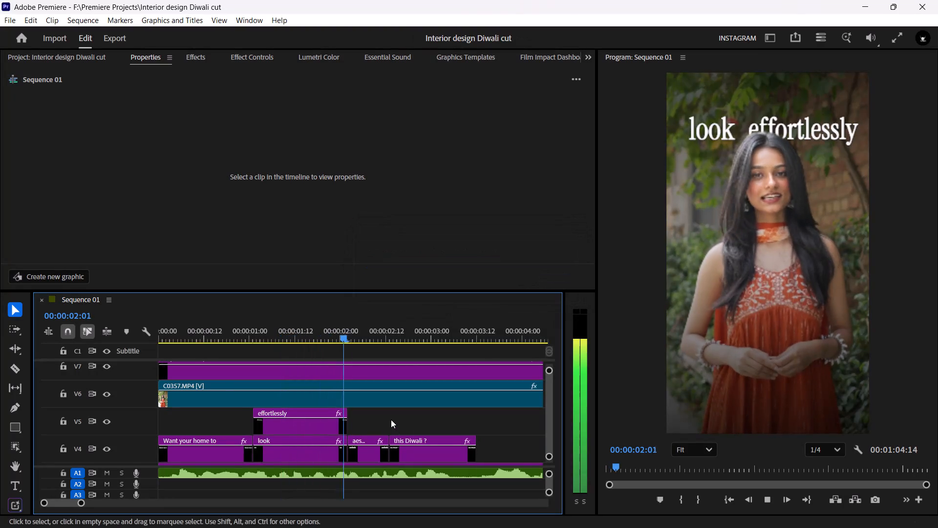
pyautogui.press('space')
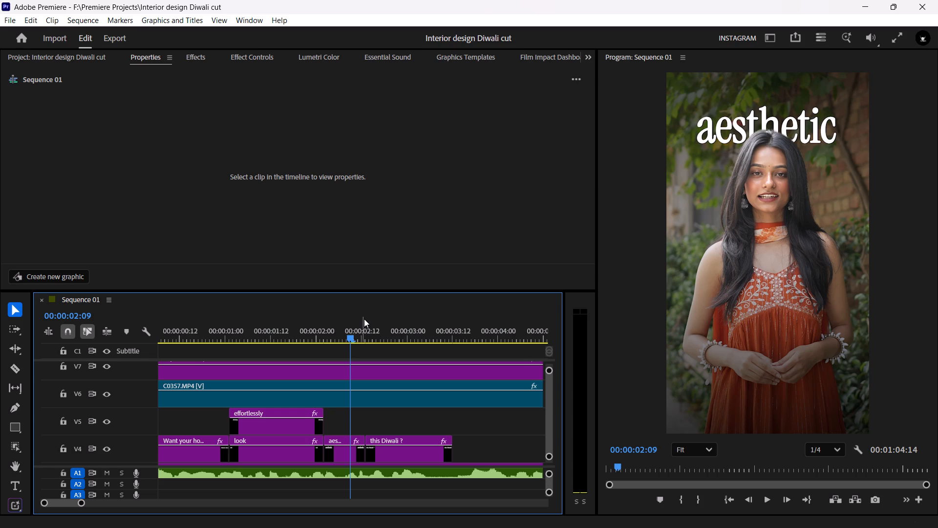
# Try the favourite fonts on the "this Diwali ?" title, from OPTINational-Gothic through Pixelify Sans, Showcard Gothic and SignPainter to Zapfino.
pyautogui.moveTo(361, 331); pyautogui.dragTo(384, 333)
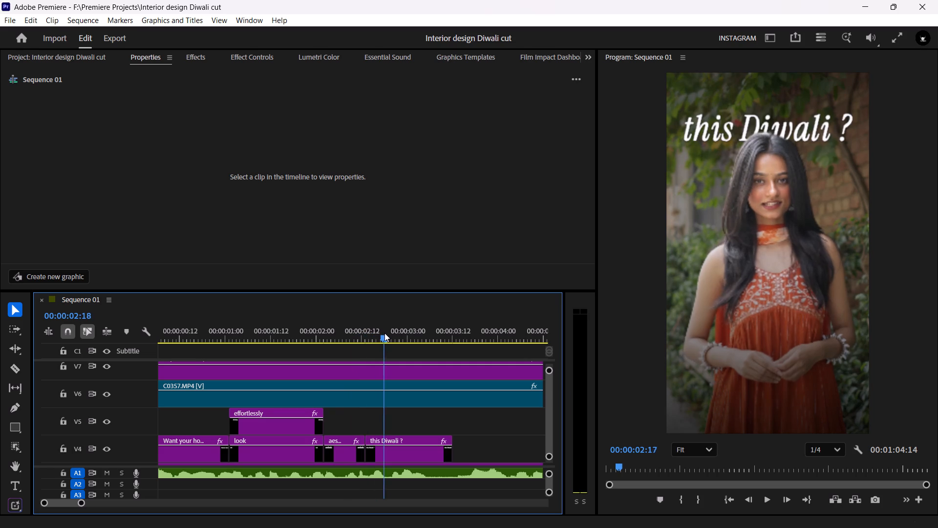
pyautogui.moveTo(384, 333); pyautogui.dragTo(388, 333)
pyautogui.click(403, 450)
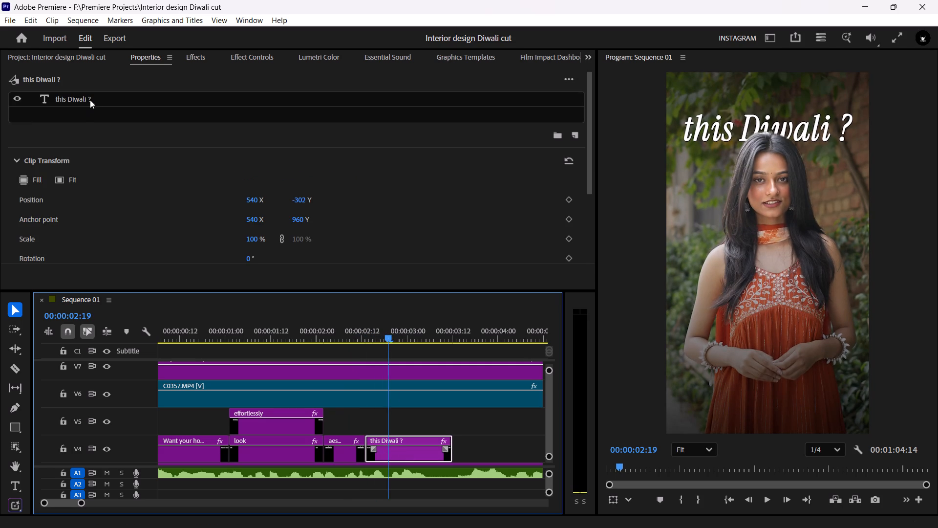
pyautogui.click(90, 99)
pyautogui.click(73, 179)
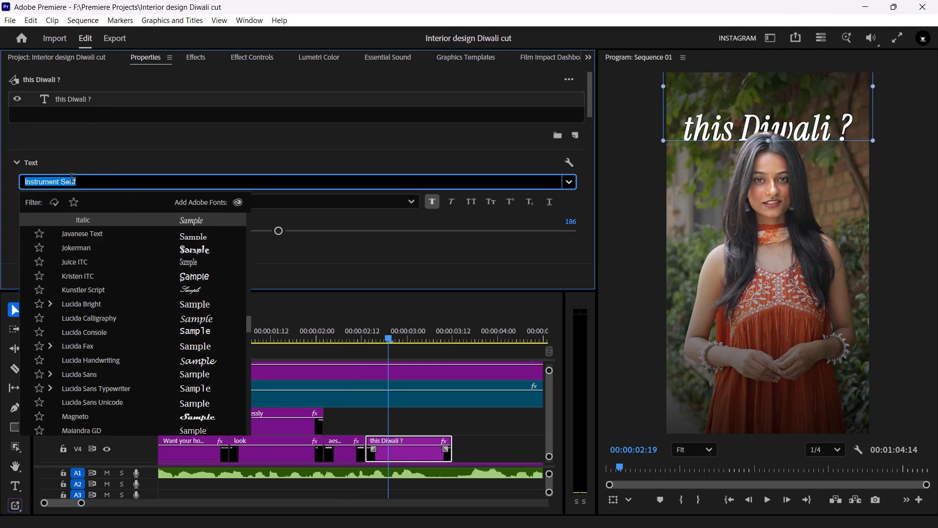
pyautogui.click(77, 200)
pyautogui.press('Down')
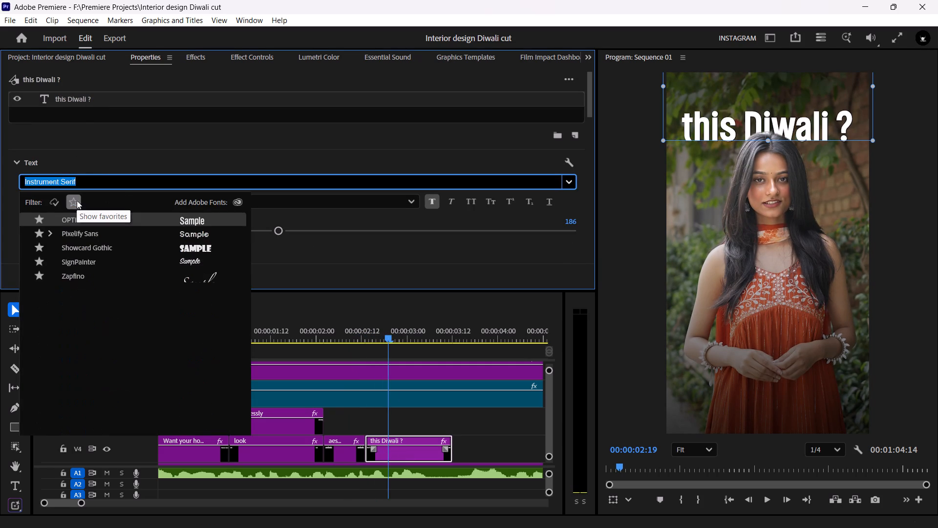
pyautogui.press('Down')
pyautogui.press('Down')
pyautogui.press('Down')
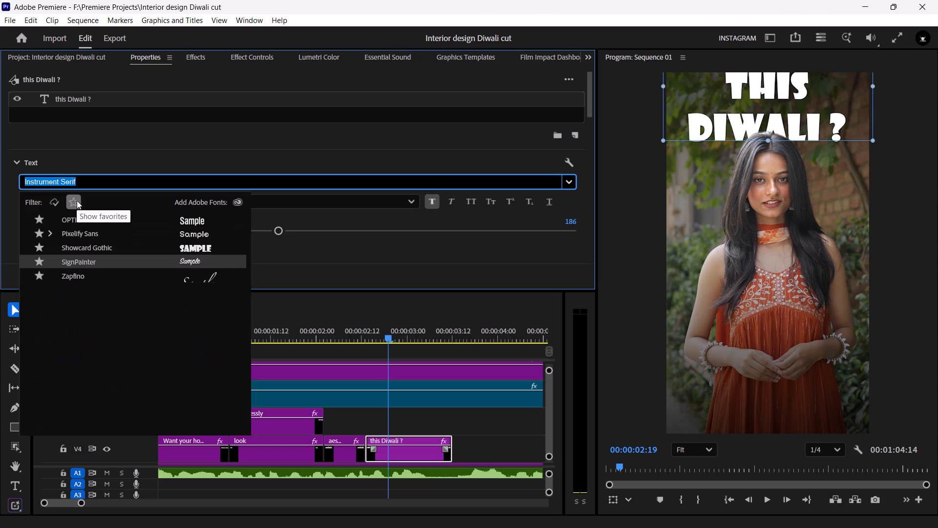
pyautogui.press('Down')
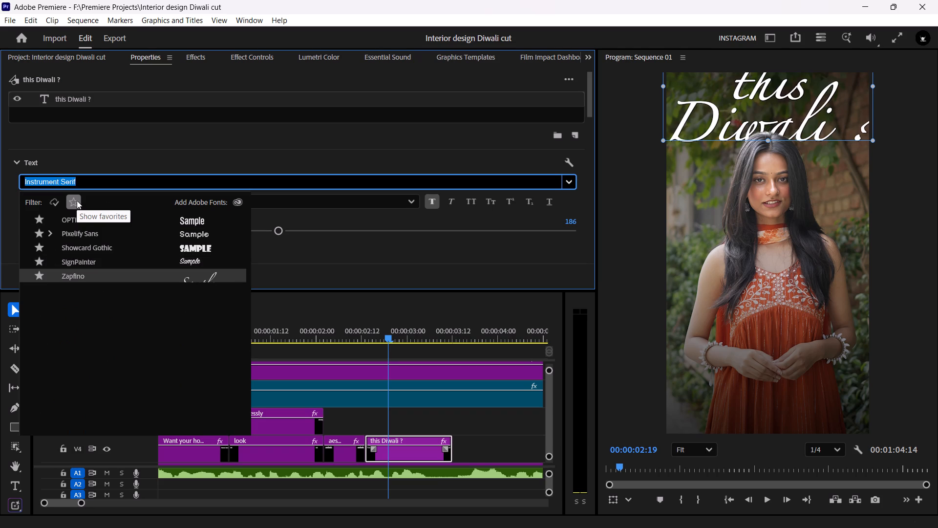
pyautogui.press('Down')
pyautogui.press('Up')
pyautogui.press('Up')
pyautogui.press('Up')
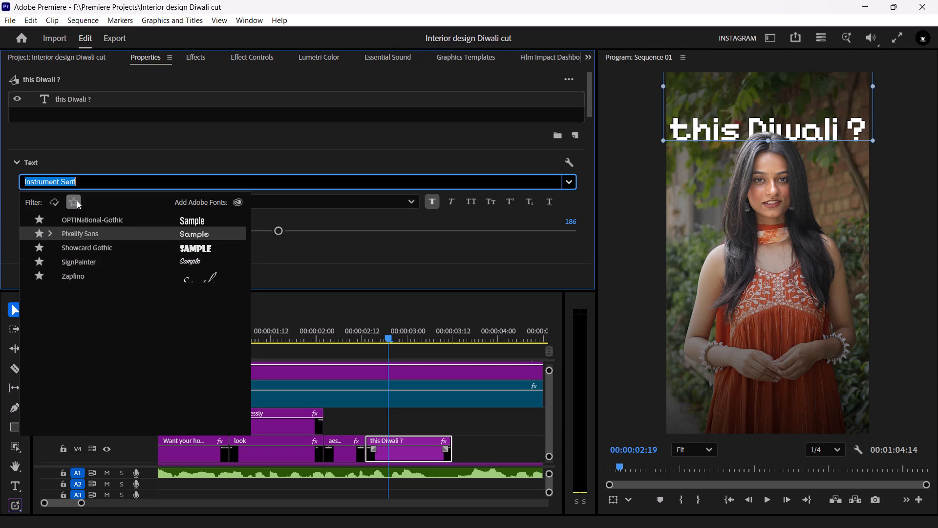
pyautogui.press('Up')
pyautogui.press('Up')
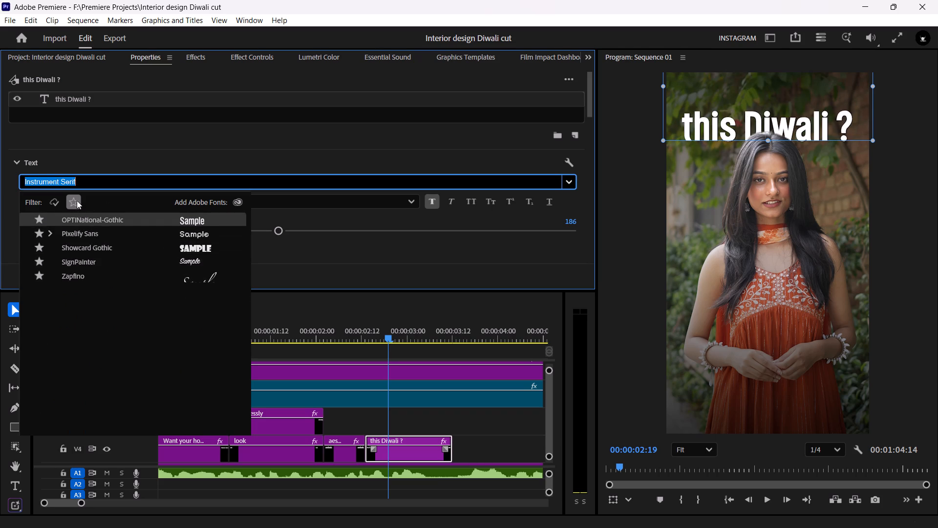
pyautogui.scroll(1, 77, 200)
# Set the "this Diwali ?" title font to Instrument Serif Regular from the unfiltered font list, and save the project.
pyautogui.click(77, 200)
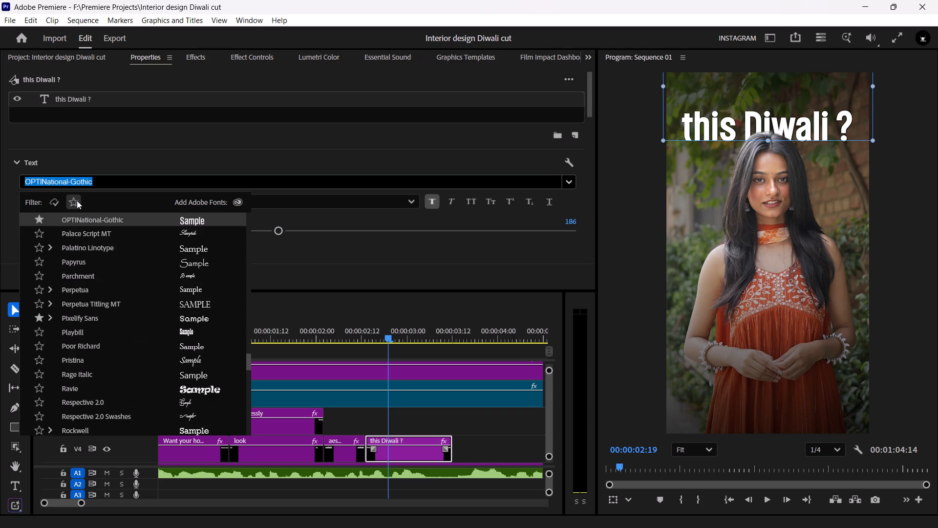
pyautogui.write('ins')
pyautogui.press('Down')
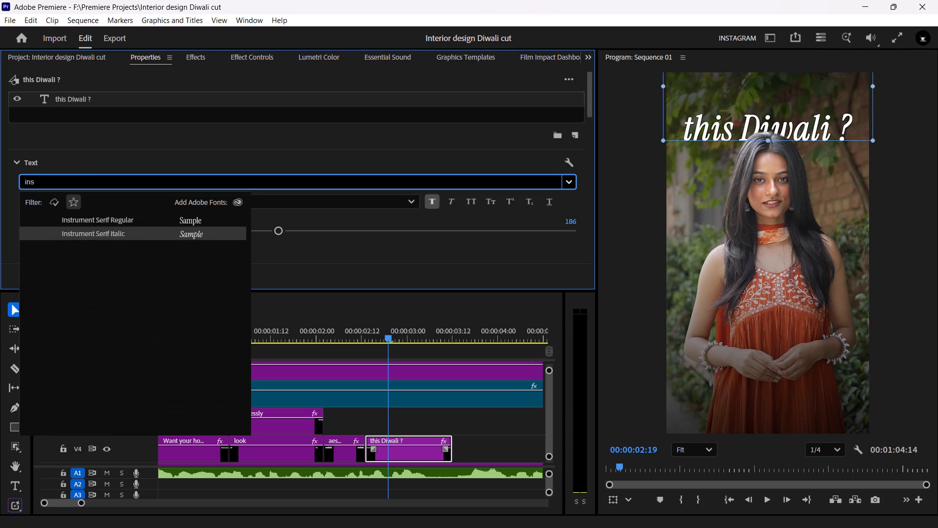
pyautogui.press('Up')
pyautogui.press('Down')
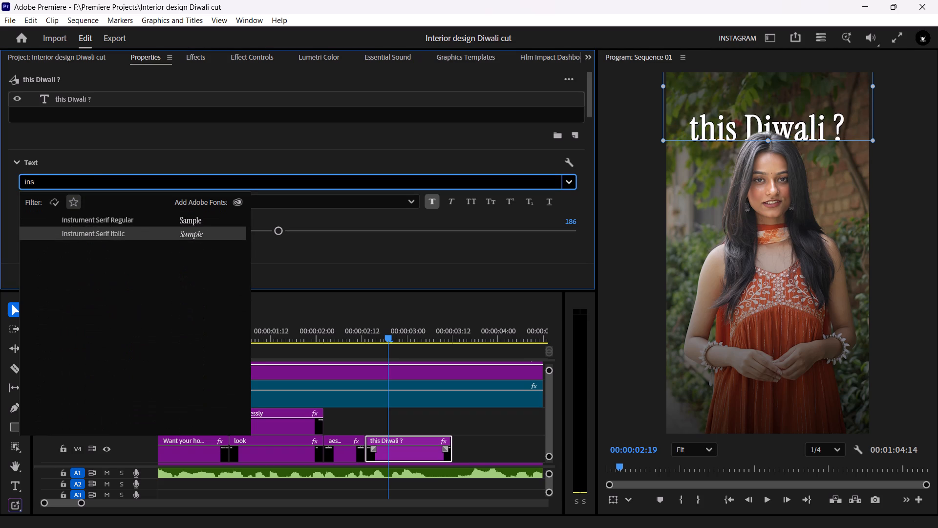
pyautogui.press('Up')
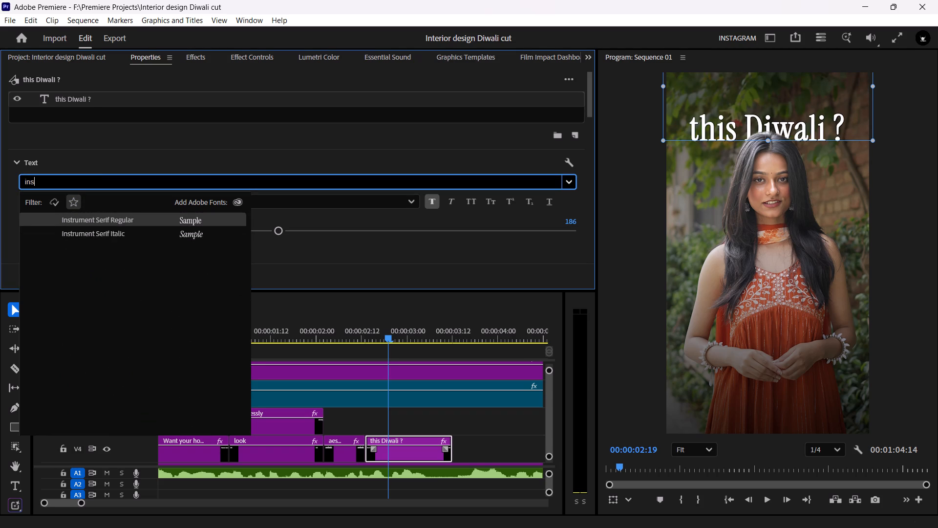
pyautogui.press('Return')
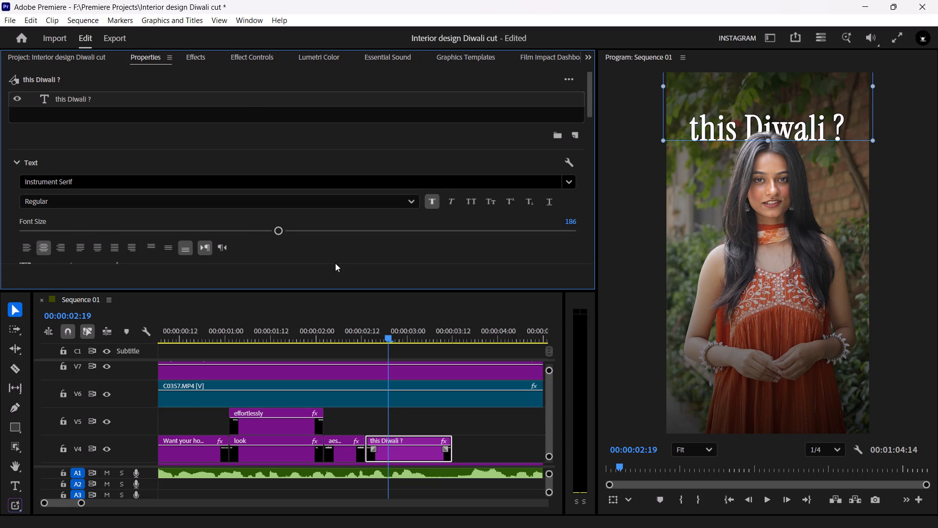
pyautogui.click(381, 424)
pyautogui.hotkey('ctrl', 's')
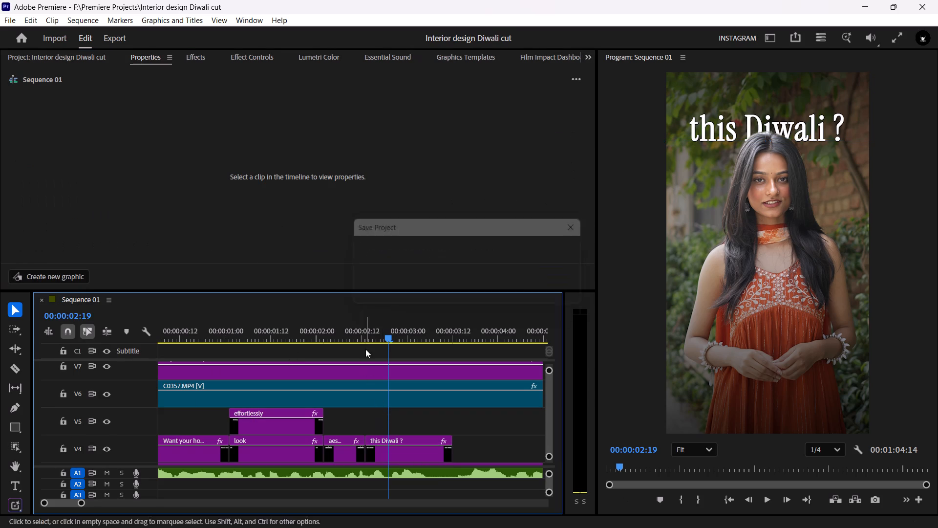
# Review the start of the "this Diwali ?" title in its new font.
pyautogui.moveTo(374, 332); pyautogui.dragTo(366, 340)
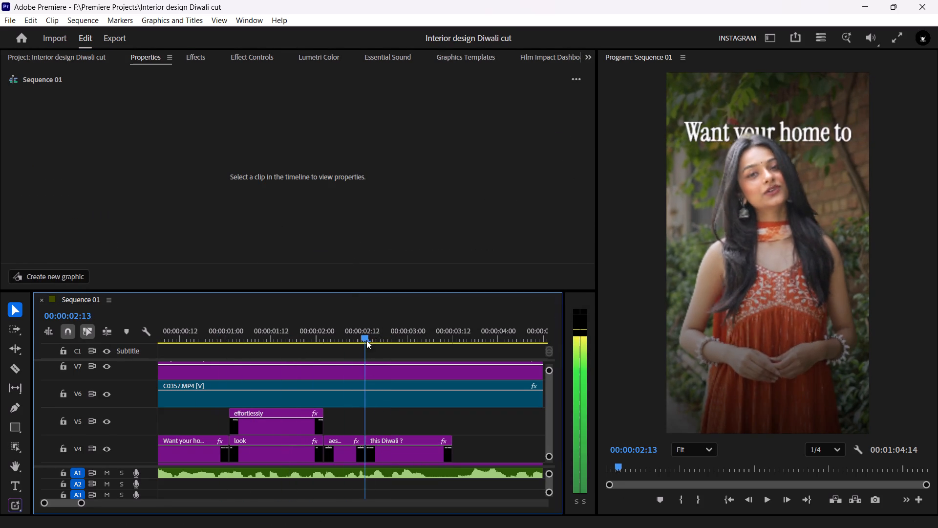
pyautogui.moveTo(366, 340); pyautogui.dragTo(382, 340)
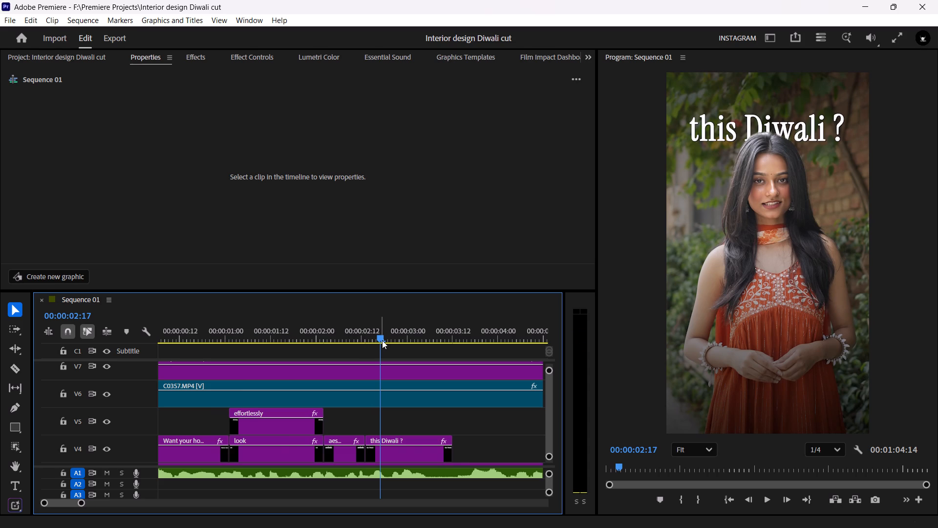